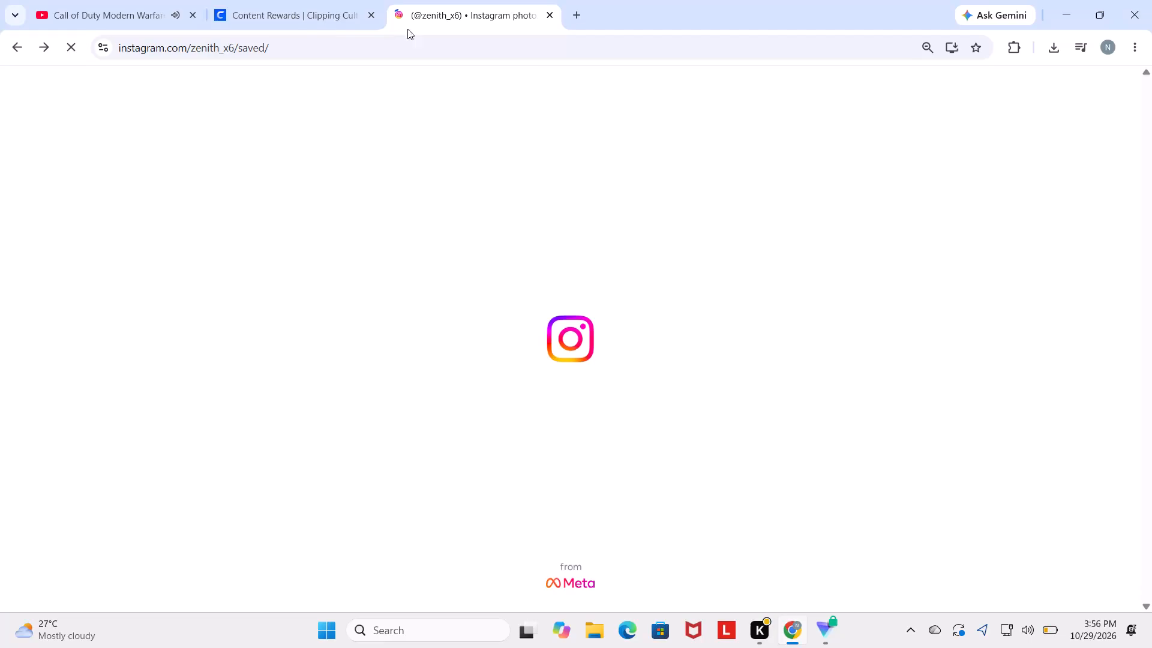
Leave the Modern Warfare 4 gameplay Short on YouTube and return to the "cod mw4 gamepaly" search results.
{"action": "left_click", "coordinate": [280, 0]}
{"action": "left_click", "coordinate": [110, 0]}
{"action": "double_click", "coordinate": [117, 9]}
{"action": "left_click", "coordinate": [912, 478]}
{"action": "left_click", "coordinate": [631, 288]}
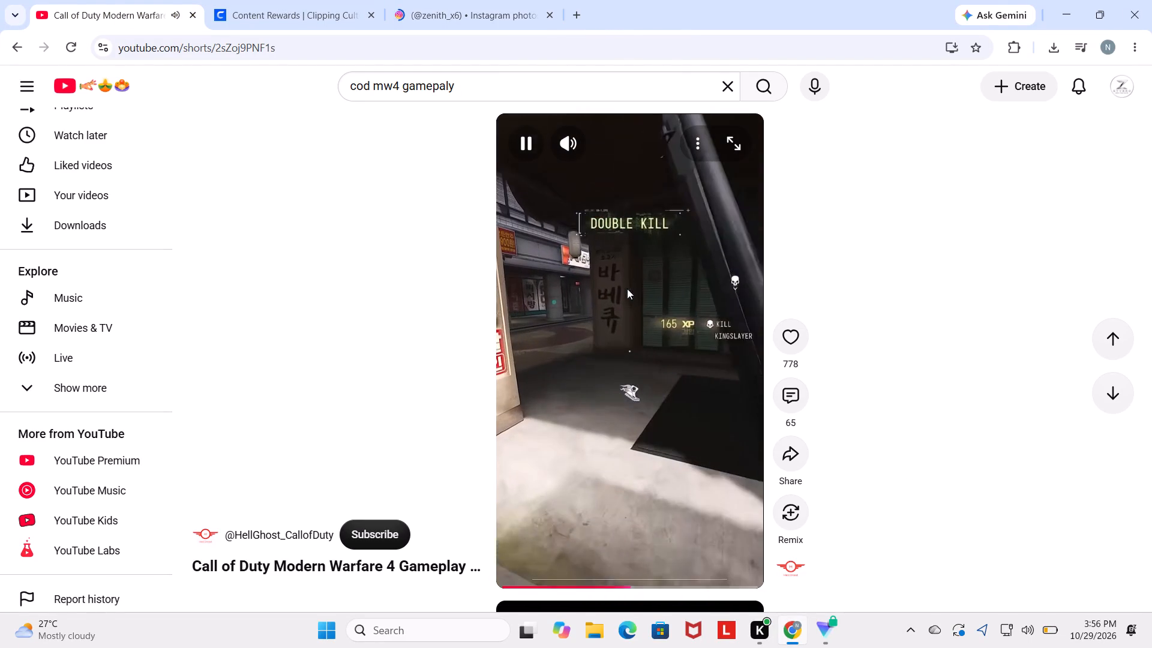
{"action": "left_click", "coordinate": [17, 38]}
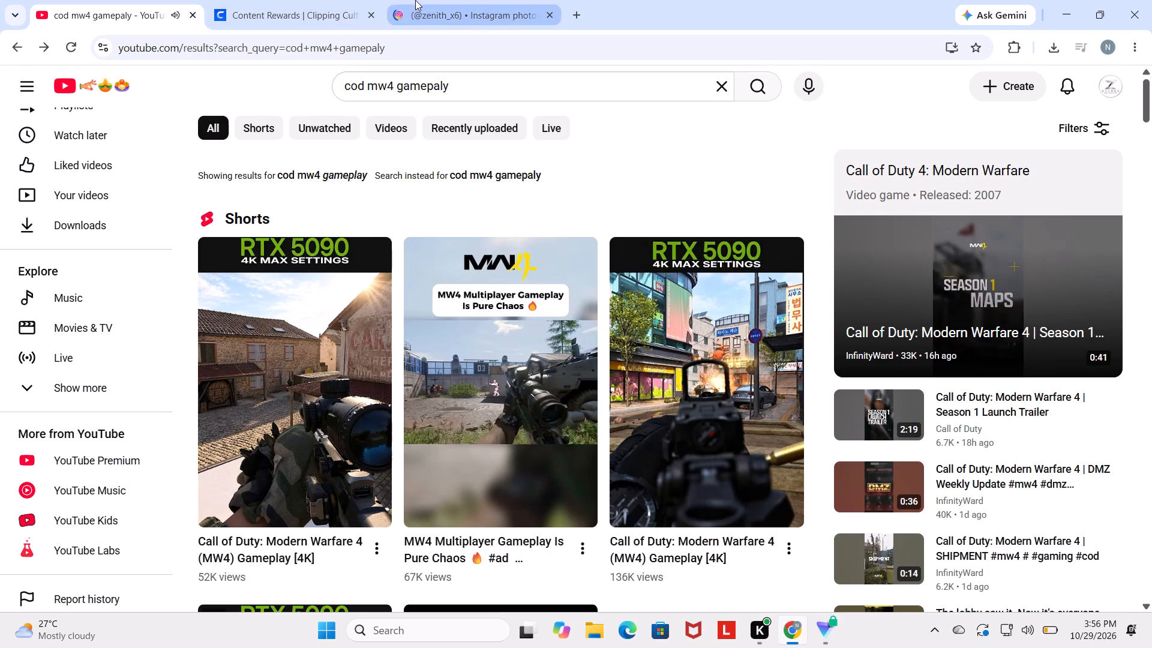
Switch from the loading Instagram page to Proton VPN, change the free server, and minimize the VPN window.
{"action": "left_click", "coordinate": [415, 0]}
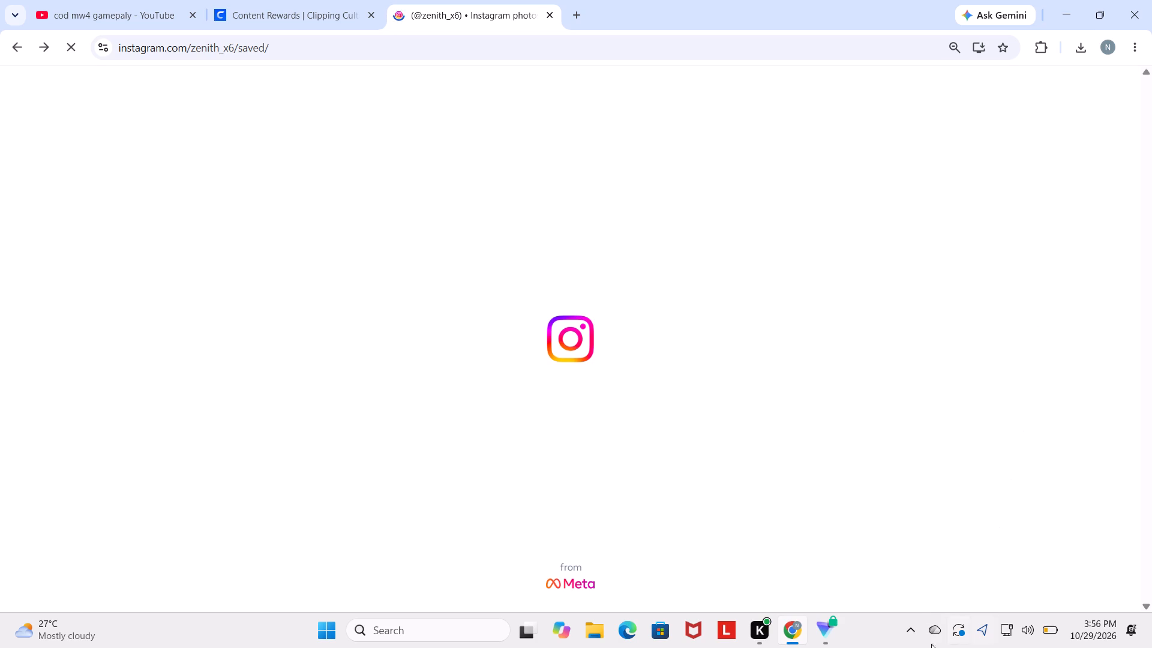
{"action": "left_click", "coordinate": [832, 625]}
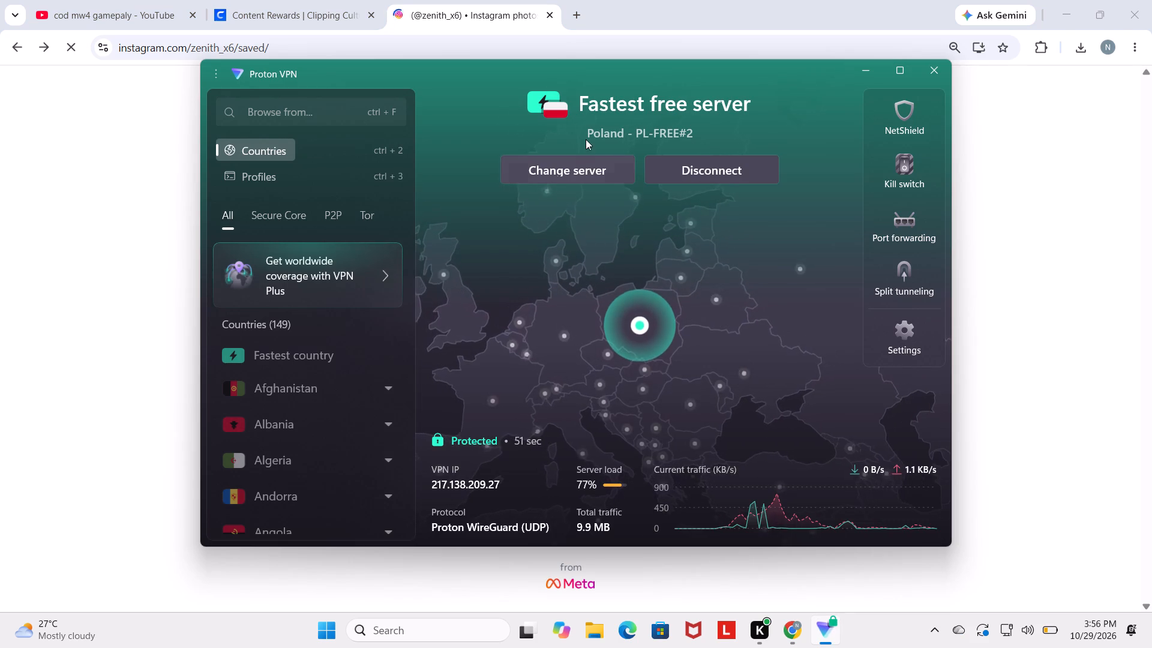
{"action": "left_click", "coordinate": [575, 175]}
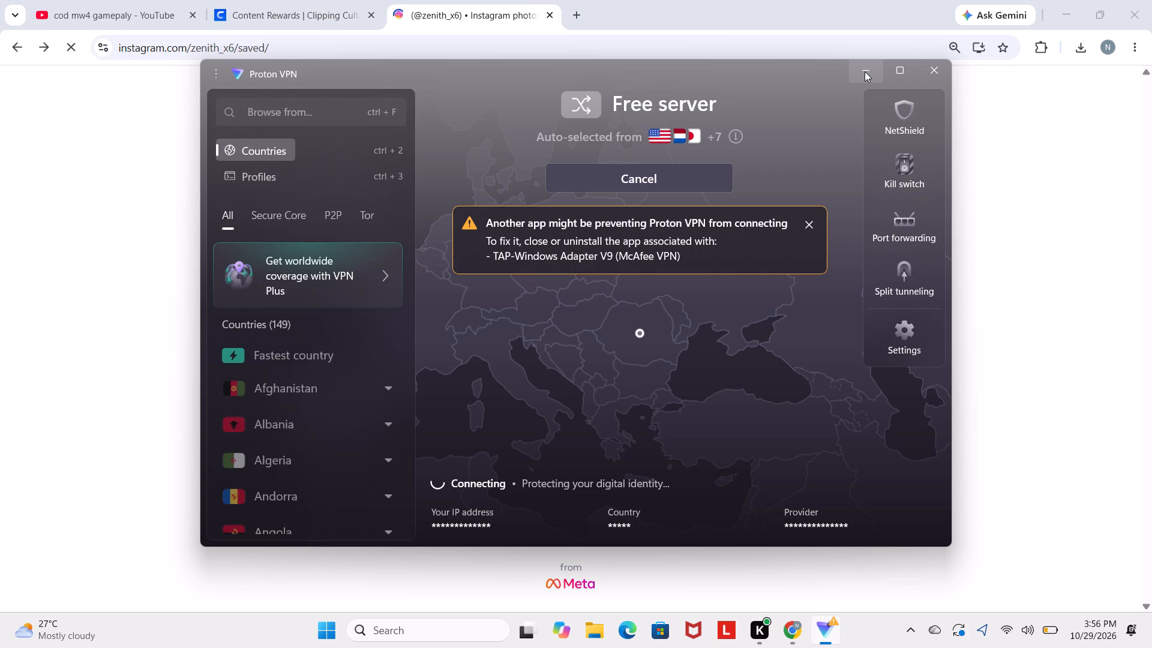
{"action": "left_click", "coordinate": [868, 70]}
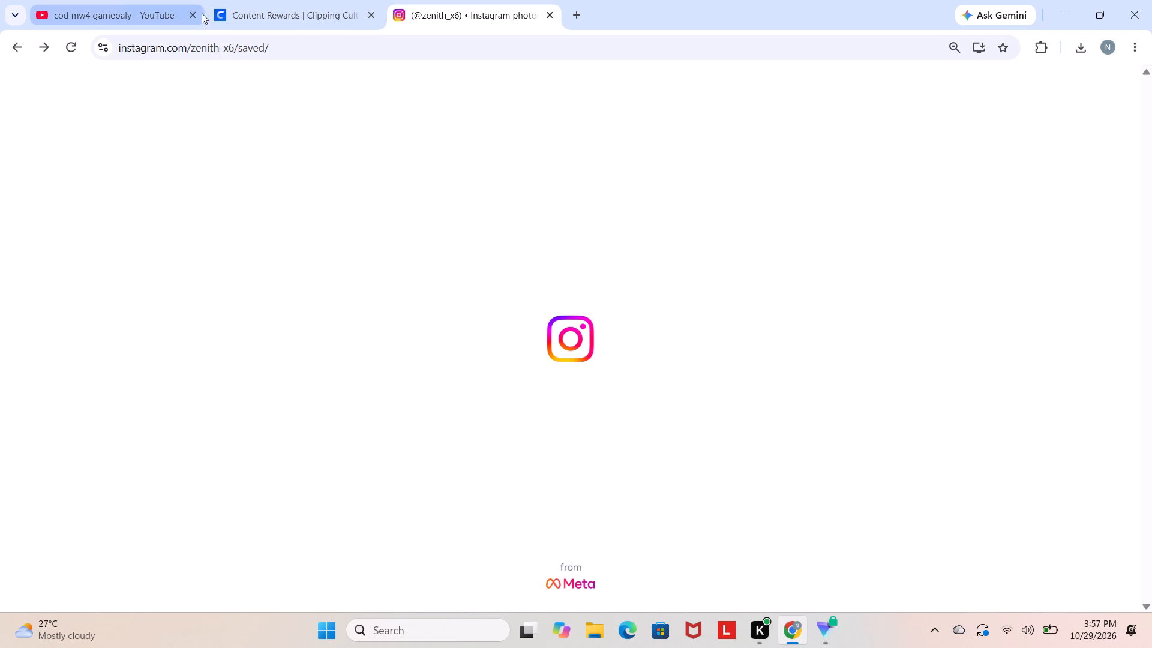
Reload the Instagram saved page and open the profile's own posts grid.
{"action": "left_click", "coordinate": [59, 46]}
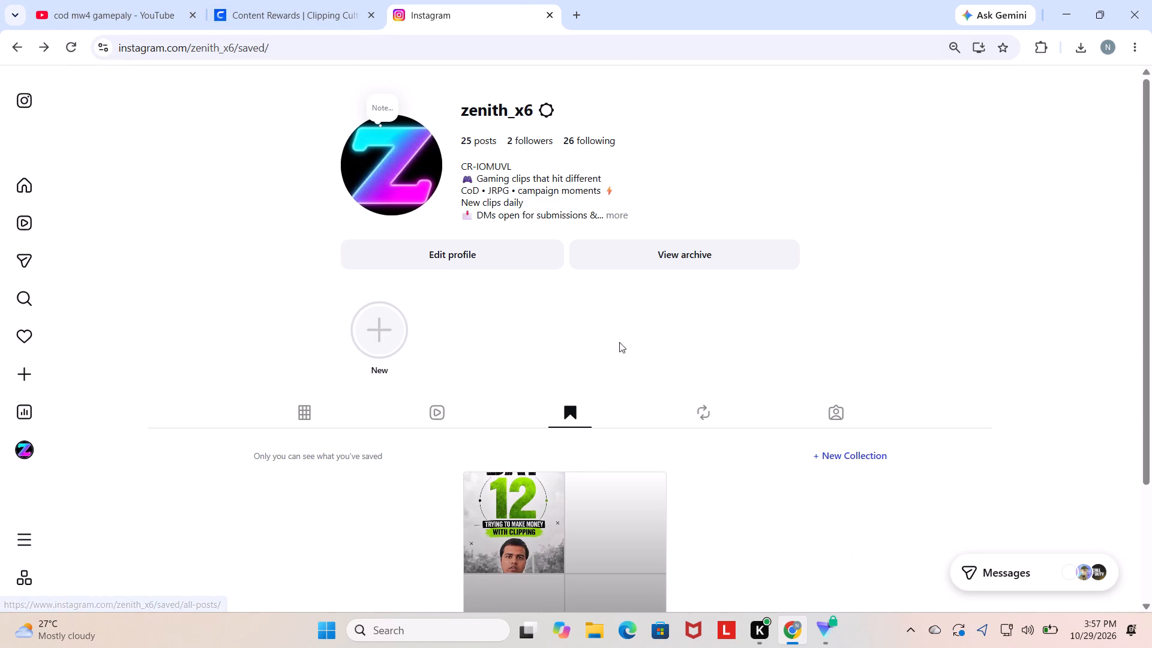
{"action": "scroll", "coordinate": [533, 294], "scroll_direction": "down", "scroll_amount": 3}
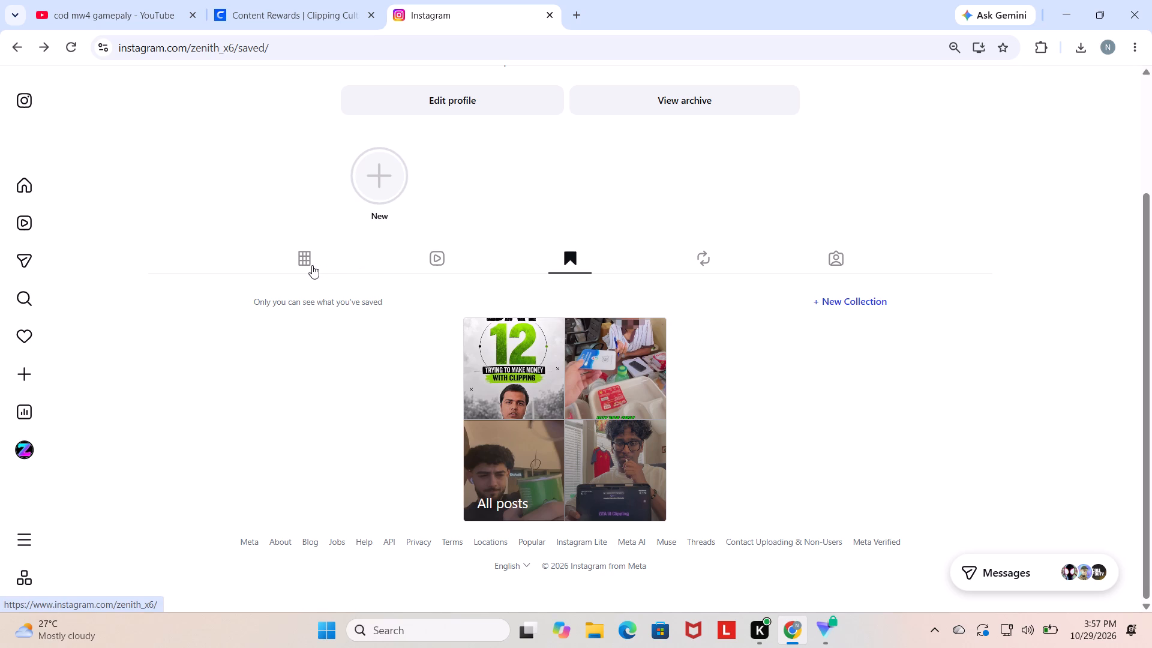
{"action": "left_click", "coordinate": [312, 265]}
{"action": "left_click", "coordinate": [305, 260]}
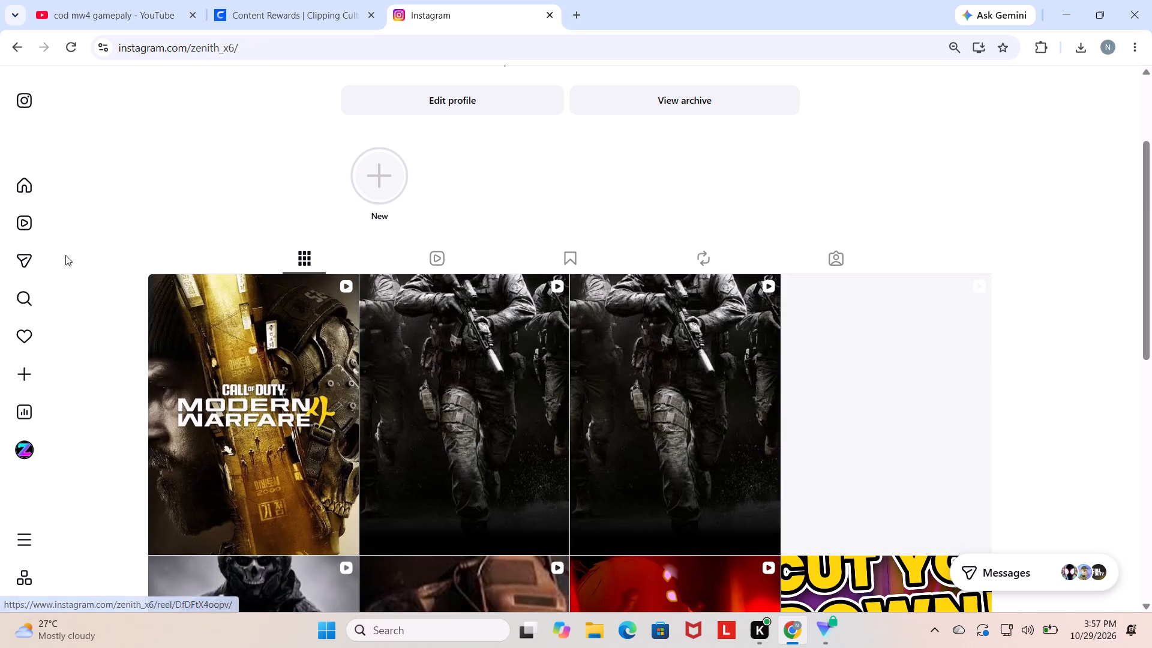
Open the Instagram home feed and look through its latest posts.
{"action": "left_click", "coordinate": [27, 192]}
{"action": "scroll", "coordinate": [368, 211], "scroll_direction": "down", "scroll_amount": 1}
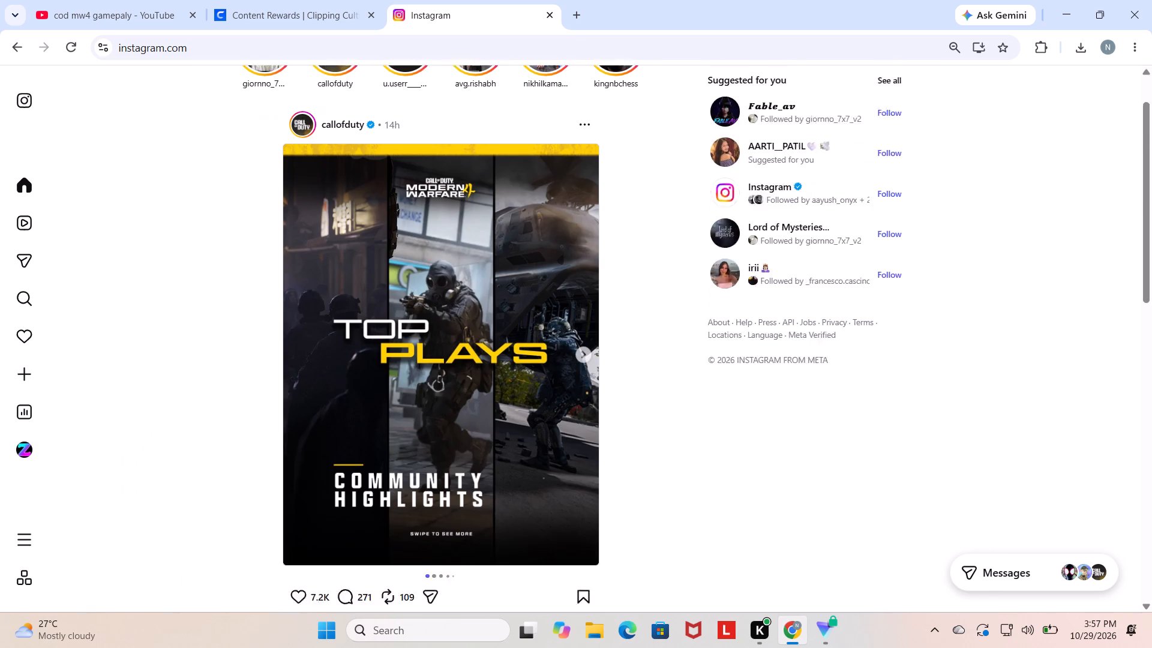
{"action": "scroll", "coordinate": [425, 212], "scroll_direction": "down", "scroll_amount": 1}
{"action": "scroll", "coordinate": [440, 359], "scroll_direction": "down", "scroll_amount": 6}
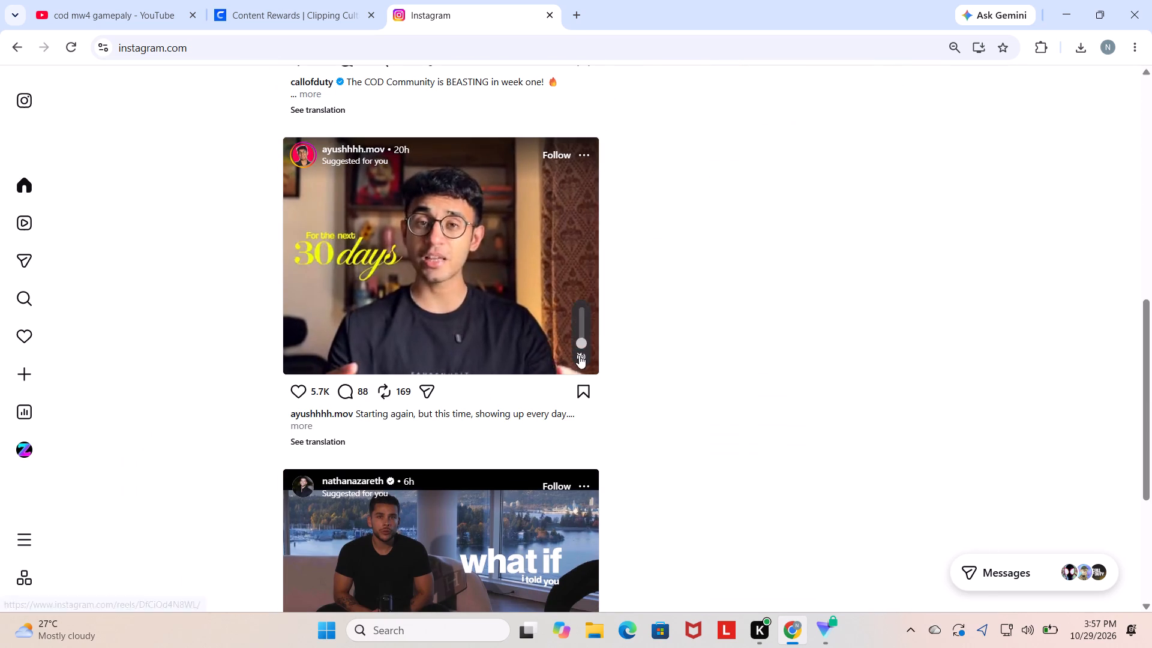
{"action": "scroll", "coordinate": [370, 329], "scroll_direction": "down", "scroll_amount": 5}
Search Instagram for "cod".
{"action": "left_click", "coordinate": [23, 307]}
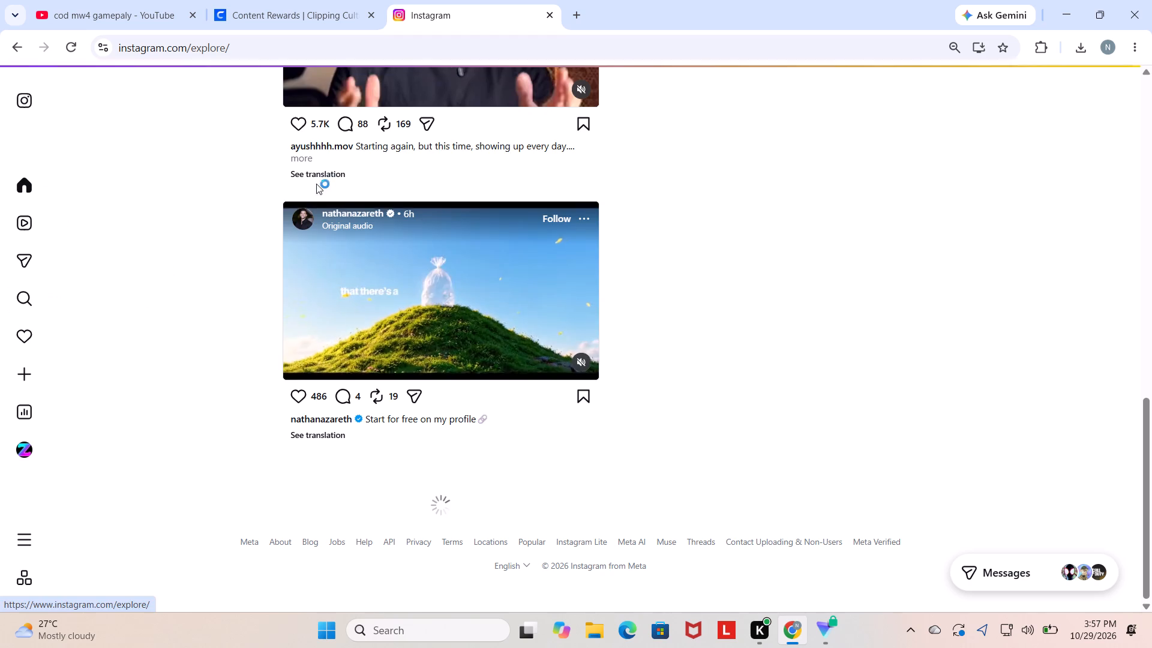
{"action": "left_click", "coordinate": [428, 85]}
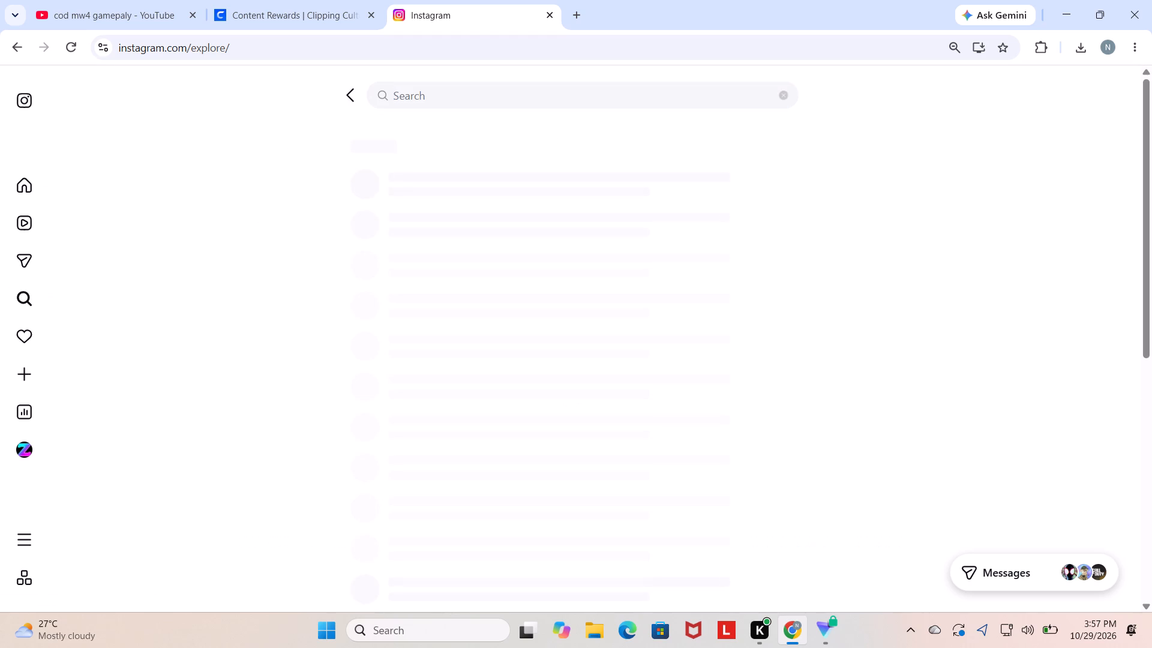
{"action": "left_click", "coordinate": [443, 181]}
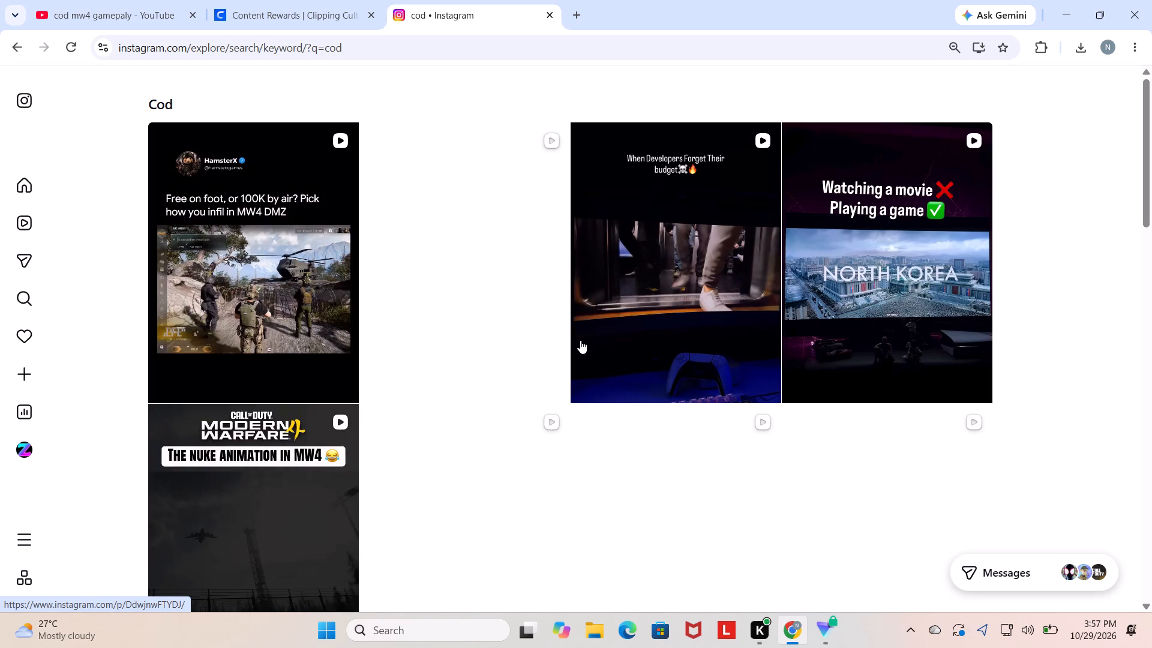
Examine the "cod" results for Modern Warfare 4 clip ideas, hook captions and editing styles.
{"action": "scroll", "coordinate": [786, 137], "scroll_direction": "down", "scroll_amount": 3}
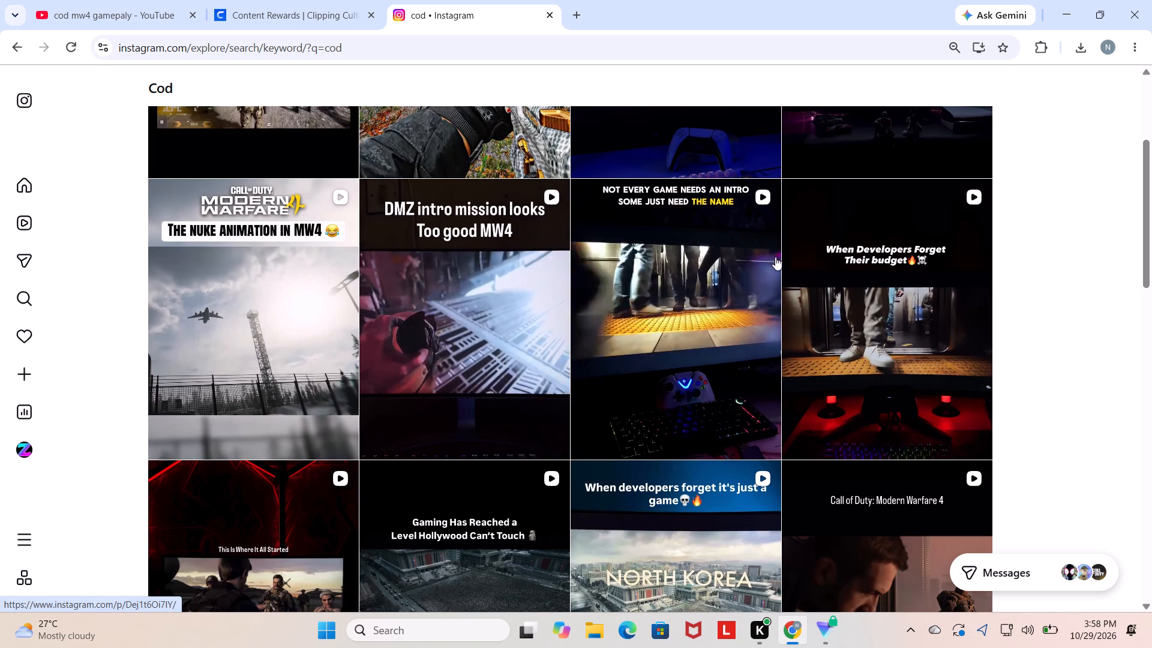
{"action": "scroll", "coordinate": [314, 287], "scroll_direction": "down", "scroll_amount": 2}
{"action": "scroll", "coordinate": [398, 268], "scroll_direction": "down", "scroll_amount": 3}
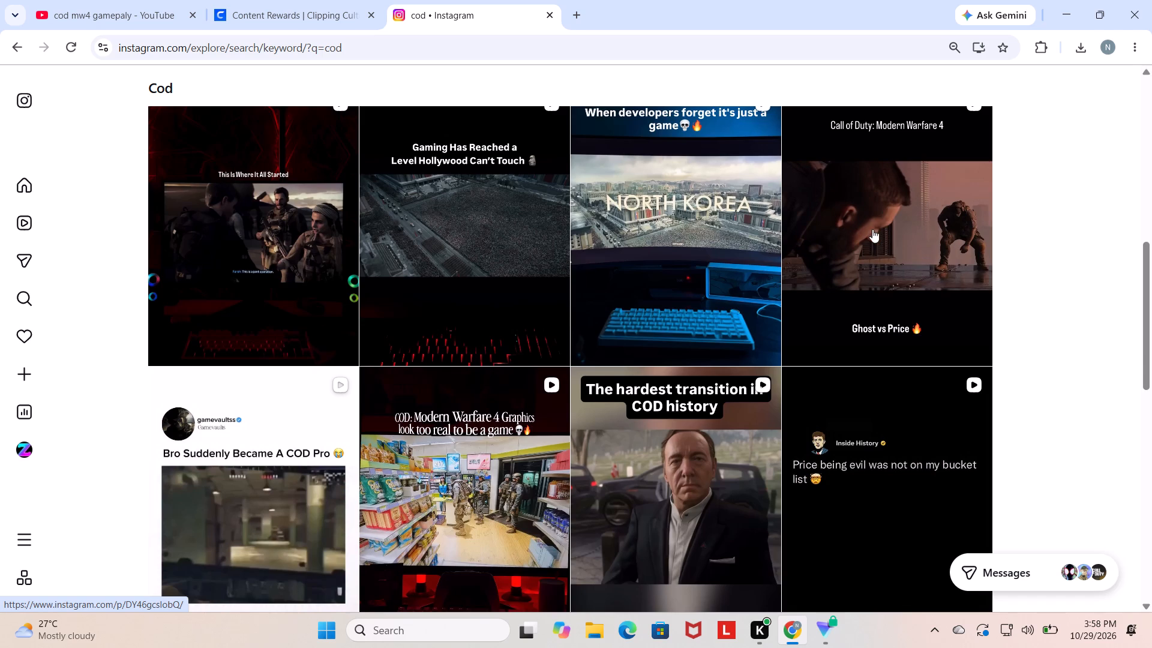
{"action": "scroll", "coordinate": [872, 229], "scroll_direction": "up", "scroll_amount": 1}
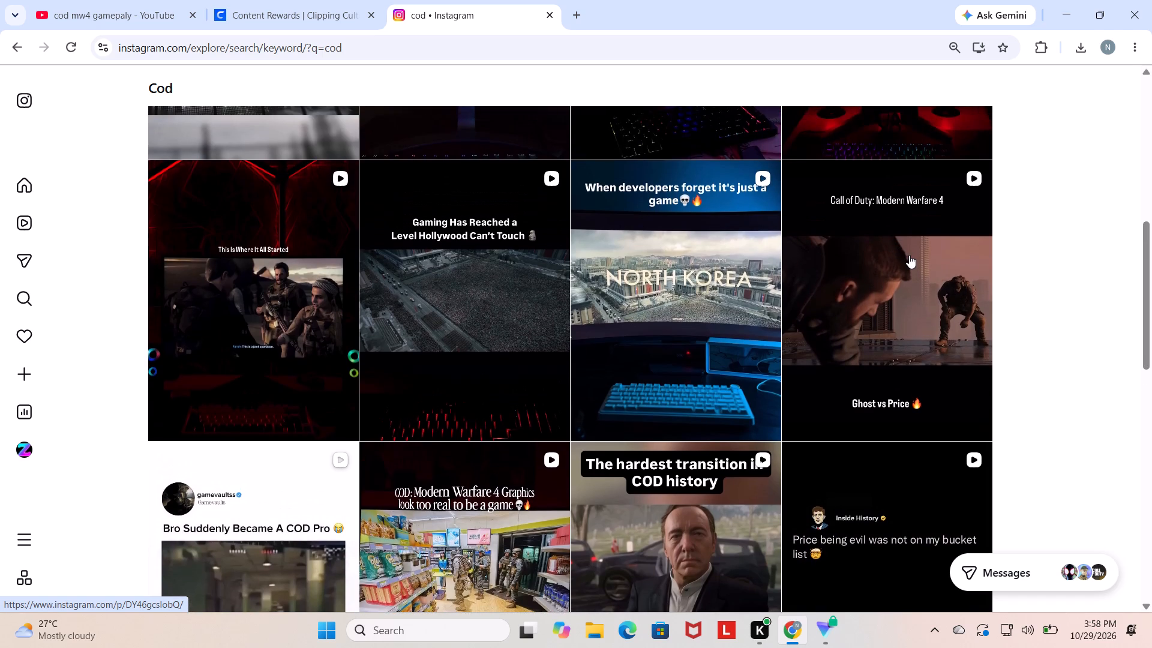
{"action": "scroll", "coordinate": [916, 257], "scroll_direction": "down", "scroll_amount": 2}
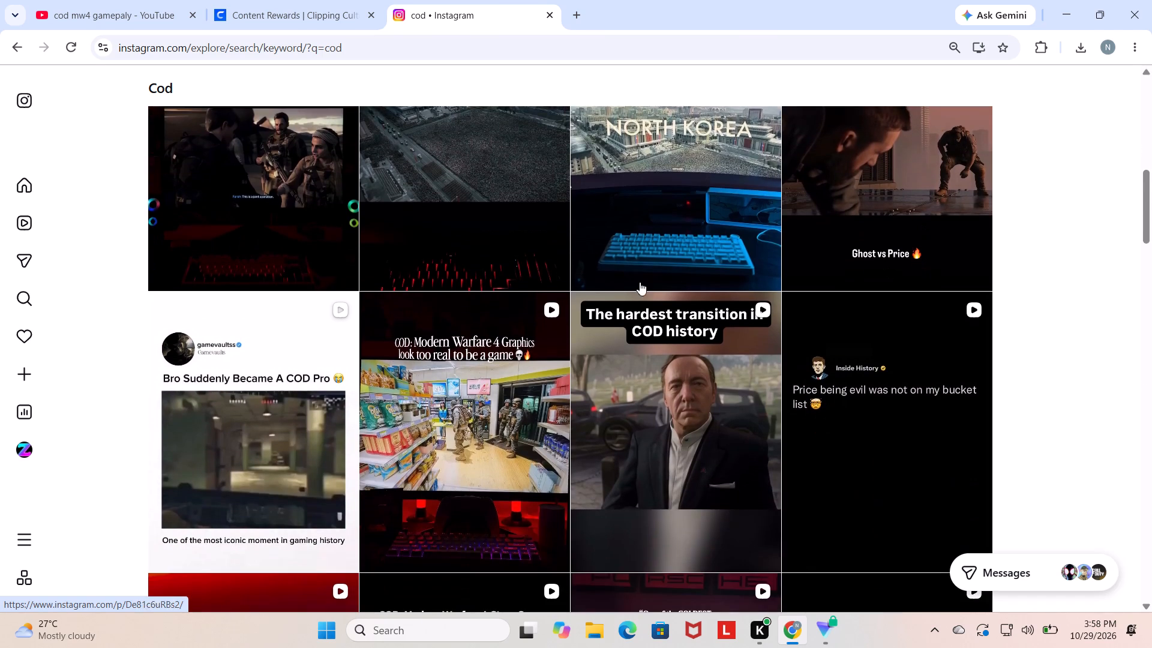
{"action": "scroll", "coordinate": [461, 284], "scroll_direction": "down", "scroll_amount": 2}
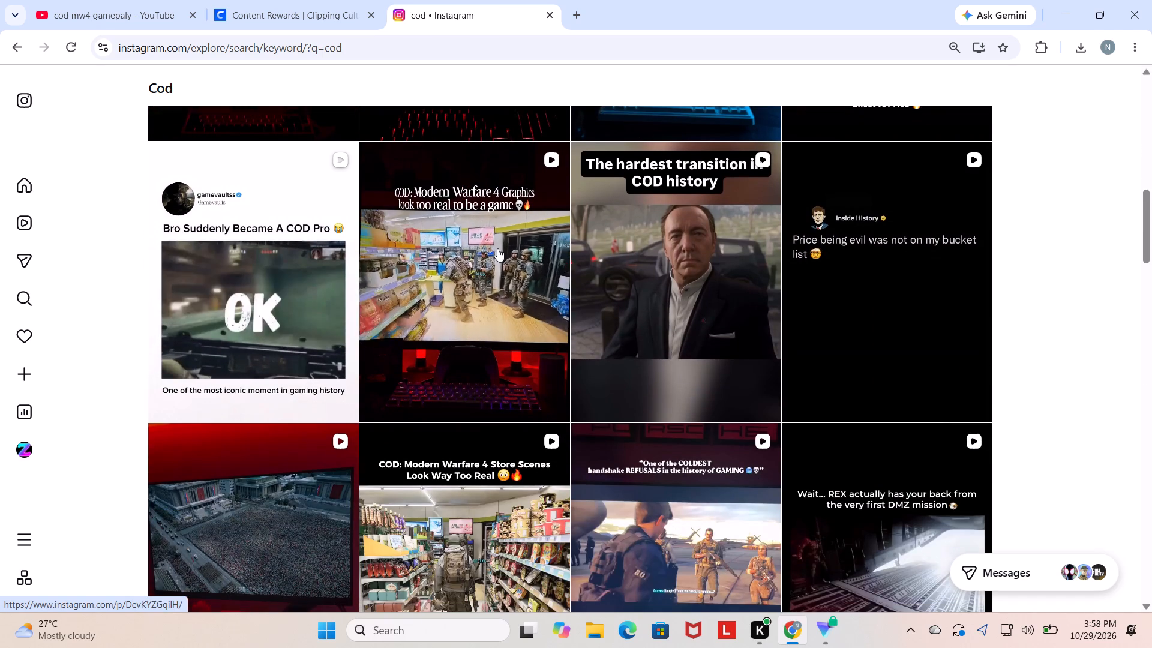
{"action": "scroll", "coordinate": [535, 248], "scroll_direction": "down", "scroll_amount": 1}
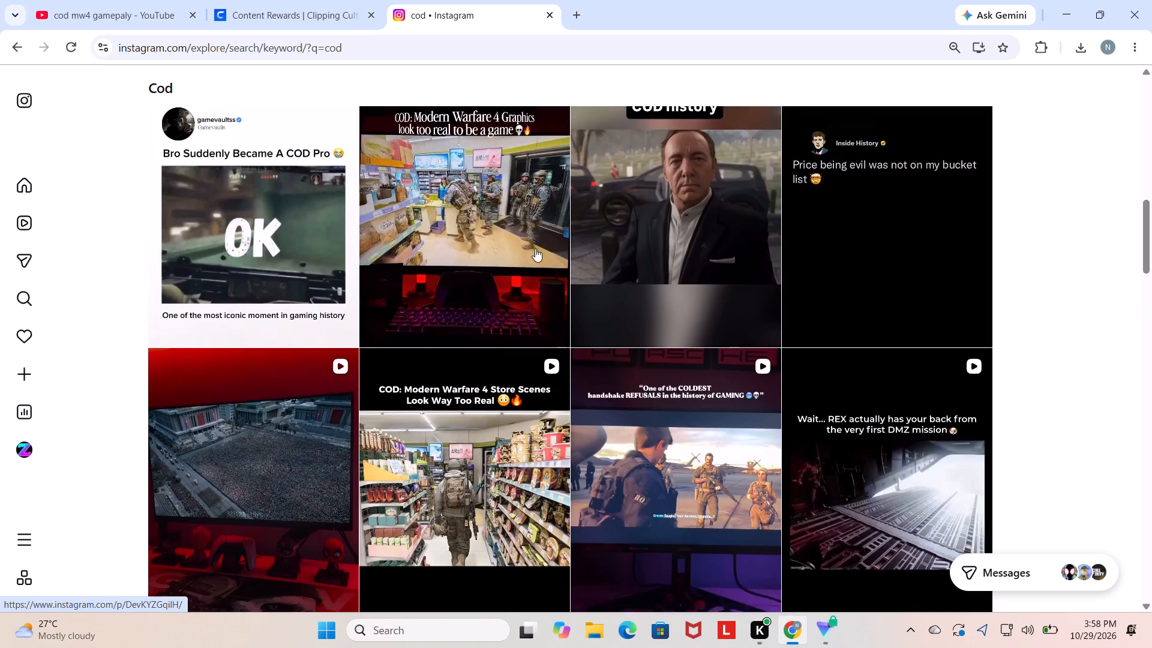
{"action": "scroll", "coordinate": [535, 248], "scroll_direction": "down", "scroll_amount": 1}
{"action": "scroll", "coordinate": [461, 245], "scroll_direction": "down", "scroll_amount": 3}
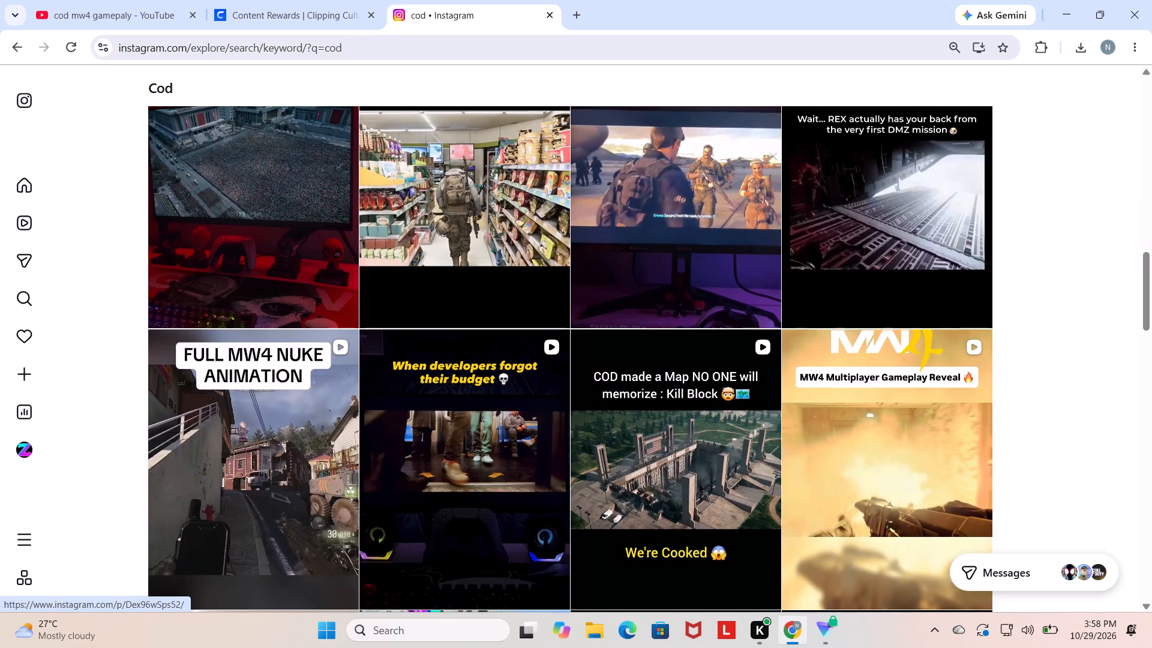
Switch to the Content Rewards campaigns page on Whop.
{"action": "left_click", "coordinate": [312, 10]}
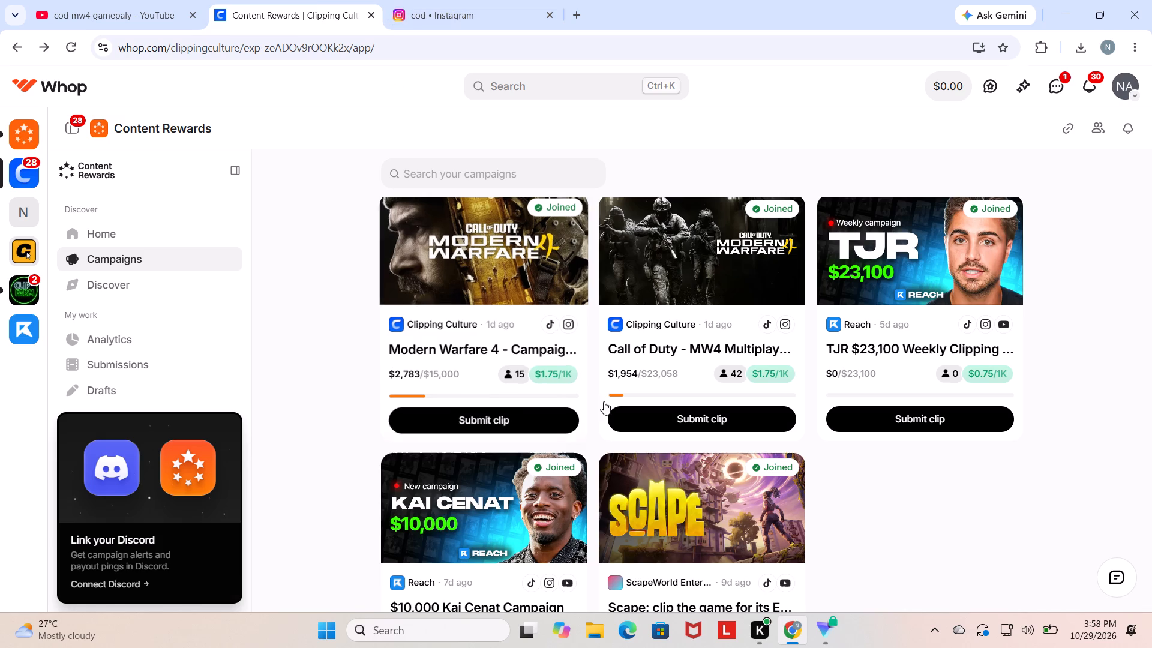
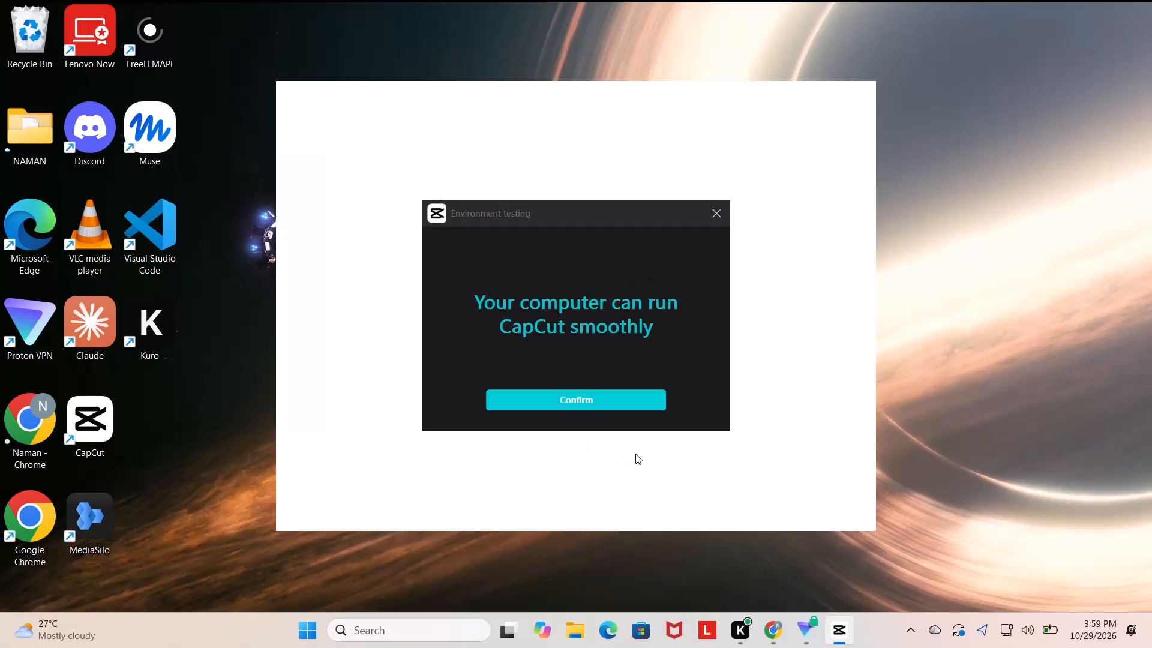
Confirm CapCut's environment test to continue to its home screen.
{"action": "left_click", "coordinate": [596, 402]}
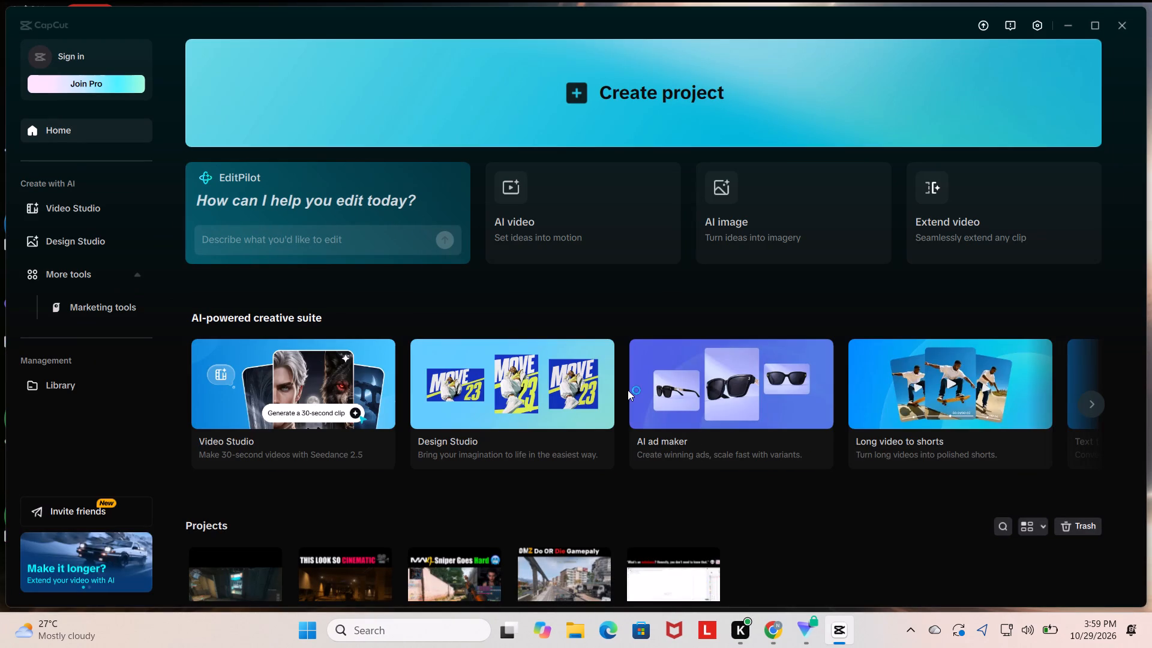
Look over the saved projects in the Projects section of the home page.
{"action": "scroll", "coordinate": [638, 268], "scroll_direction": "down", "scroll_amount": 3}
{"action": "scroll", "coordinate": [611, 320], "scroll_direction": "down", "scroll_amount": 4}
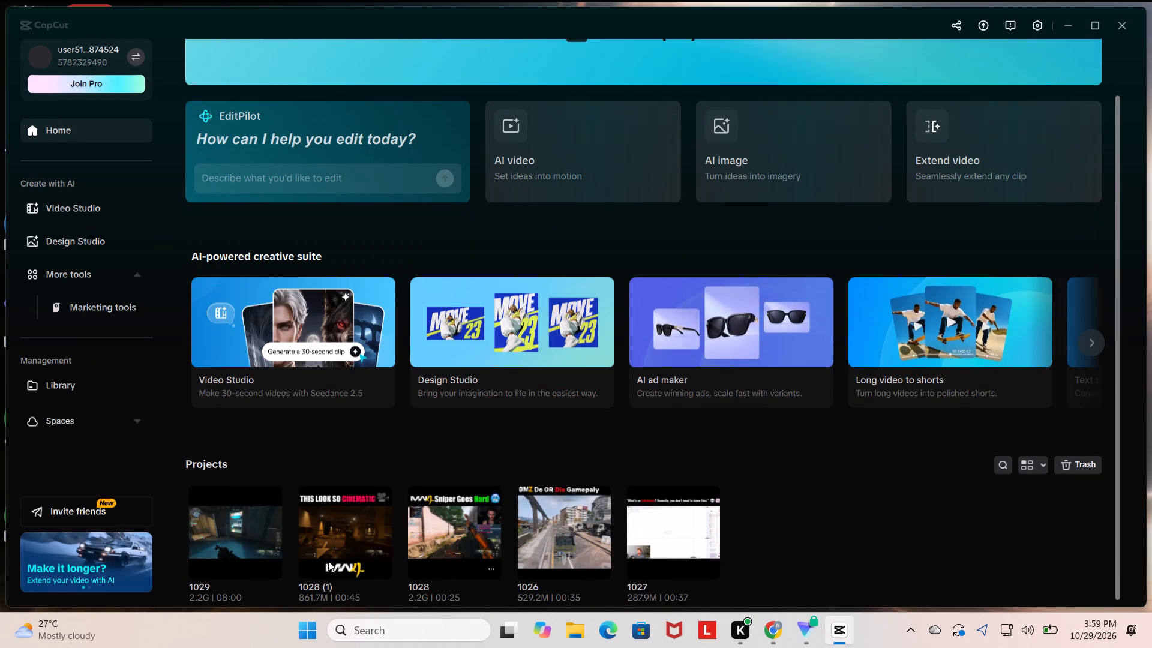
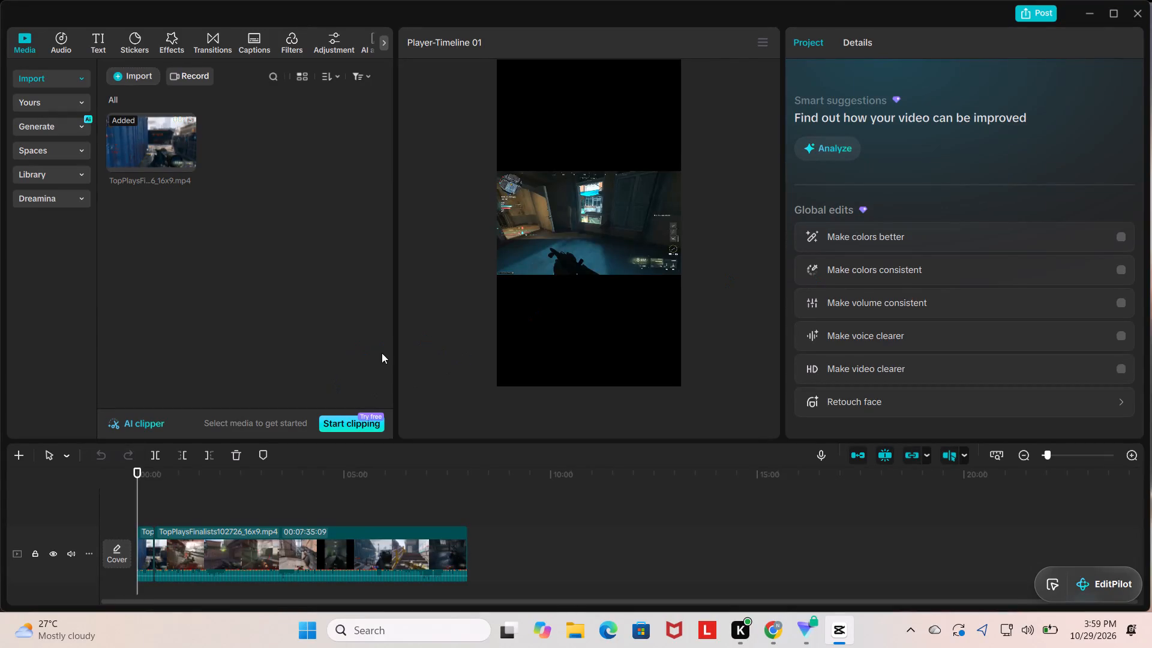
Play the opening seconds of the timeline to check how the gameplay footage sits in the vertical frame.
{"action": "key", "text": "space"}
{"action": "scroll", "coordinate": [475, 362], "scroll_direction": "up", "scroll_amount": 9, "text": "ctrl"}
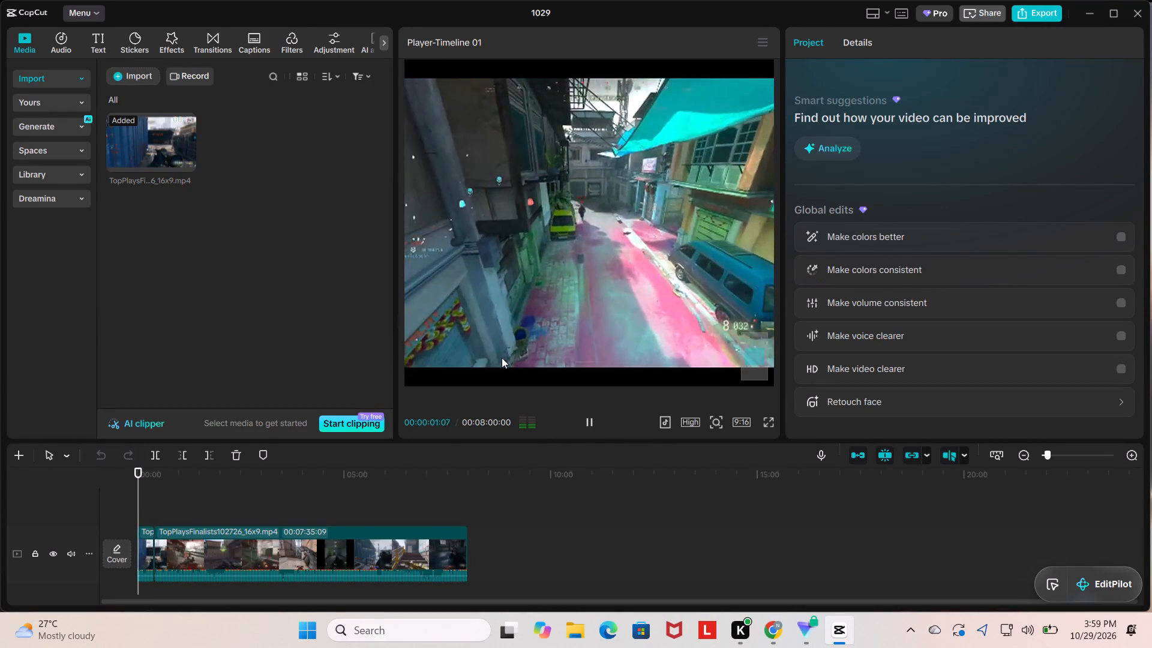
{"action": "scroll", "coordinate": [501, 356], "scroll_direction": "down", "scroll_amount": 12, "text": "ctrl"}
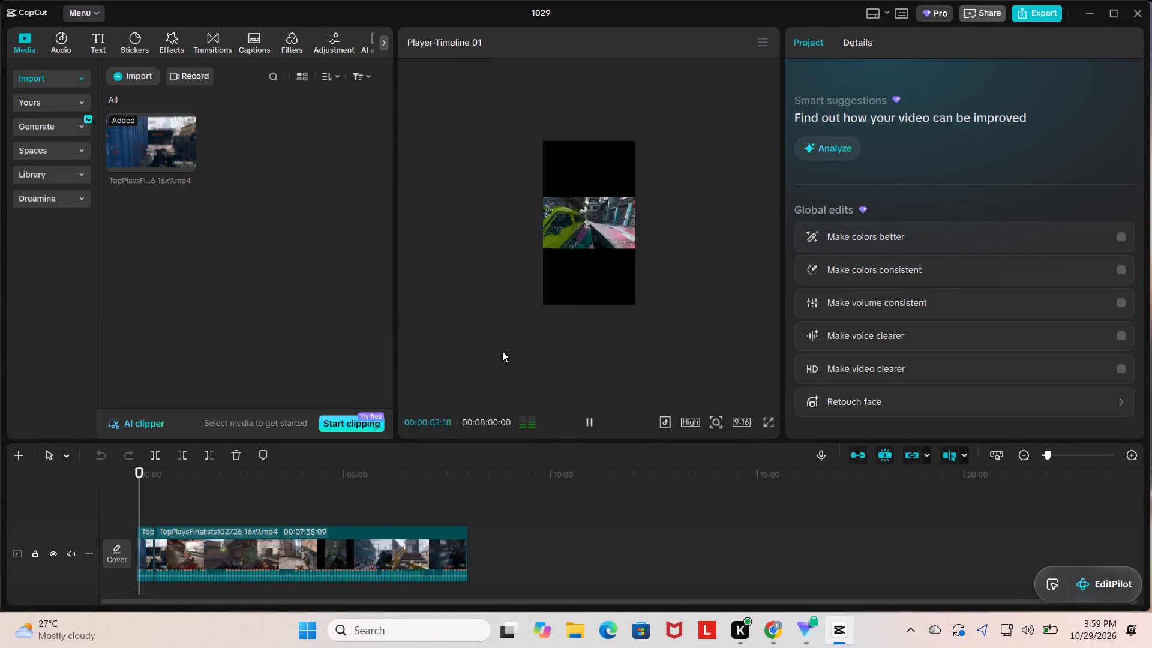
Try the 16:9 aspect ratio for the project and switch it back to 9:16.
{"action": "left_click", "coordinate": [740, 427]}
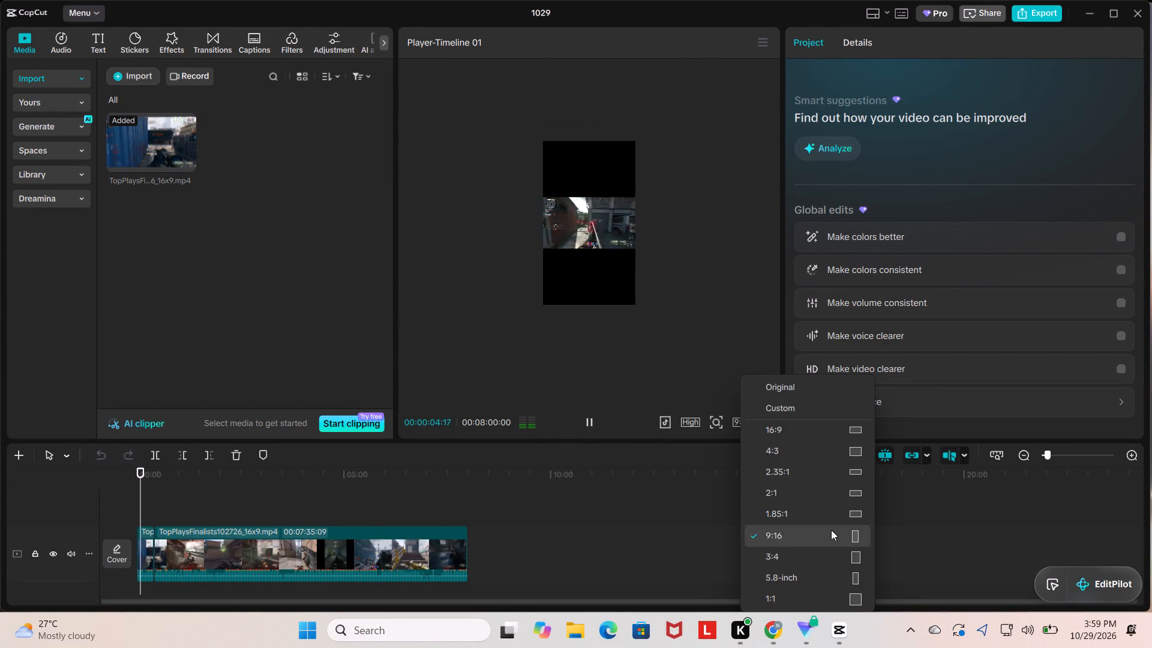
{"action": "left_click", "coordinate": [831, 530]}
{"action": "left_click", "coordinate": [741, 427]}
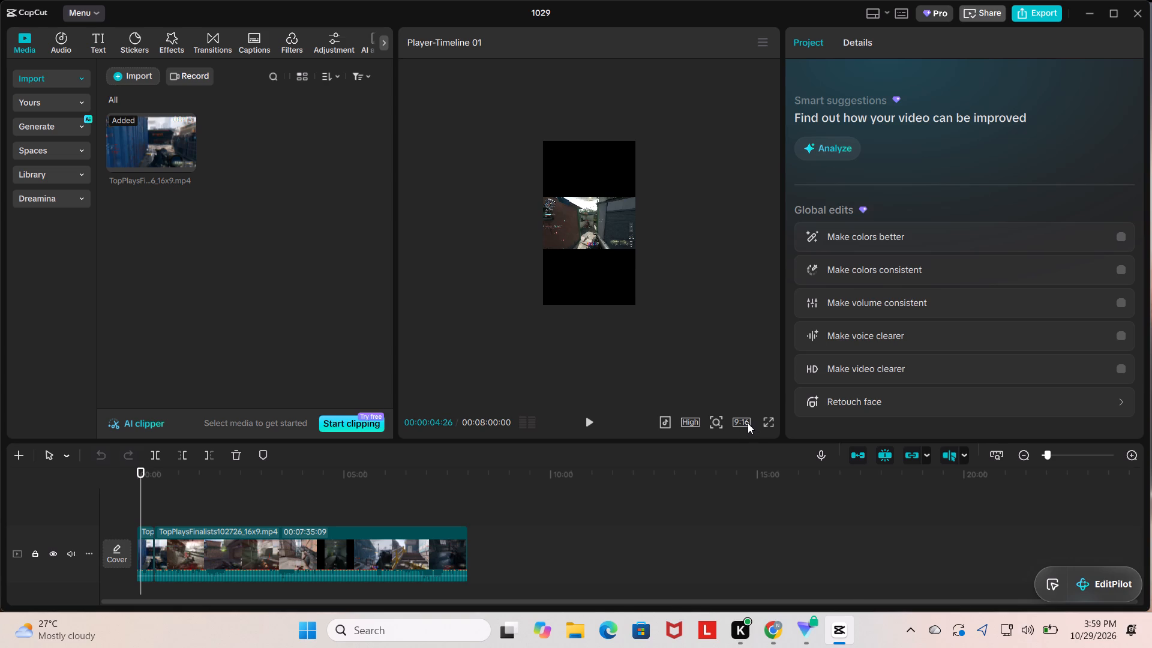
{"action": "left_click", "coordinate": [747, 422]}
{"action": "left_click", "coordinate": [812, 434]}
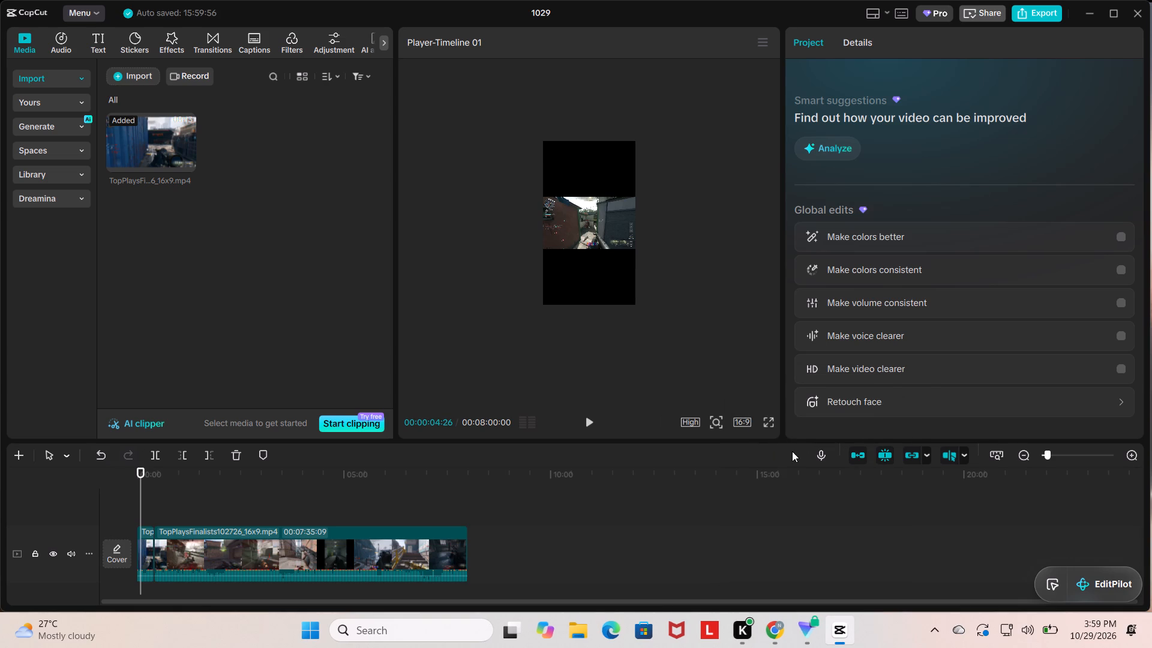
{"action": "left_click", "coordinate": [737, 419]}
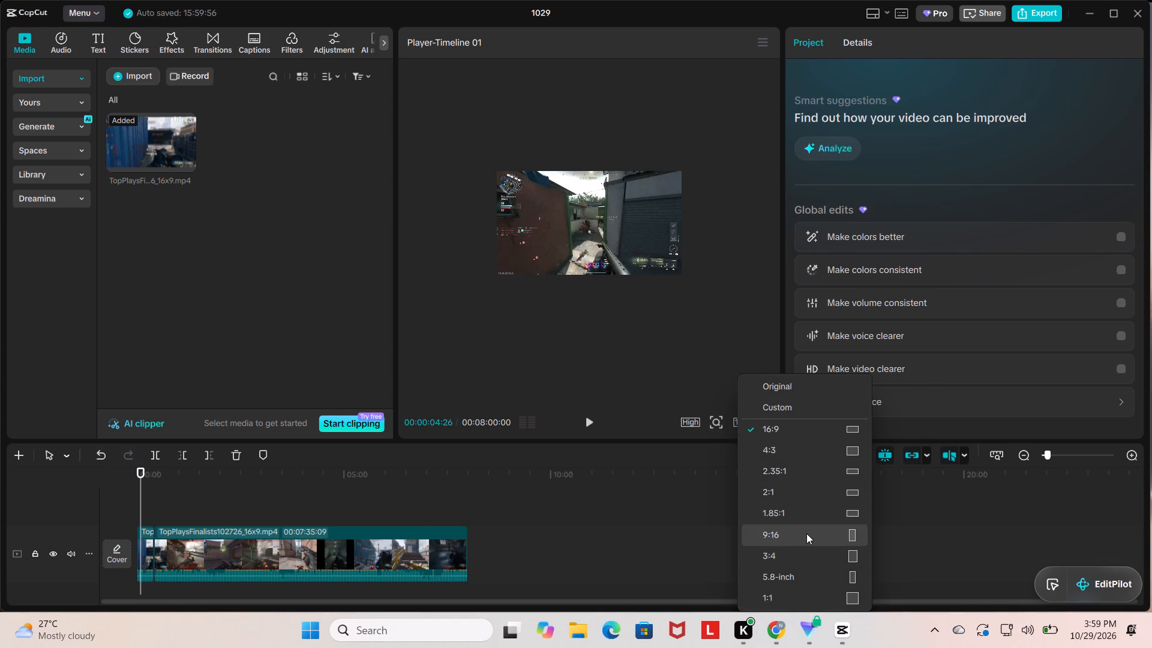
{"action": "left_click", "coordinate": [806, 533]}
Play the timeline from the start through the cut between the first and second clips.
{"action": "left_click", "coordinate": [613, 251]}
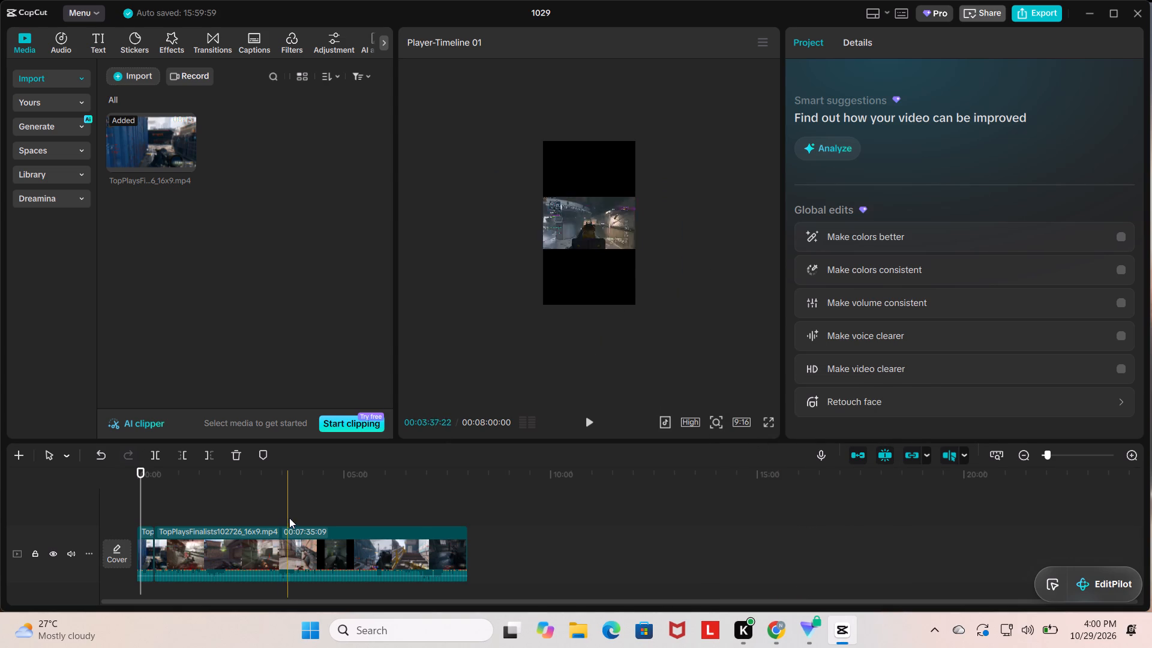
{"action": "left_click", "coordinate": [184, 571]}
{"action": "left_click", "coordinate": [766, 165]}
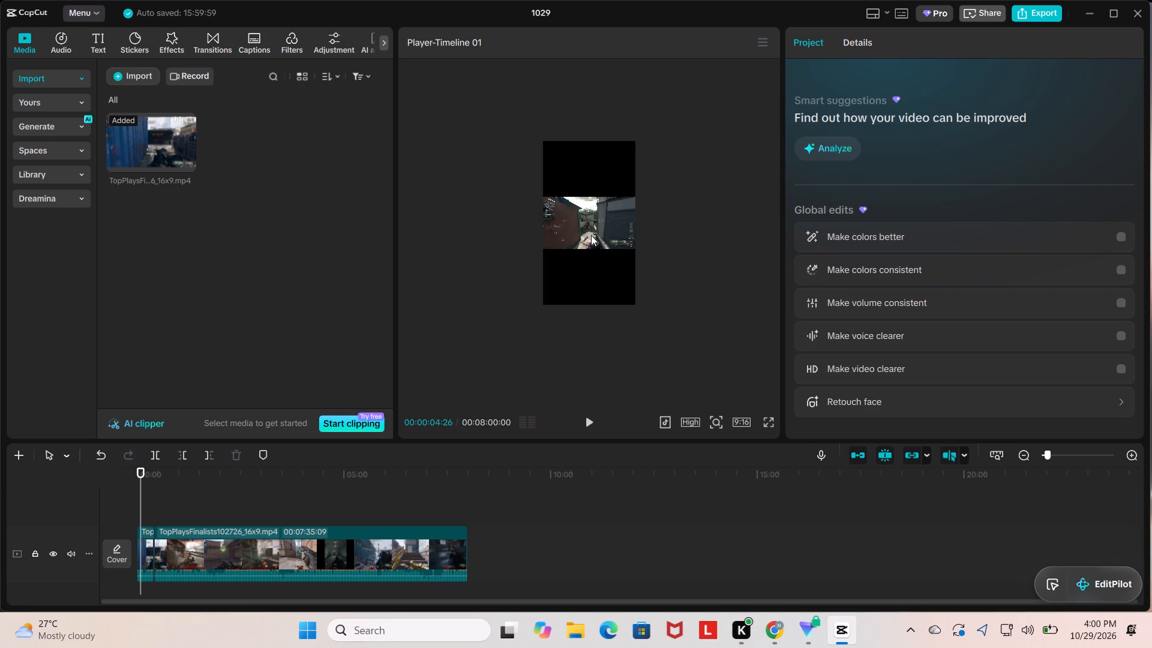
{"action": "scroll", "coordinate": [593, 234], "scroll_direction": "up", "scroll_amount": 3, "text": "ctrl"}
{"action": "left_click", "coordinate": [424, 244]}
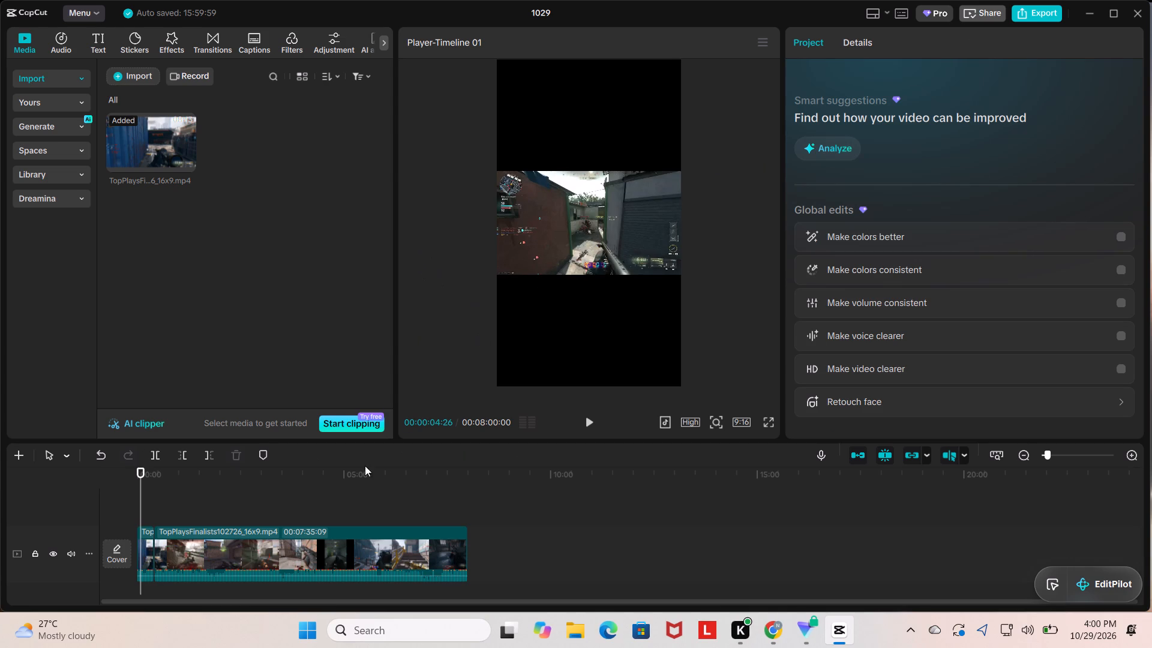
{"action": "left_click", "coordinate": [309, 524]}
{"action": "left_click", "coordinate": [247, 547]}
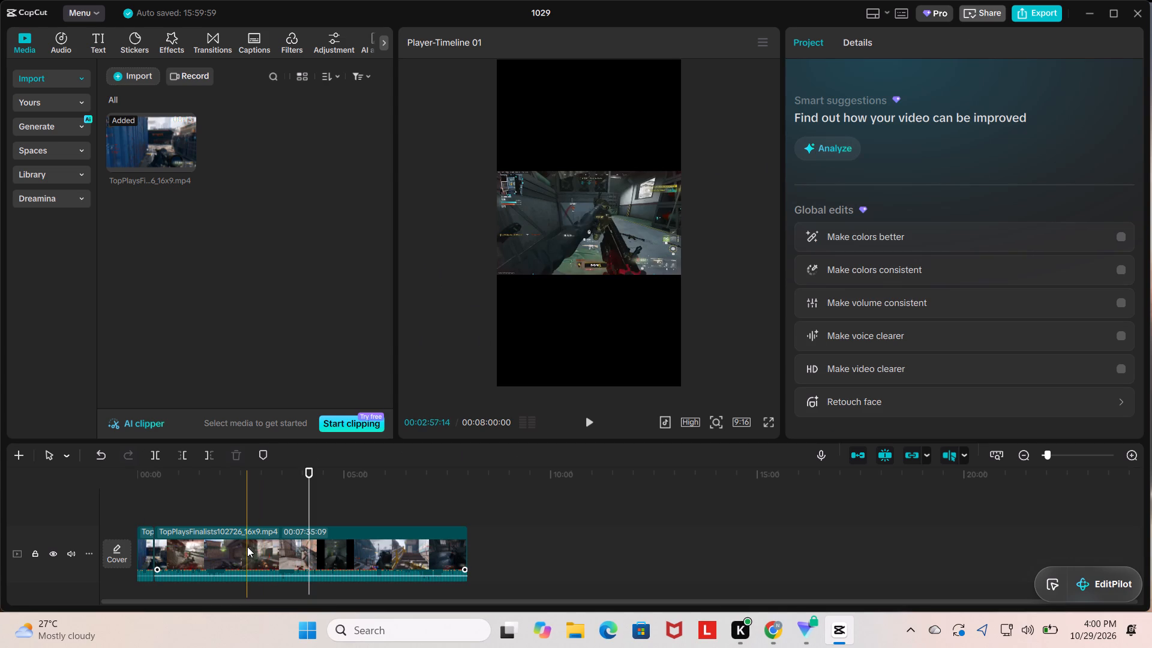
{"action": "left_click", "coordinate": [243, 545]}
{"action": "left_click", "coordinate": [214, 553]}
{"action": "left_click", "coordinate": [214, 553]}
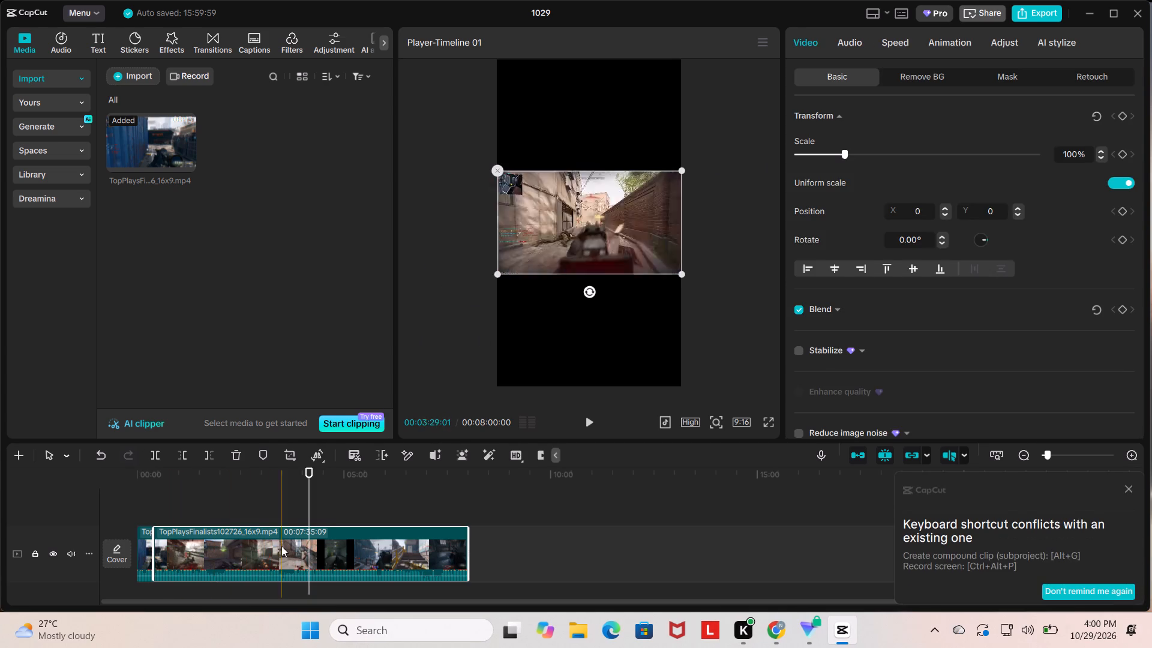
{"action": "scroll", "coordinate": [281, 546], "scroll_direction": "up", "scroll_amount": 18, "text": "ctrl"}
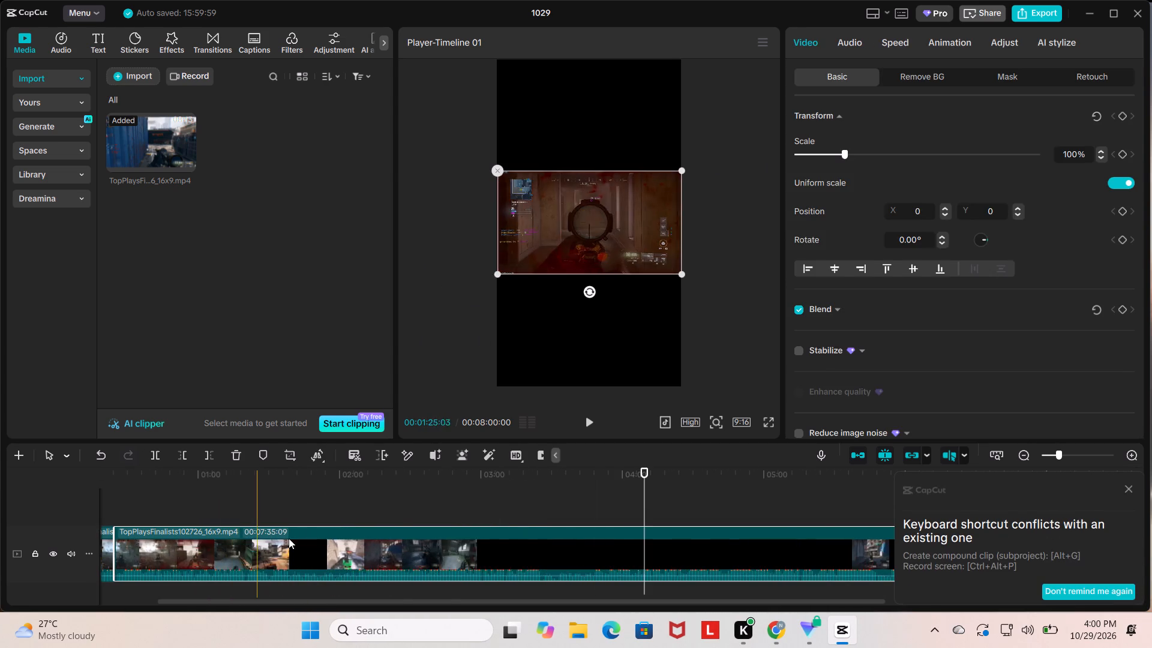
{"action": "left_click_drag", "start_coordinate": [644, 480], "coordinate": [60, 473]}
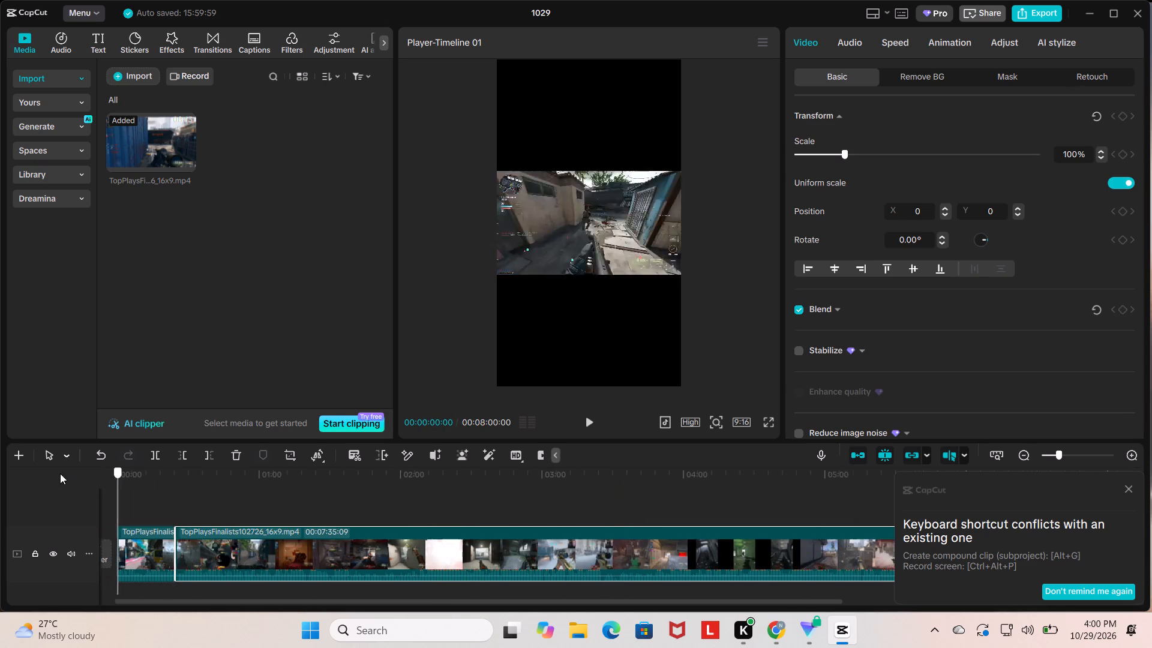
{"action": "left_click_drag", "start_coordinate": [60, 473], "coordinate": [50, 475]}
{"action": "key", "text": "space"}
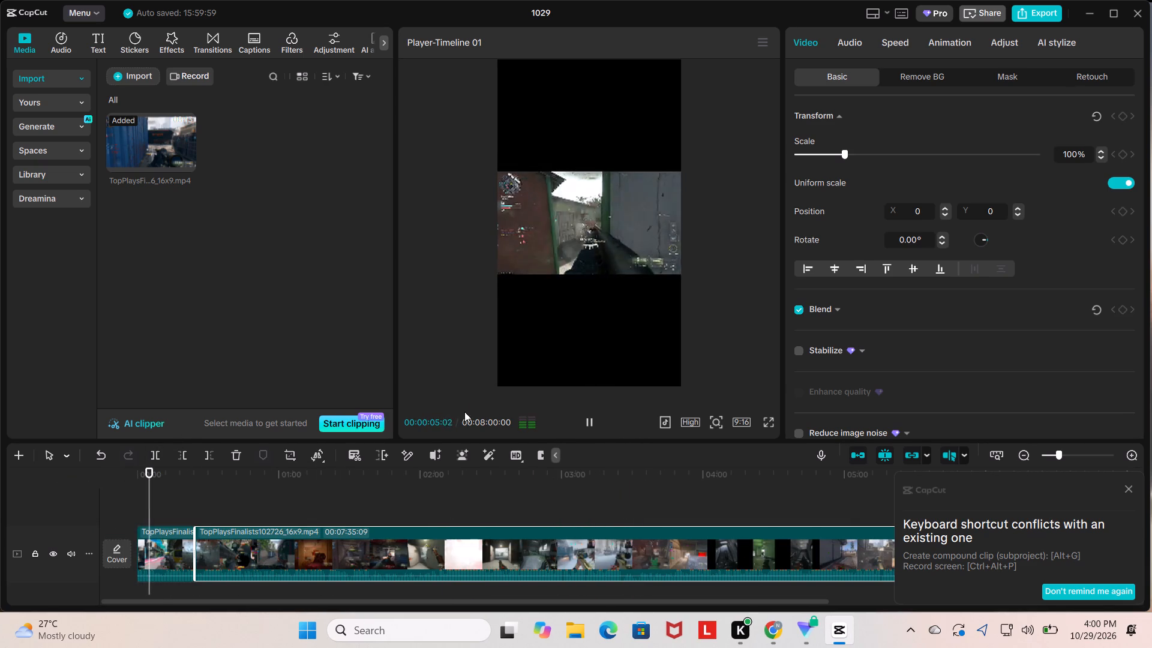
{"action": "key", "text": "space"}
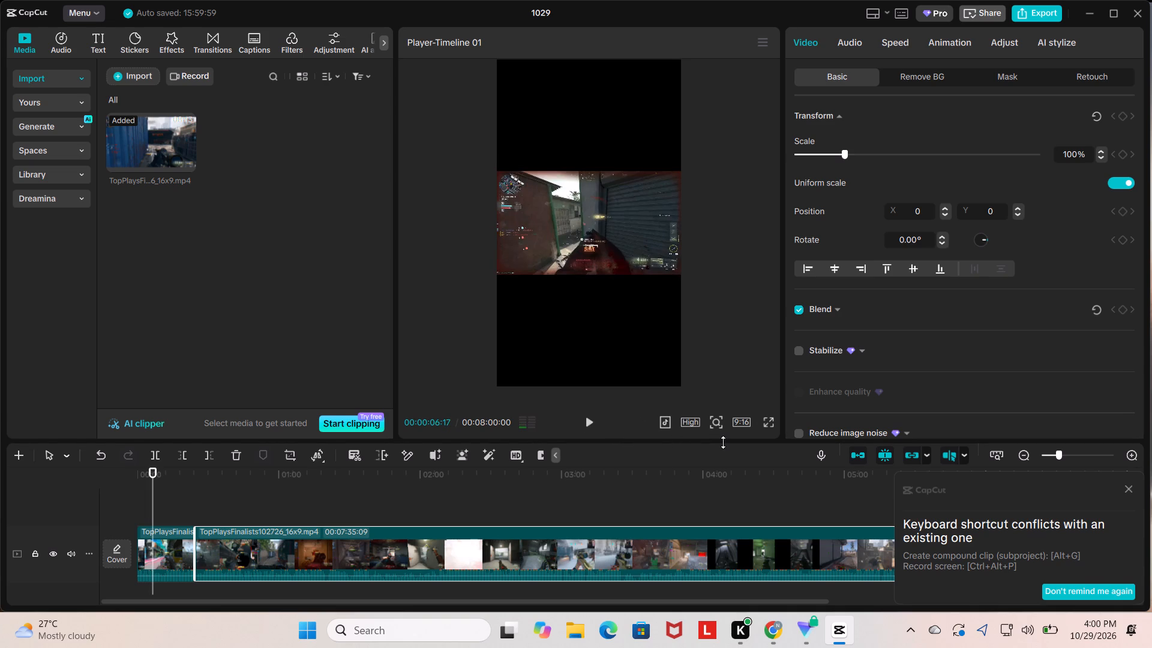
{"action": "key", "text": "space"}
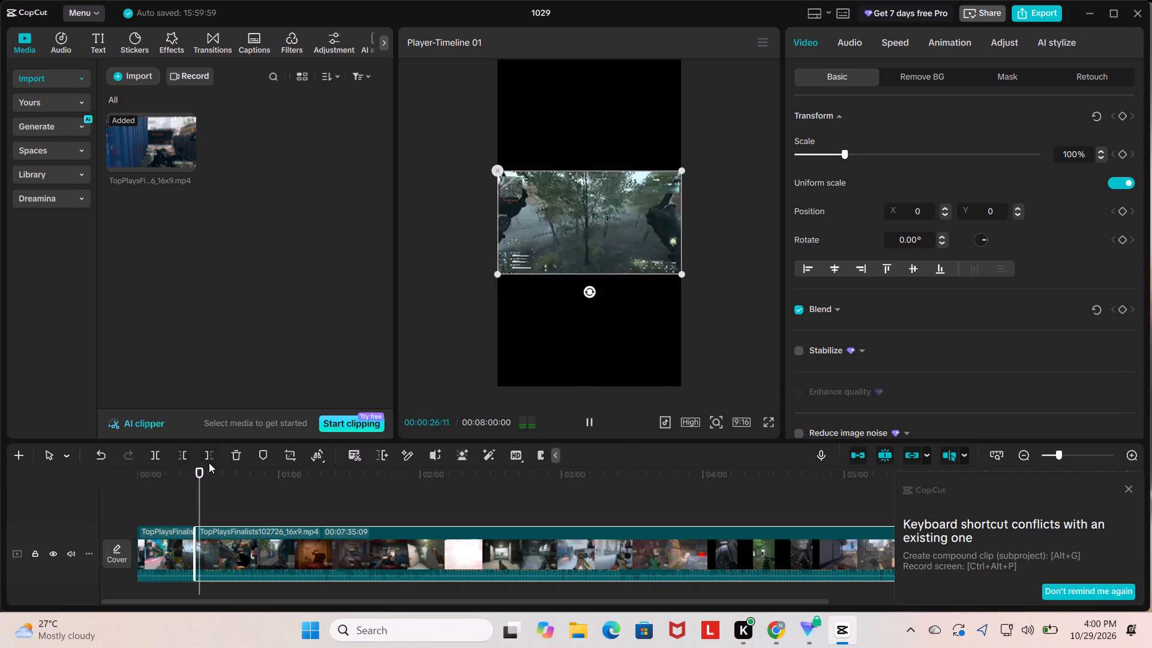
Replay the opening seconds of the first clip and return the playhead to the timeline's start.
{"action": "left_click_drag", "start_coordinate": [203, 475], "coordinate": [152, 488]}
{"action": "left_click_drag", "start_coordinate": [156, 485], "coordinate": [154, 487]}
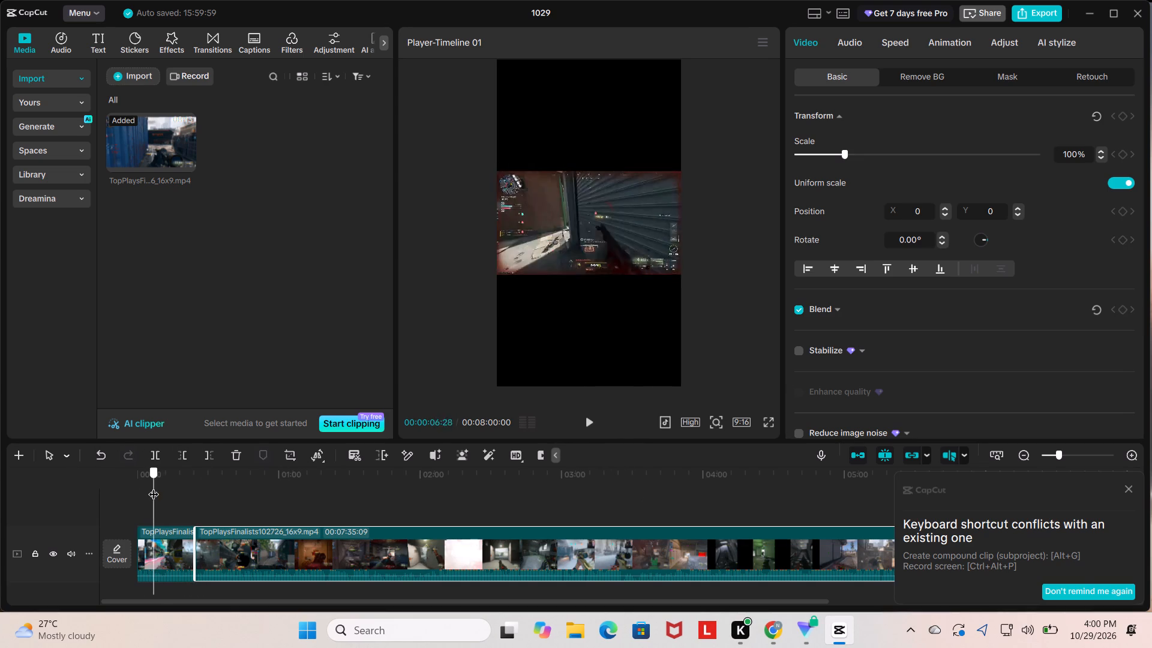
{"action": "left_click_drag", "start_coordinate": [154, 487], "coordinate": [125, 494]}
{"action": "key", "text": "space"}
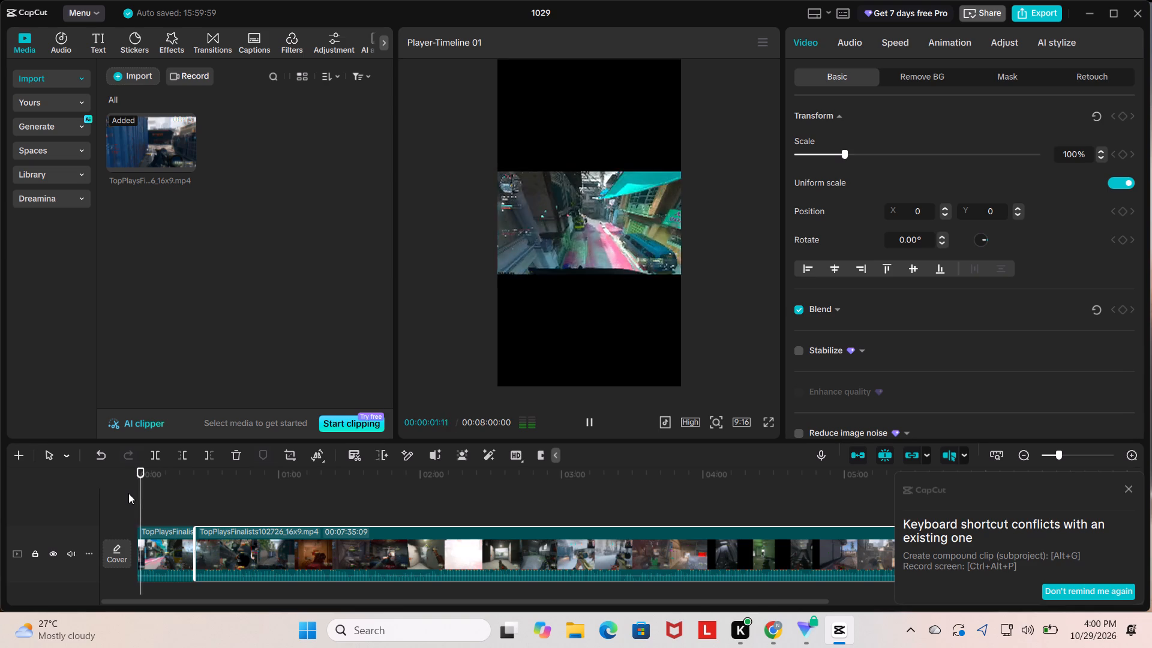
{"action": "key", "text": "space"}
{"action": "key", "text": "space"}
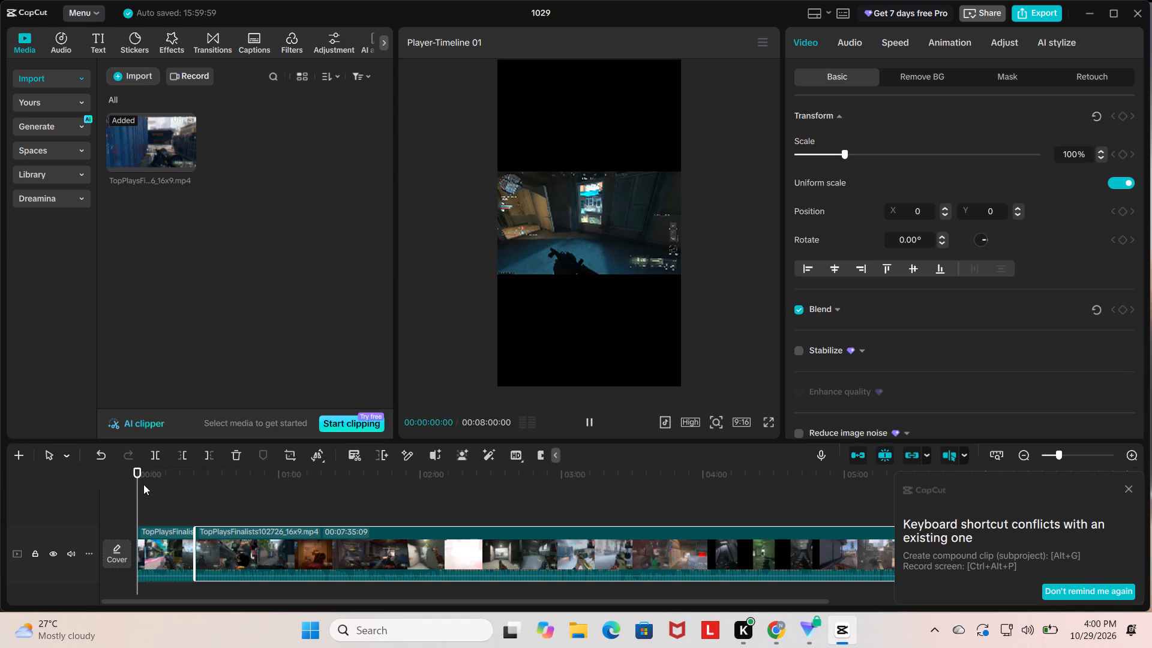
{"action": "left_click", "coordinate": [236, 539]}
{"action": "left_click_drag", "start_coordinate": [136, 507], "coordinate": [122, 516]}
{"action": "key", "text": "space"}
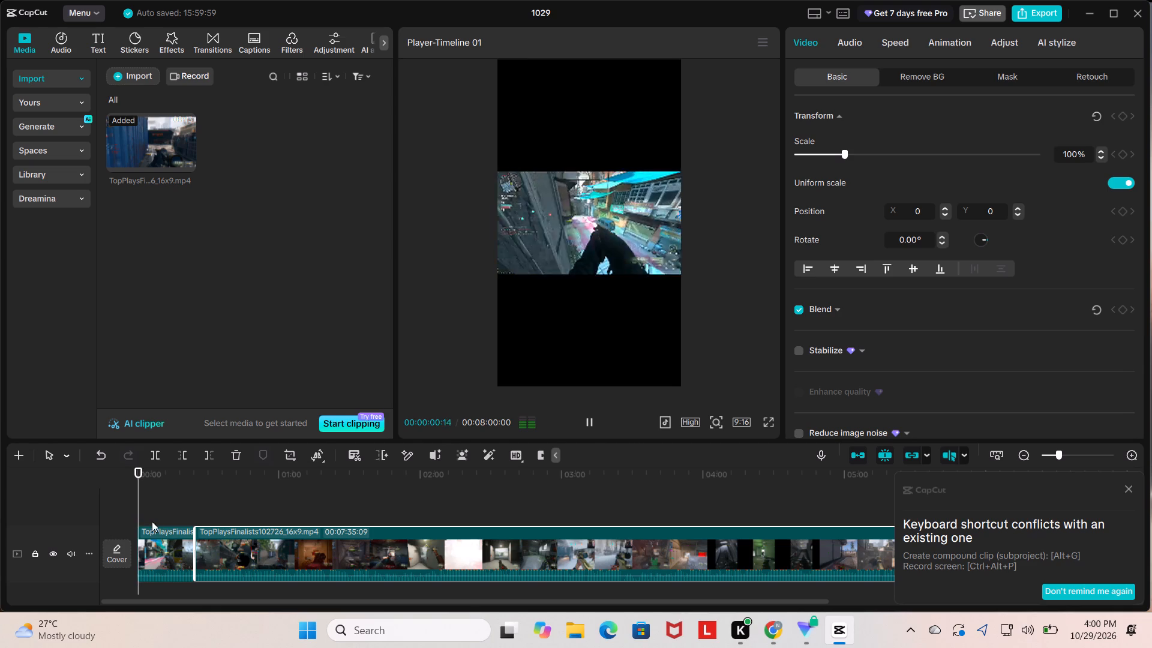
{"action": "key", "text": "space"}
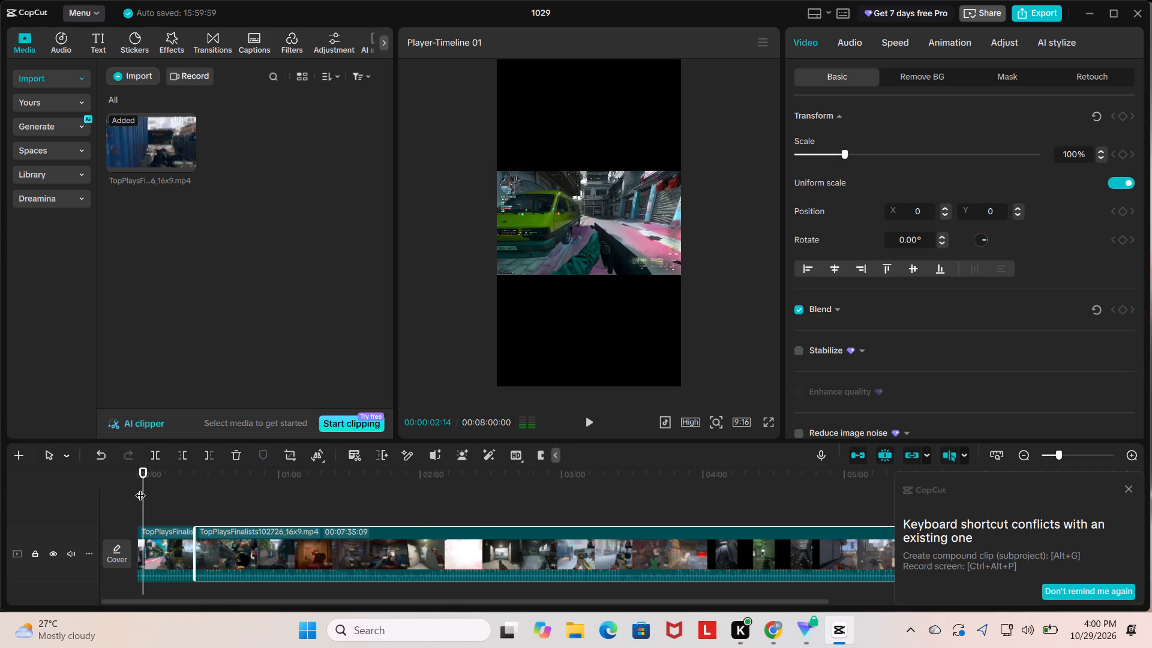
{"action": "left_click_drag", "start_coordinate": [139, 487], "coordinate": [112, 496]}
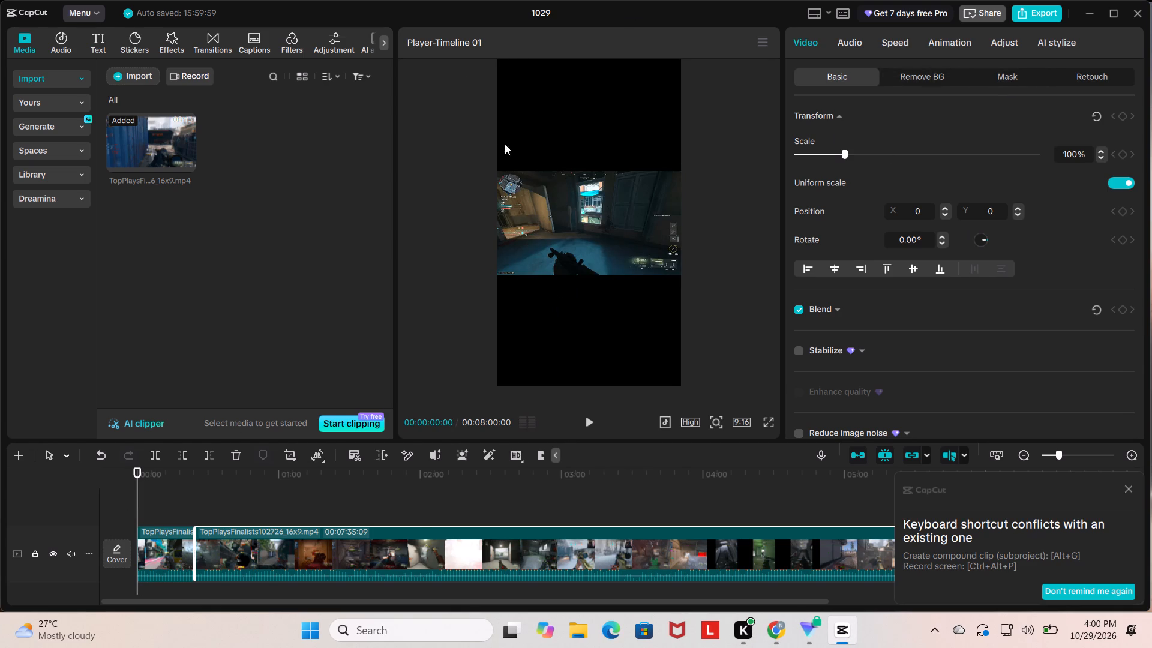
Open the audio library.
{"action": "left_click", "coordinate": [67, 30]}
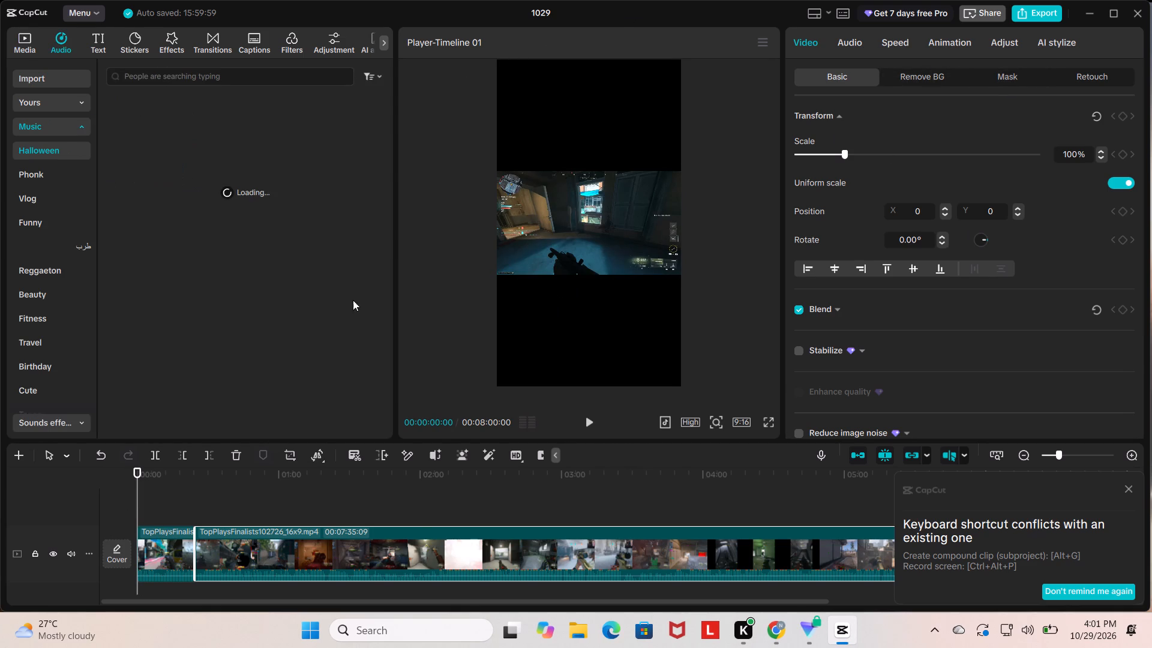
Delete the long second gameplay clip from the timeline, keeping only the short first clip.
{"action": "left_click", "coordinate": [327, 560]}
{"action": "key", "text": "BackSpace"}
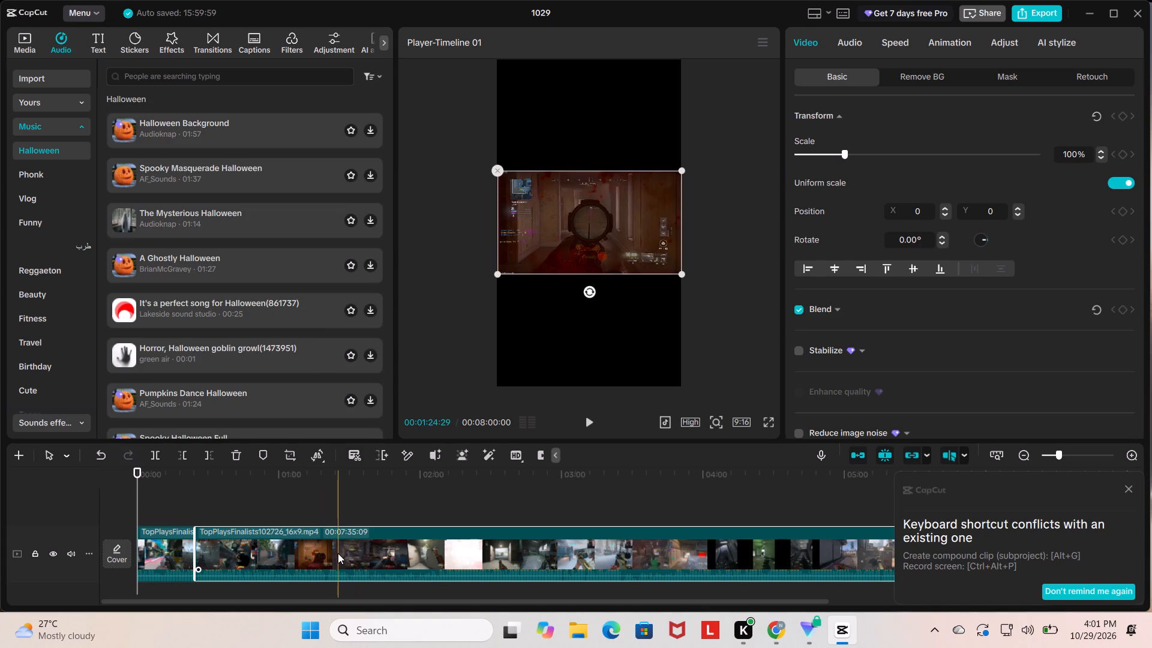
Search the music library for "intense" using the matching suggestion.
{"action": "left_click", "coordinate": [159, 77]}
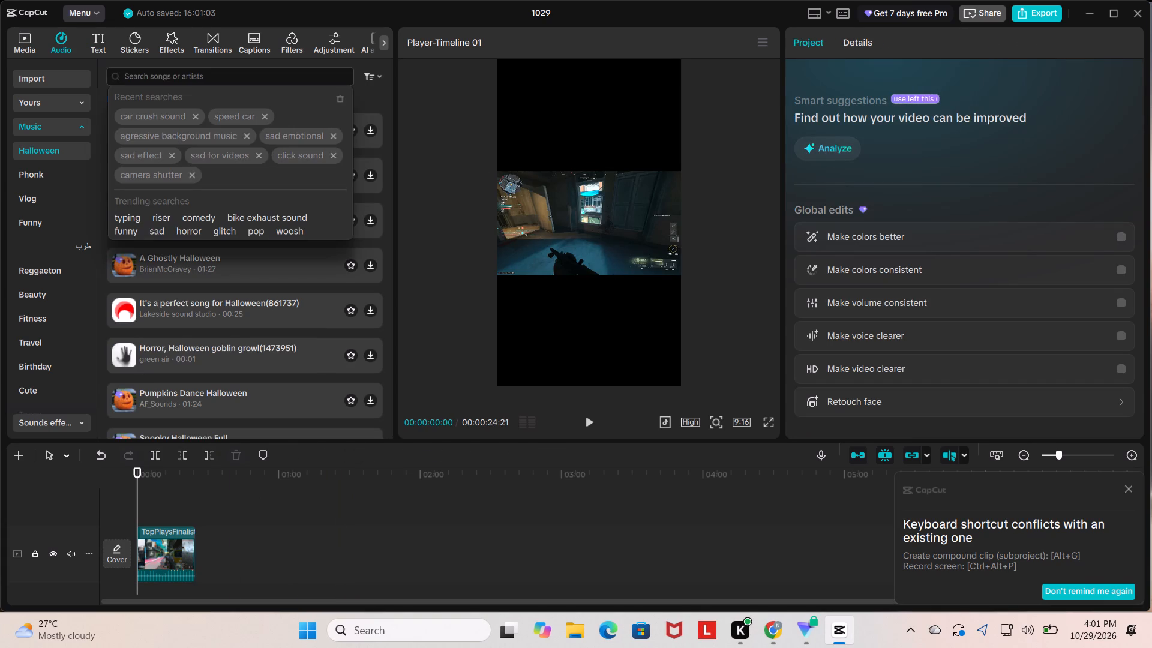
{"action": "type", "text": "in"}
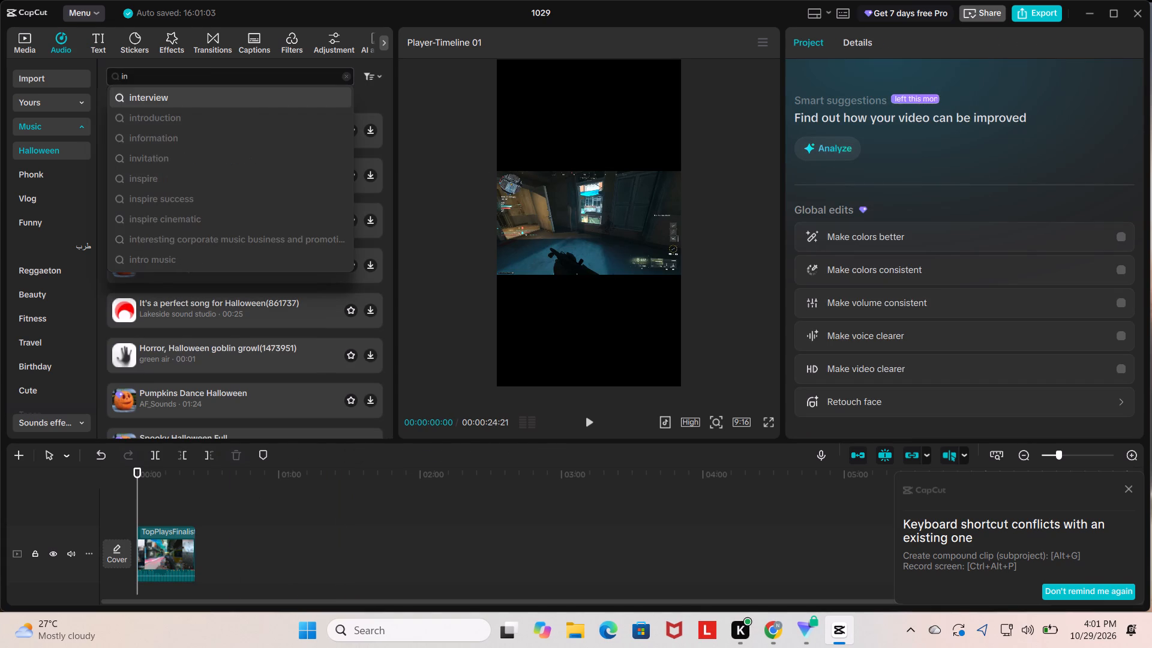
{"action": "type", "text": "te"}
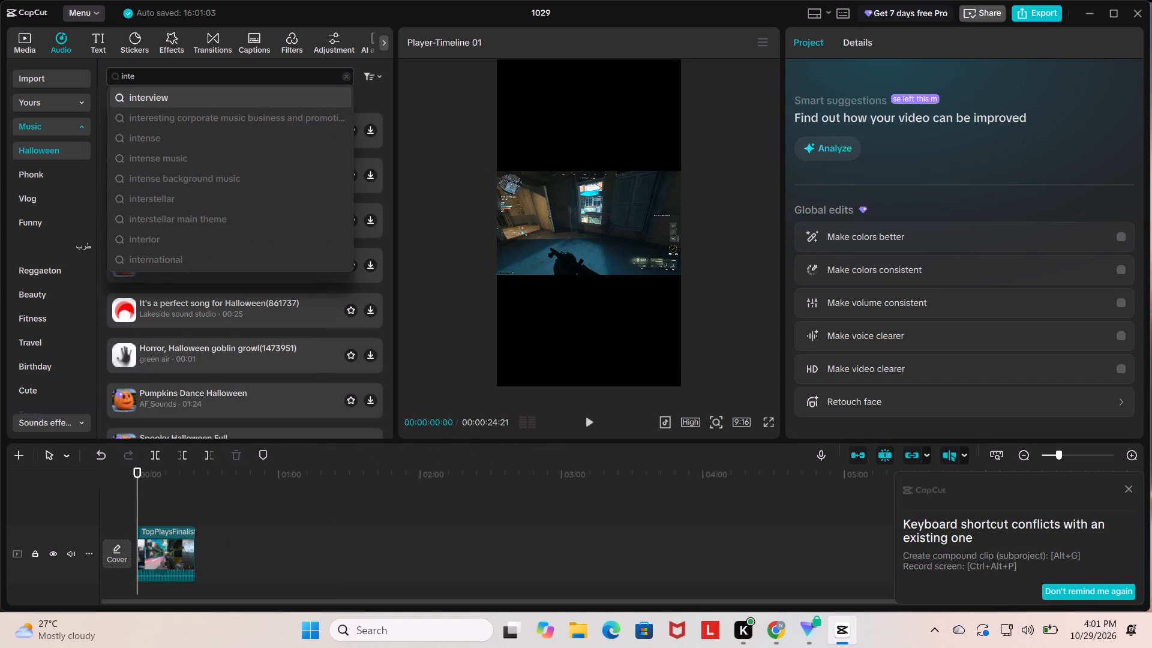
{"action": "left_click", "coordinate": [133, 137]}
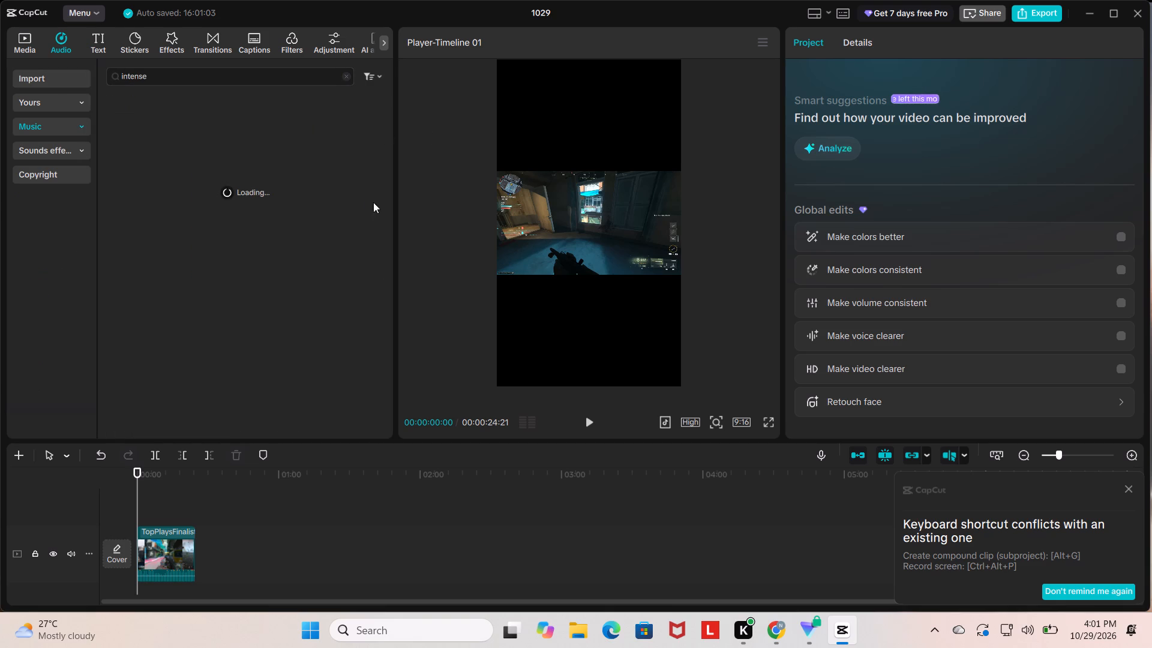
Set the remaining gameplay clip's standard playback speed to 1.10x.
{"action": "left_click", "coordinate": [178, 559]}
{"action": "scroll", "coordinate": [193, 554], "scroll_direction": "up", "scroll_amount": 3, "text": "ctrl"}
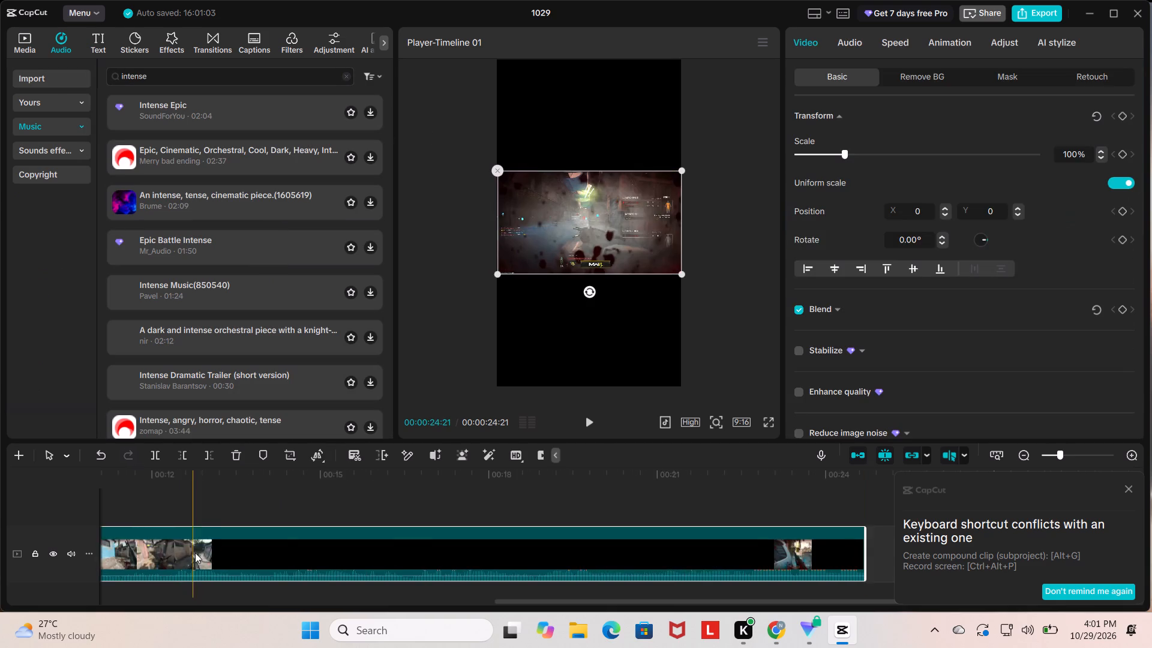
{"action": "scroll", "coordinate": [195, 553], "scroll_direction": "up", "scroll_amount": 1, "text": "ctrl"}
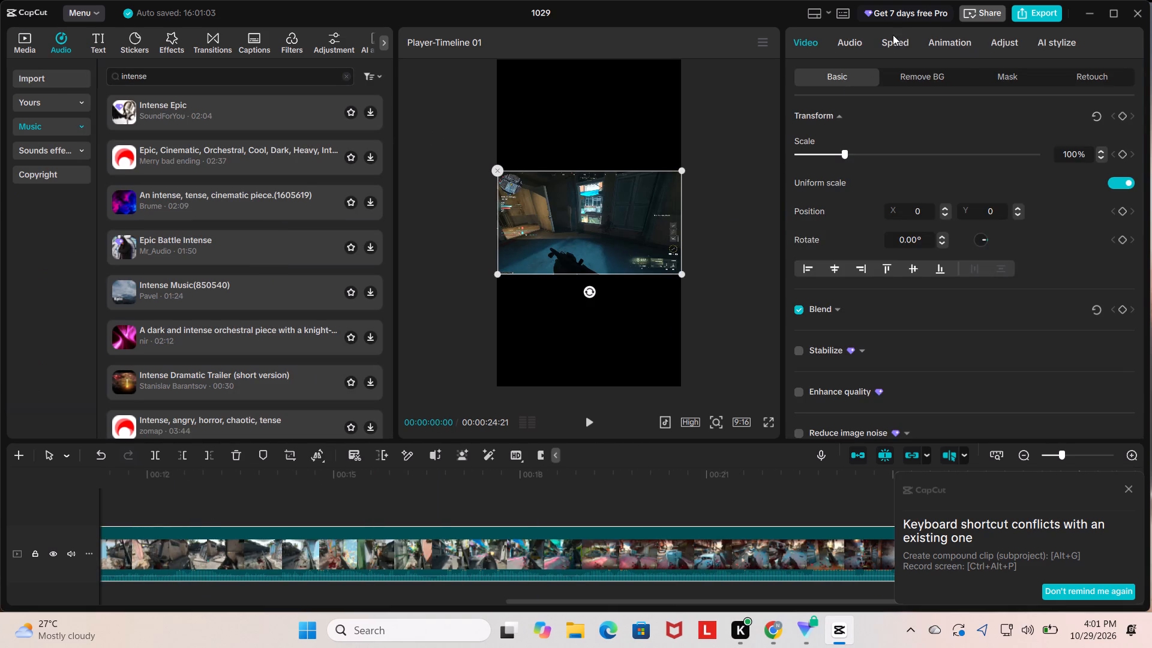
{"action": "left_click", "coordinate": [892, 38]}
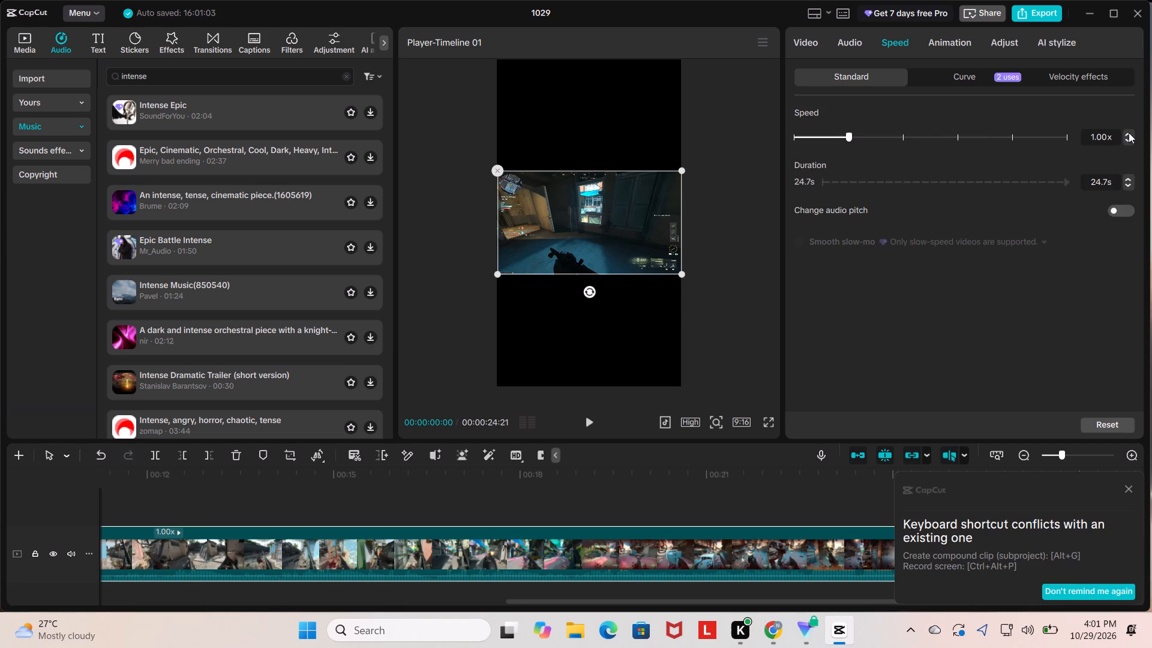
{"action": "left_click", "coordinate": [1129, 133]}
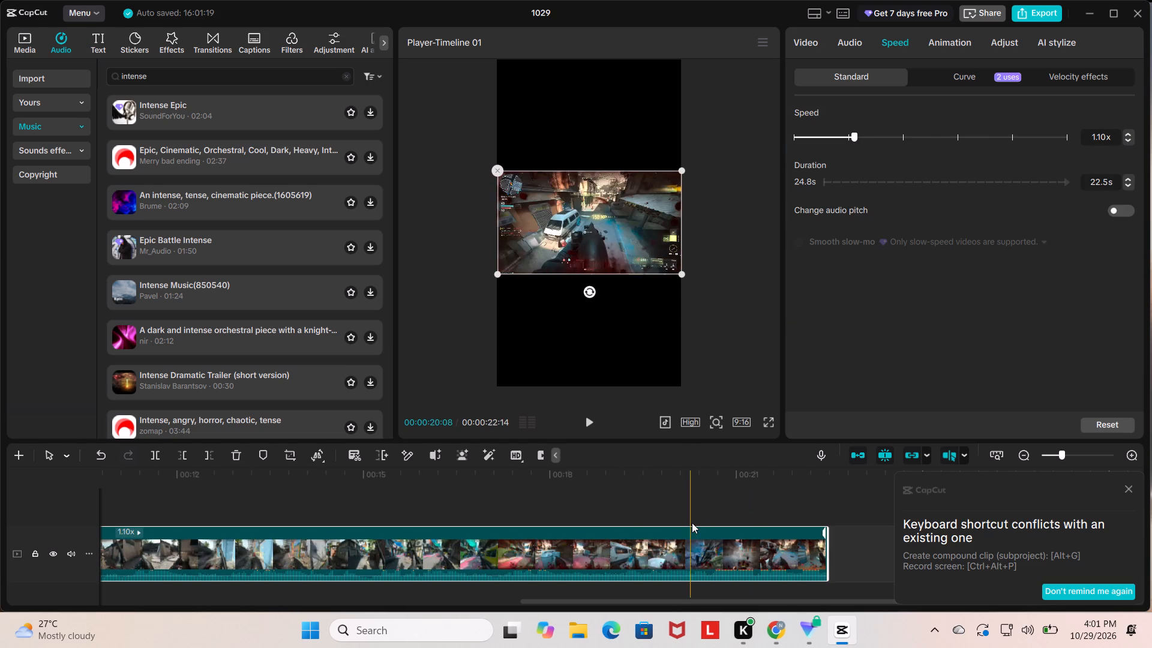
Play back the sped-up clip from around its middle to review the new pace.
{"action": "left_click_drag", "start_coordinate": [692, 523], "coordinate": [654, 520]}
{"action": "left_click_drag", "start_coordinate": [668, 500], "coordinate": [193, 491]}
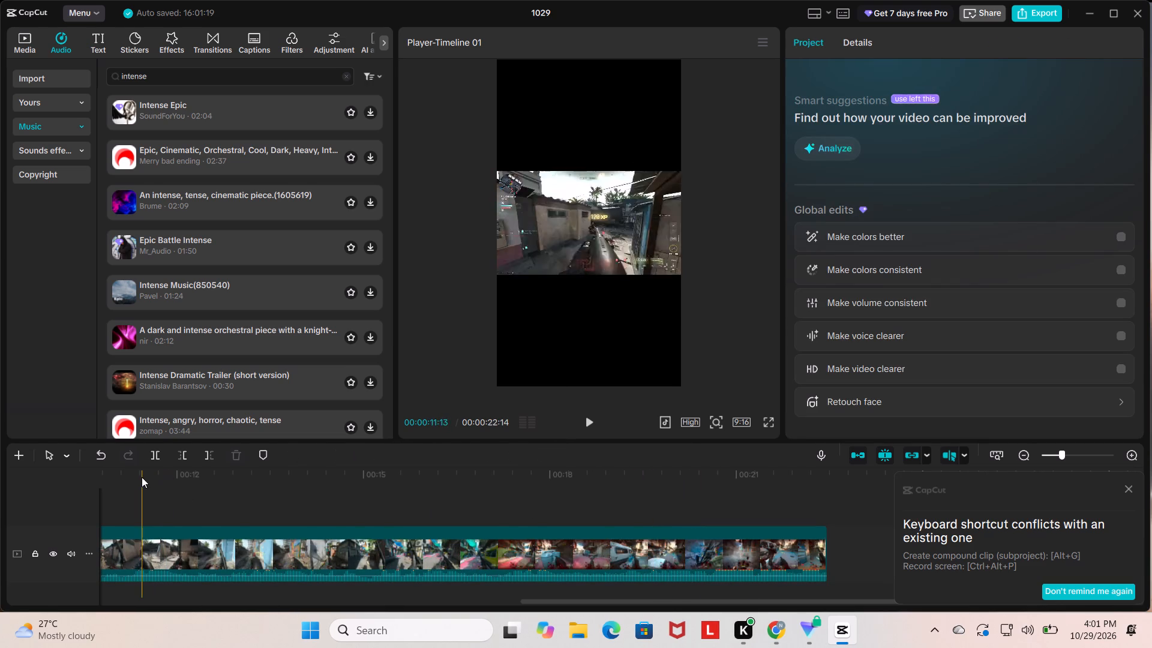
{"action": "left_click", "coordinate": [97, 489]}
{"action": "key", "text": "space"}
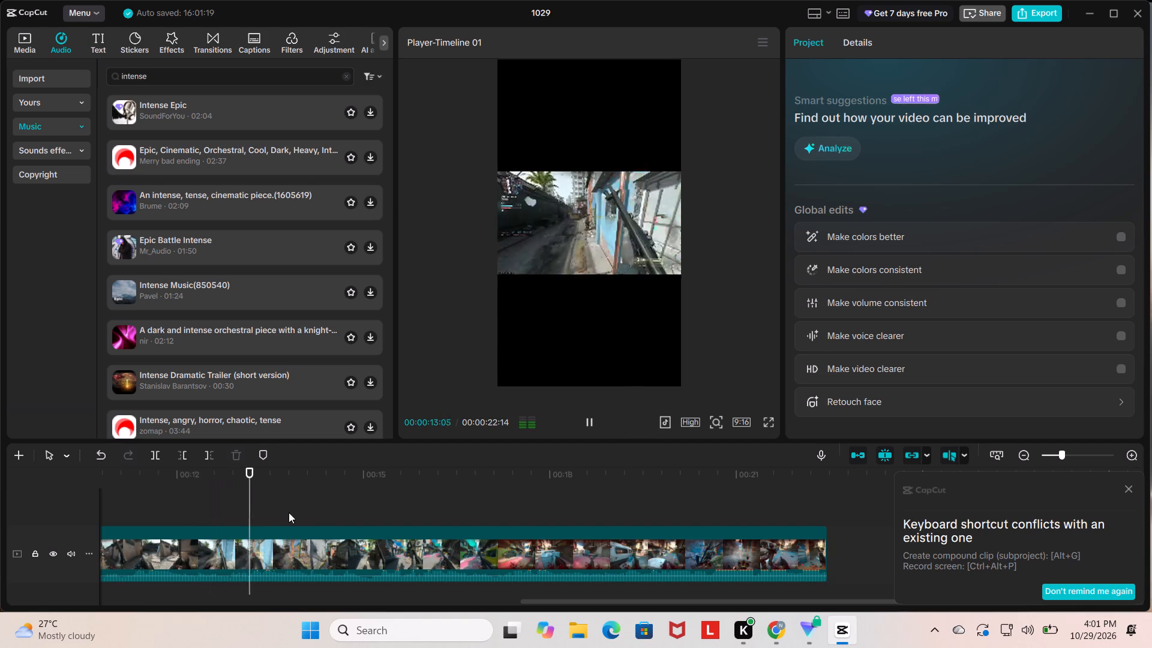
Continue reviewing the sped-up clip in short playbacks, and return the playhead to the timeline's start.
{"action": "key", "text": "space"}
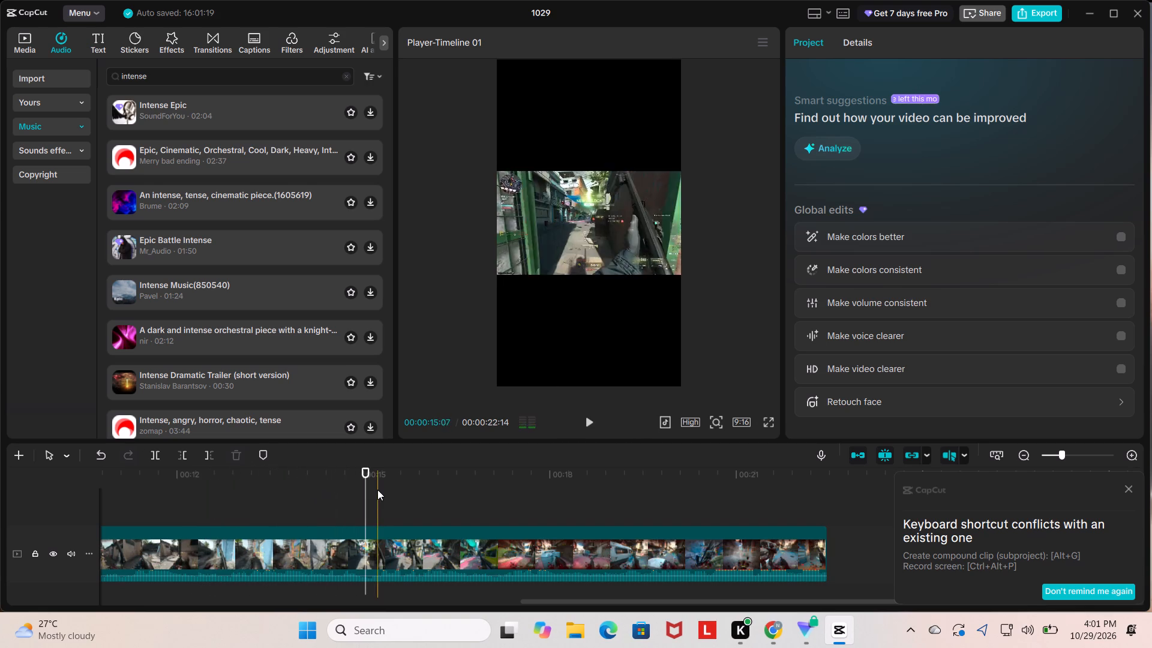
{"action": "key", "text": "space"}
{"action": "key", "text": "space"}
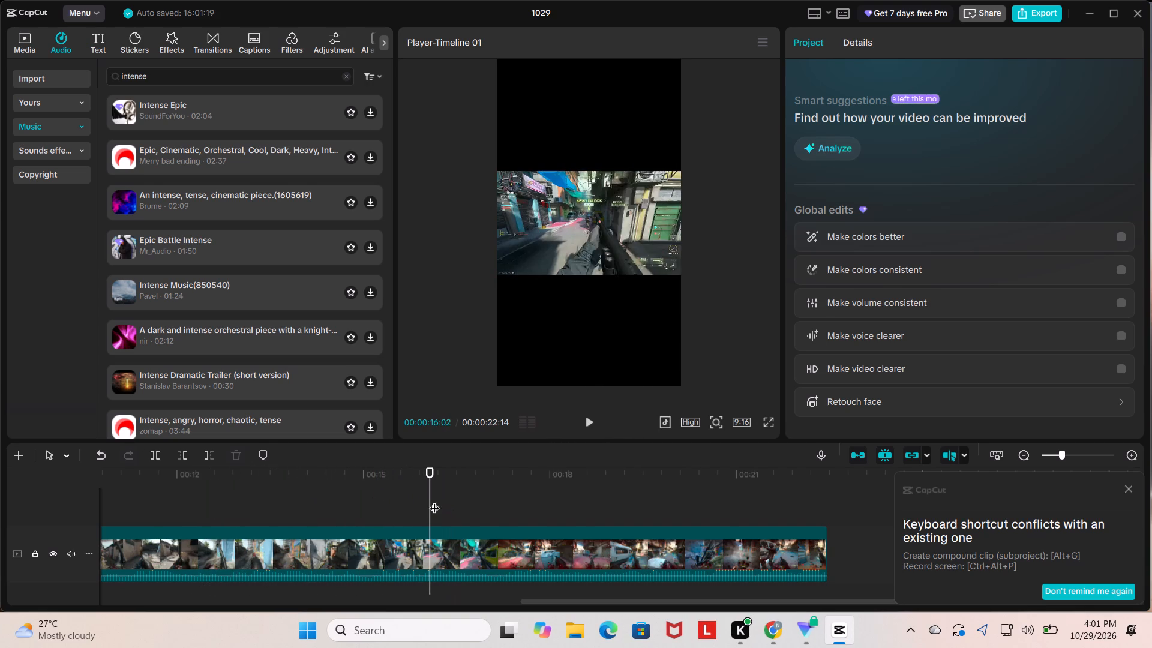
{"action": "left_click_drag", "start_coordinate": [433, 503], "coordinate": [0, 424]}
Audition "Intense Epic", the "Epic, Cinematic, Orchestral" track and "Epic Battle Intense" from the music results.
{"action": "left_click", "coordinate": [212, 92]}
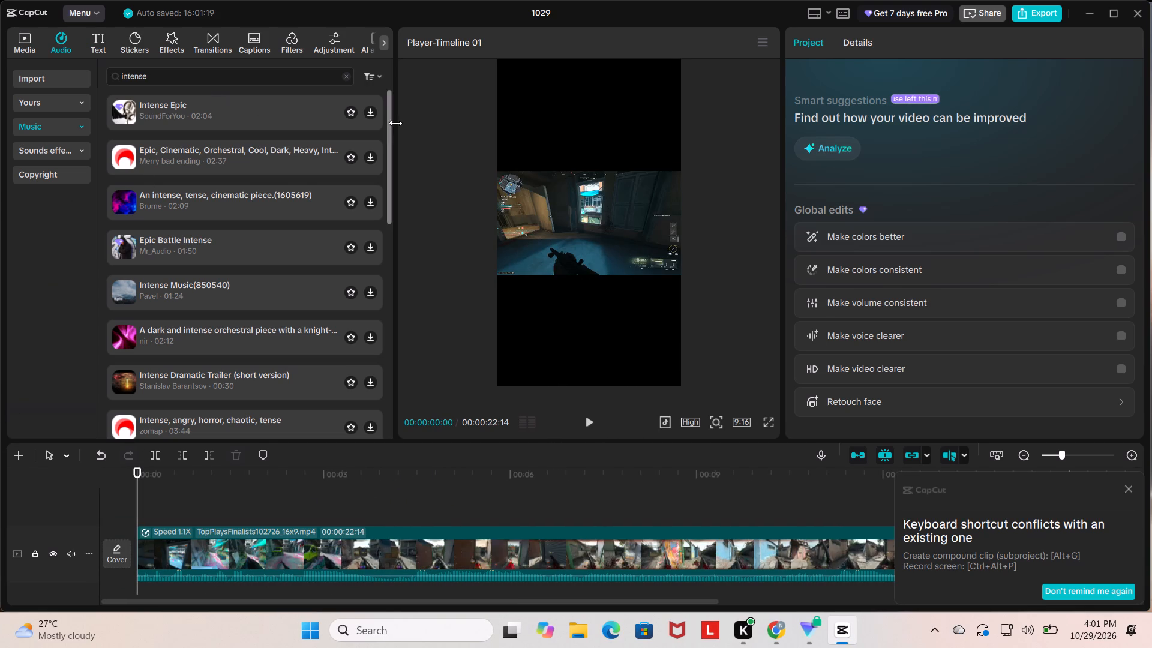
{"action": "left_click", "coordinate": [365, 116]}
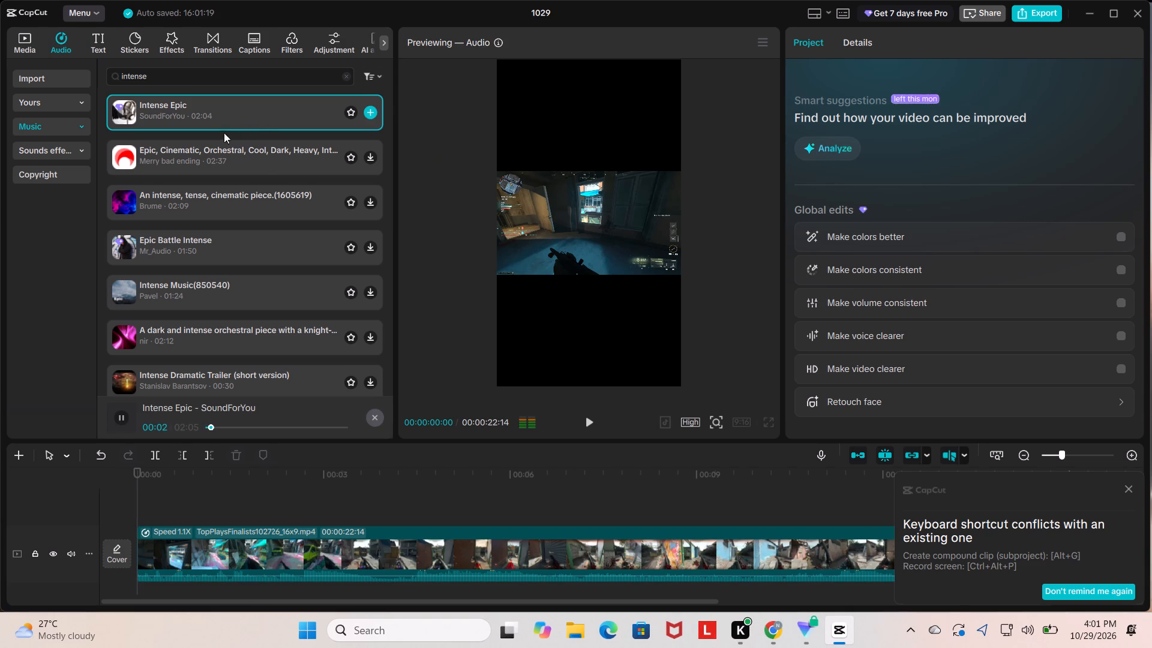
{"action": "left_click", "coordinate": [228, 163]}
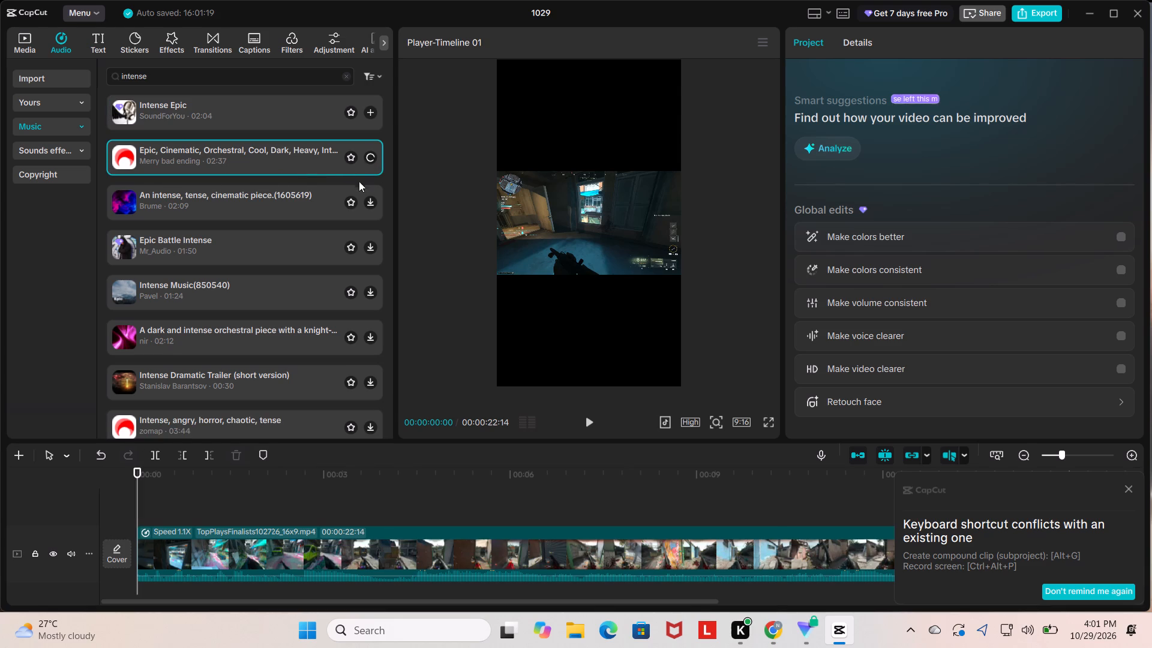
{"action": "left_click", "coordinate": [194, 244]}
Add a default text clip above the gameplay clip near the beginning of the timeline.
{"action": "left_click", "coordinate": [91, 36]}
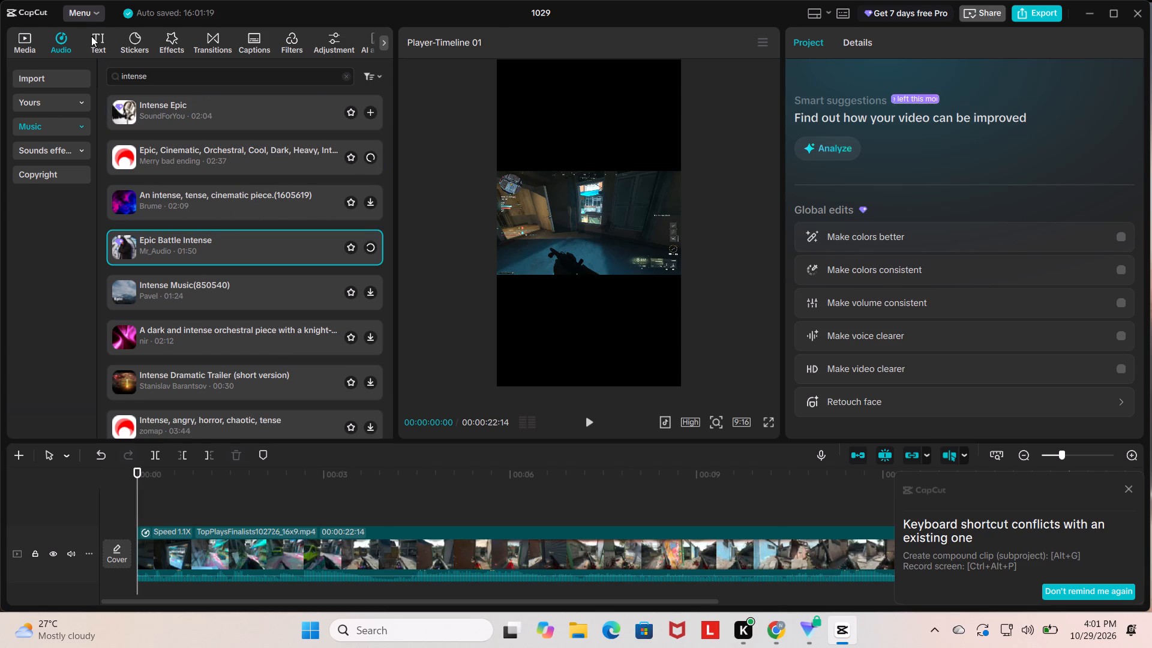
{"action": "left_click_drag", "start_coordinate": [143, 95], "coordinate": [143, 504]}
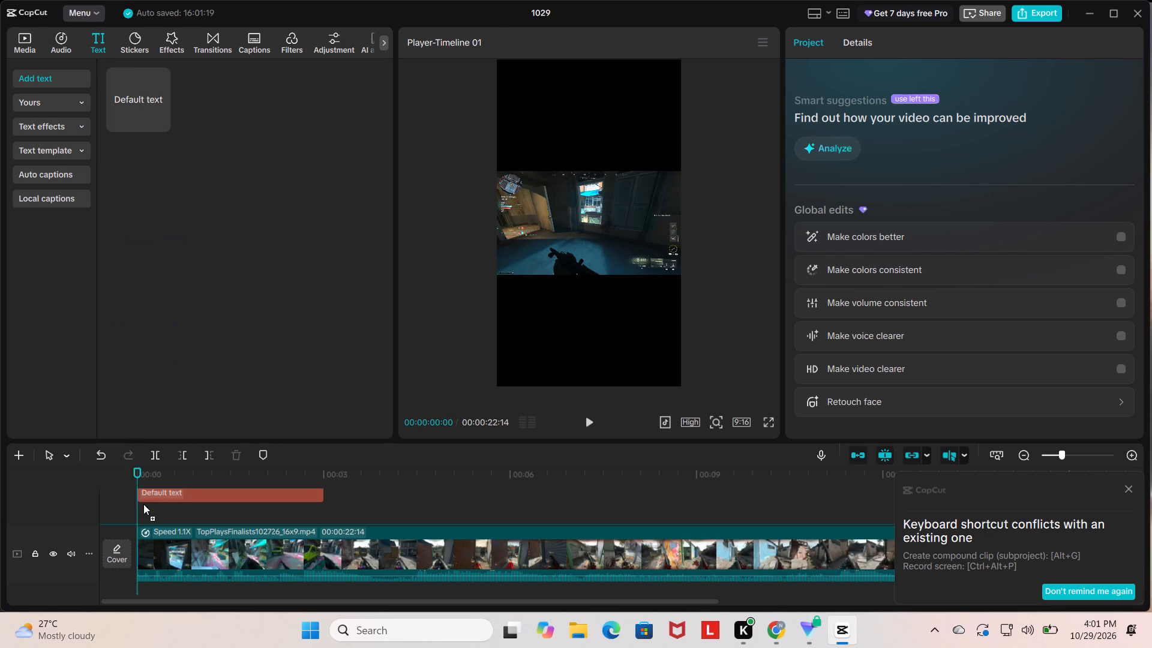
{"action": "left_click_drag", "start_coordinate": [143, 504], "coordinate": [142, 504]}
Stretch the default text clip to span the whole gameplay clip, from 00:00:00:00 to 00:00:22:14.
{"action": "left_click_drag", "start_coordinate": [328, 512], "coordinate": [946, 562]}
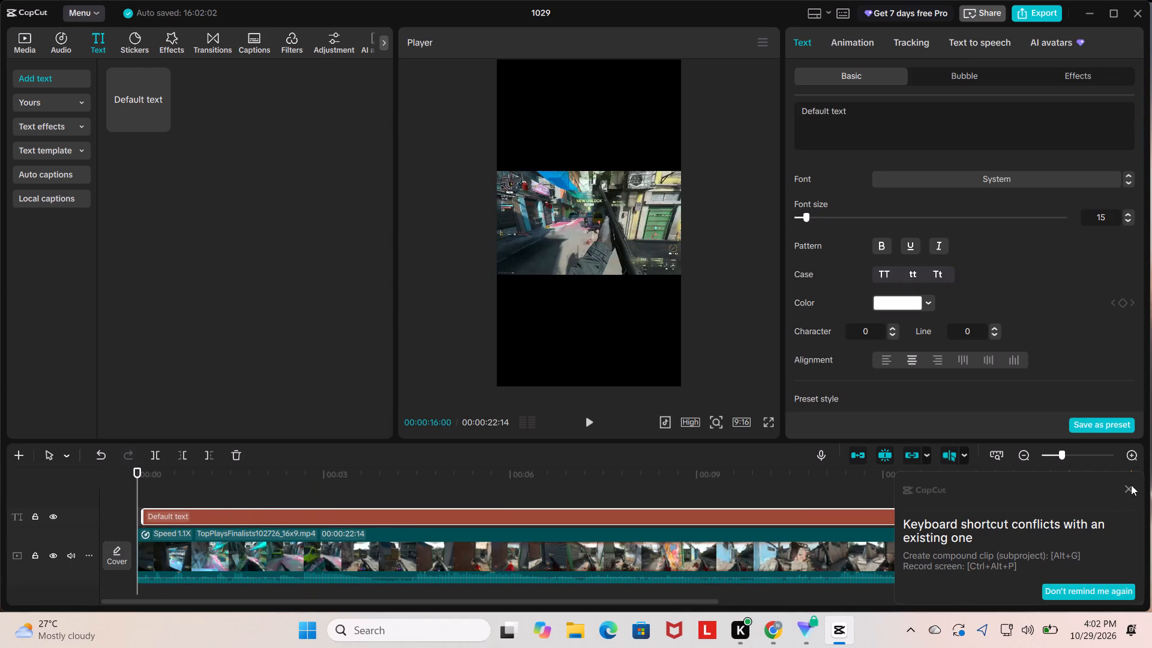
{"action": "left_click", "coordinate": [1131, 485]}
{"action": "left_click", "coordinate": [1128, 487]}
{"action": "left_click_drag", "start_coordinate": [952, 513], "coordinate": [958, 514]}
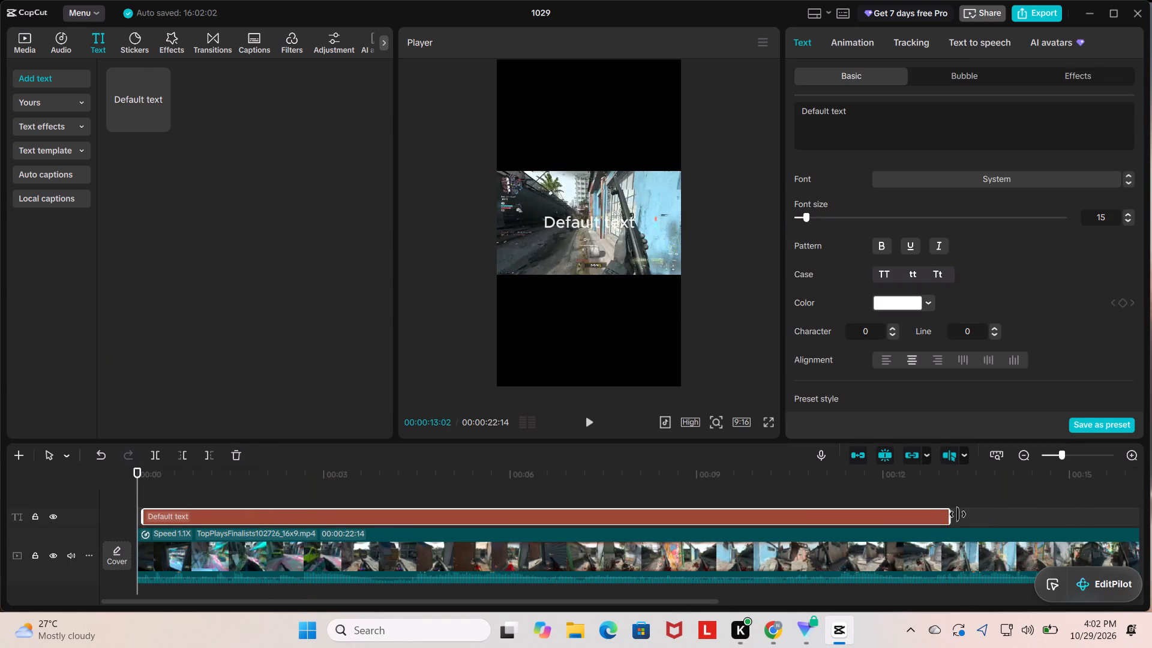
{"action": "left_click_drag", "start_coordinate": [958, 514], "coordinate": [1057, 517]}
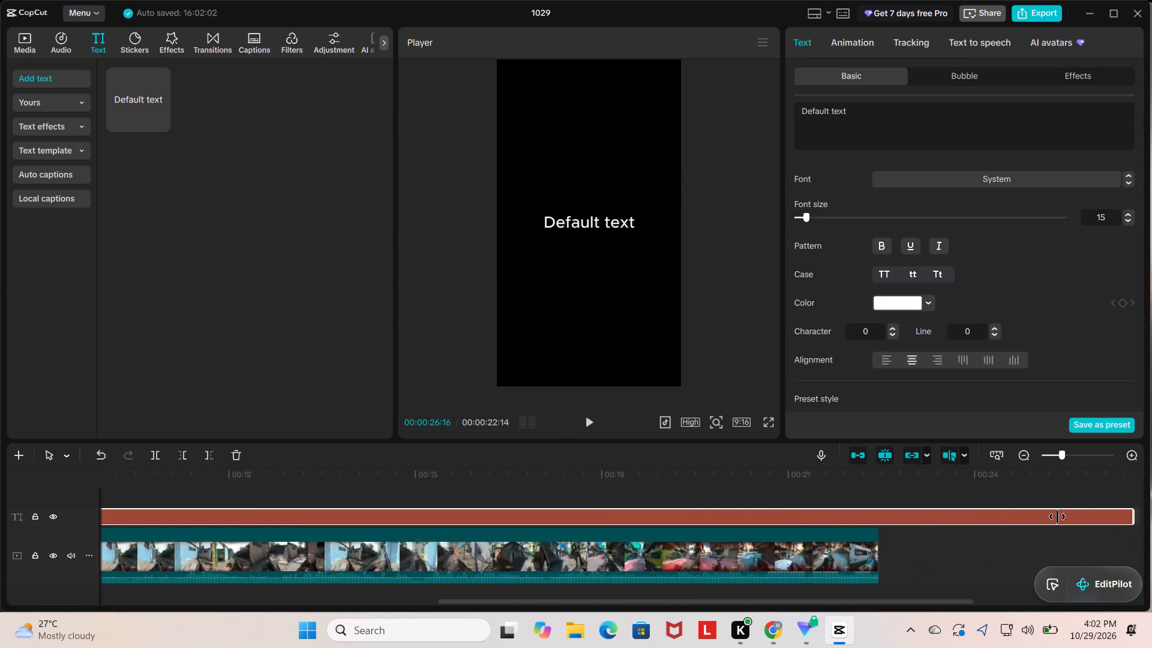
{"action": "left_click_drag", "start_coordinate": [1057, 517], "coordinate": [860, 528]}
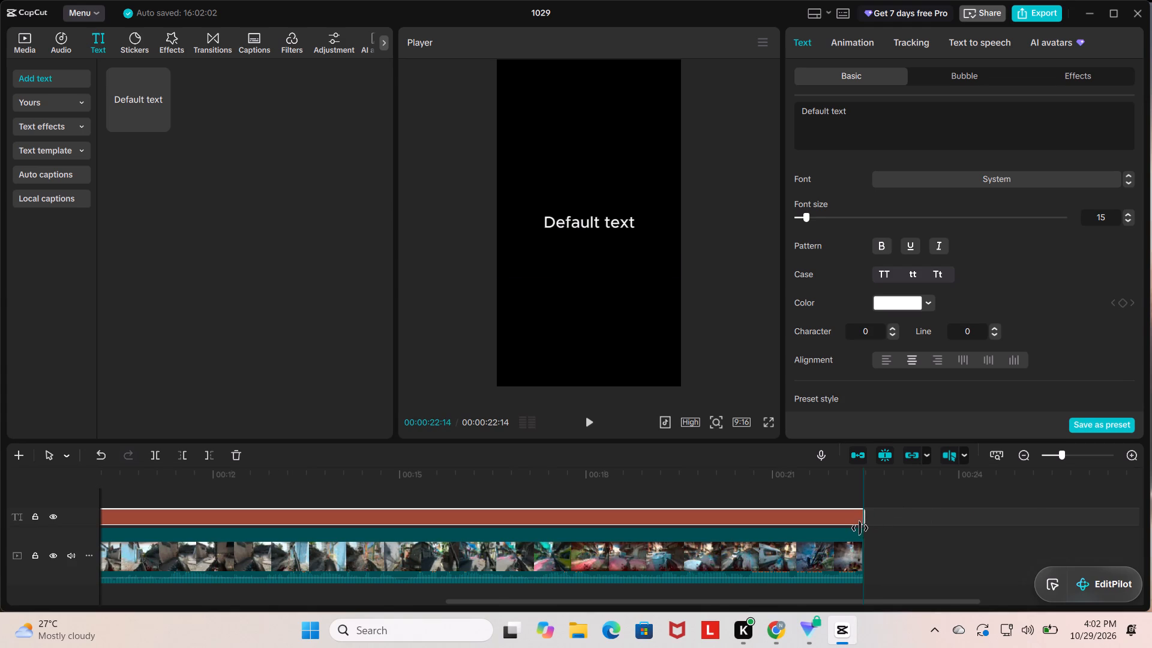
{"action": "left_click_drag", "start_coordinate": [860, 528], "coordinate": [860, 528]}
{"action": "left_click_drag", "start_coordinate": [870, 492], "coordinate": [84, 388]}
{"action": "left_click", "coordinate": [175, 512]}
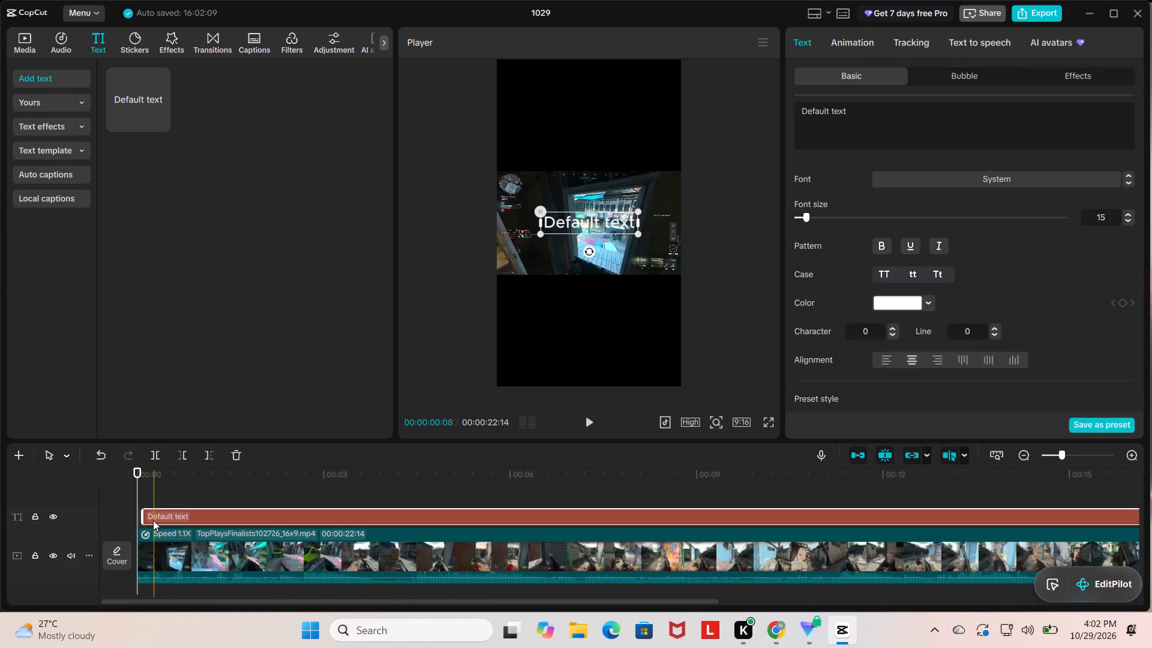
{"action": "left_click_drag", "start_coordinate": [145, 516], "coordinate": [120, 516]}
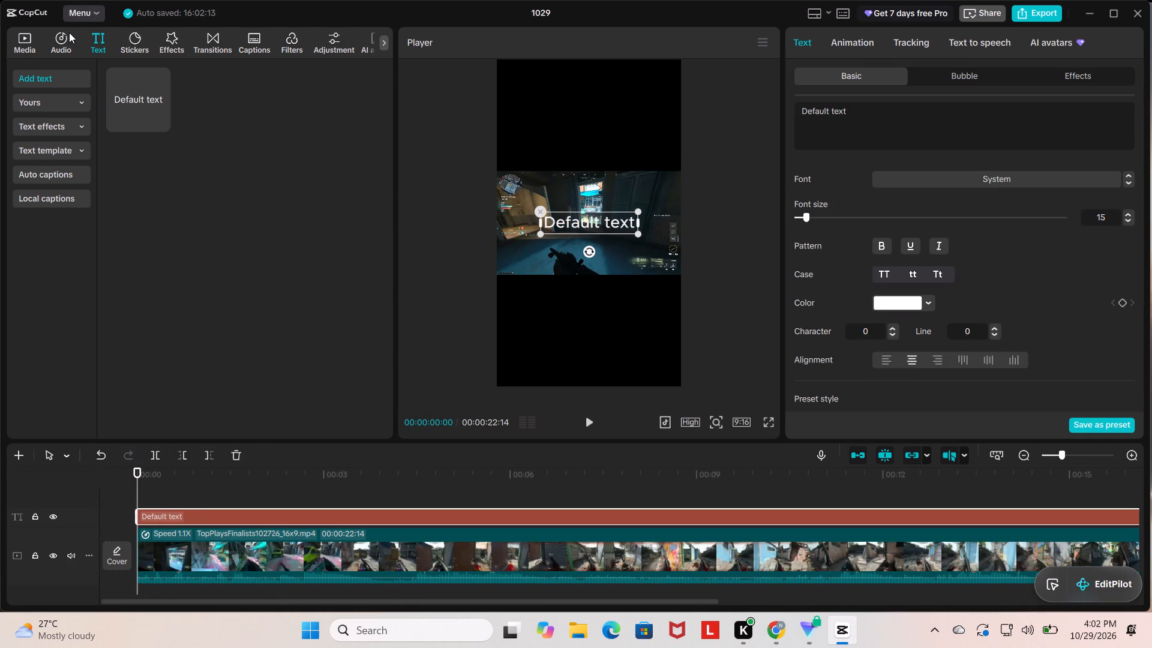
Move the default text up into the black area just above the gameplay picture.
{"action": "left_click", "coordinate": [69, 32]}
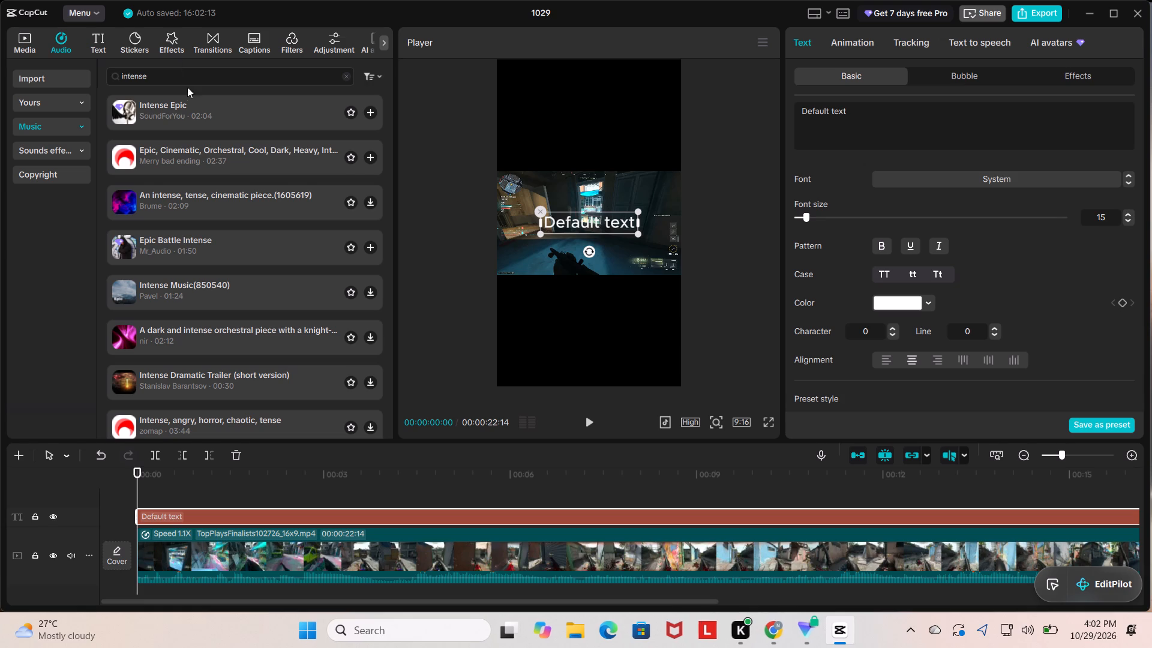
{"action": "left_click_drag", "start_coordinate": [601, 228], "coordinate": [598, 154]}
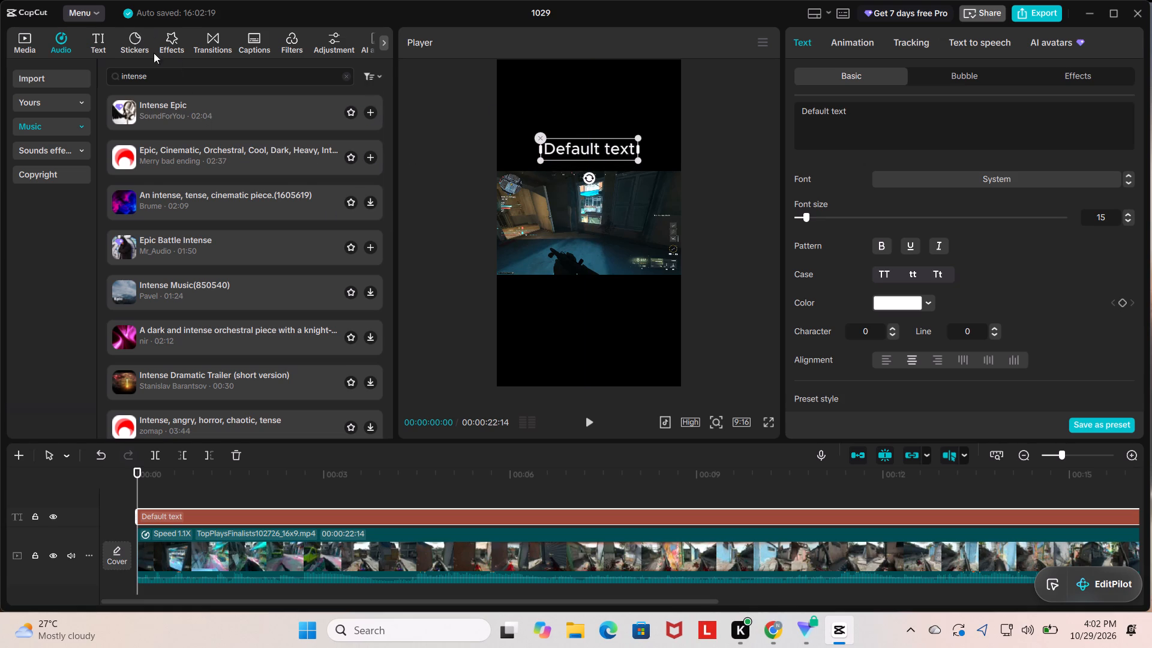
Audition "Epic Battle Intense" and "An intense, tense, cinematic piece" from the music results.
{"action": "left_click", "coordinate": [165, 236]}
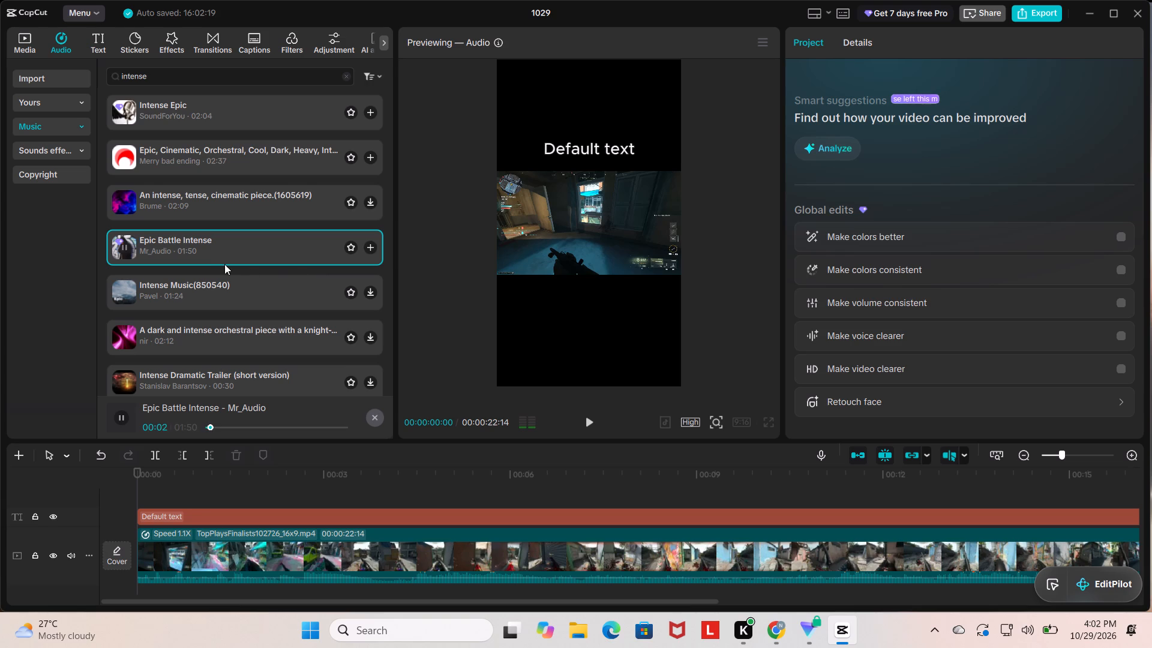
{"action": "left_click", "coordinate": [175, 205]}
Replace the music search with "fast pace" using the matching suggestion.
{"action": "left_click", "coordinate": [174, 72]}
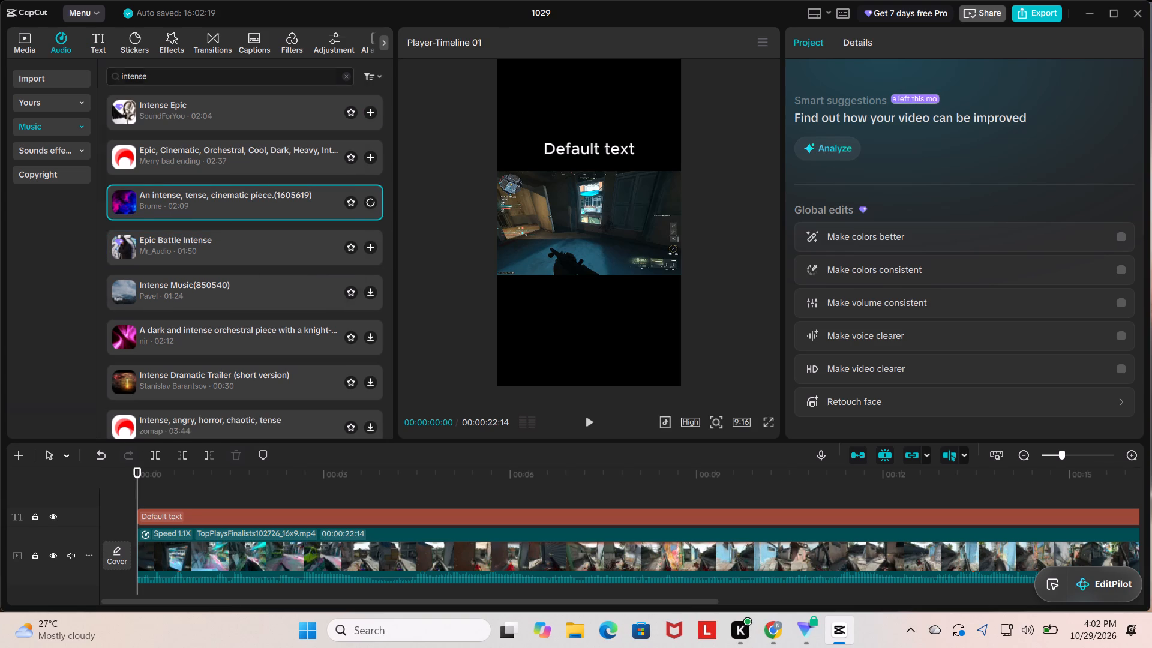
{"action": "key", "text": "BackSpace"}
{"action": "key", "text": "BackSpace"}
{"action": "key", "text": "BackSpace"}
{"action": "key", "text": "BackSpace"}
{"action": "key", "text": "BackSpace"}
{"action": "key", "text": "BackSpace"}
{"action": "key", "text": "BackSpace"}
{"action": "key", "text": "BackSpace"}
{"action": "key", "text": "BackSpace"}
{"action": "key", "text": "BackSpace"}
{"action": "key", "text": "BackSpace"}
{"action": "key", "text": "BackSpace"}
{"action": "key", "text": "BackSpace"}
{"action": "key", "text": "BackSpace"}
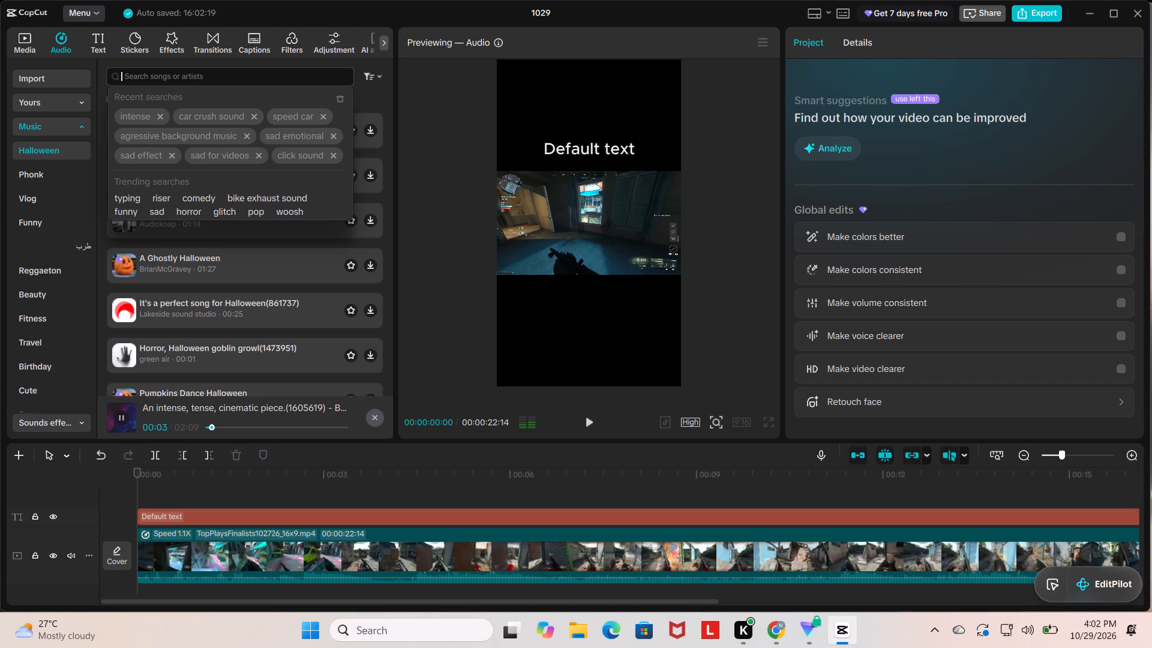
{"action": "type", "text": "fas"}
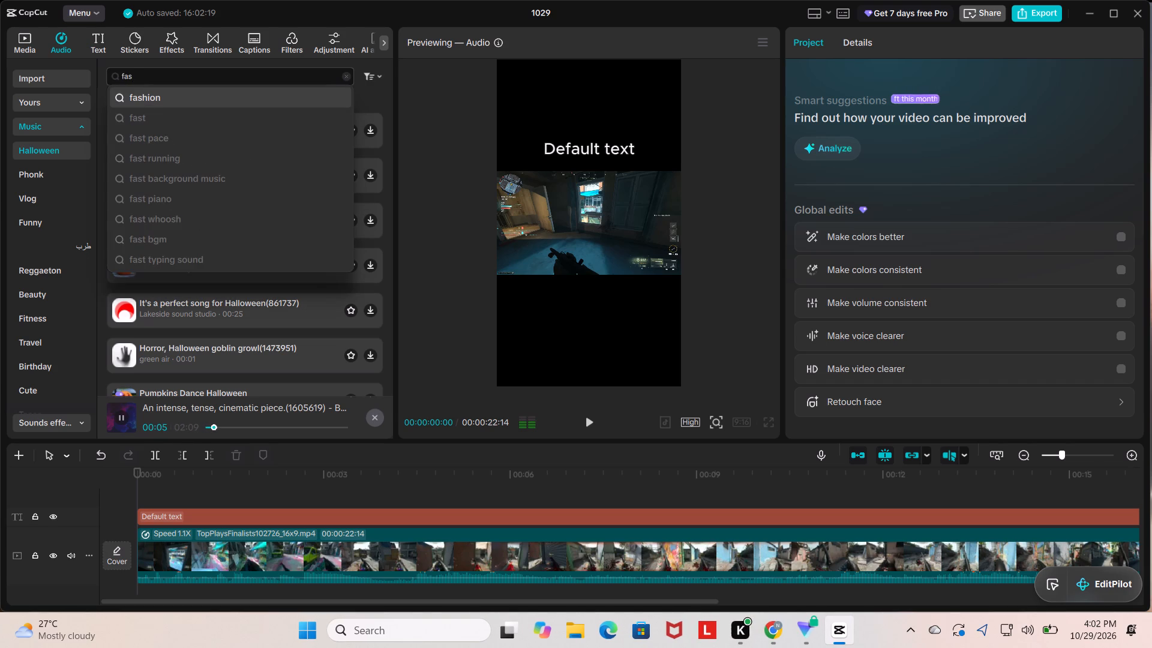
{"action": "type", "text": "t"}
{"action": "key", "text": "space"}
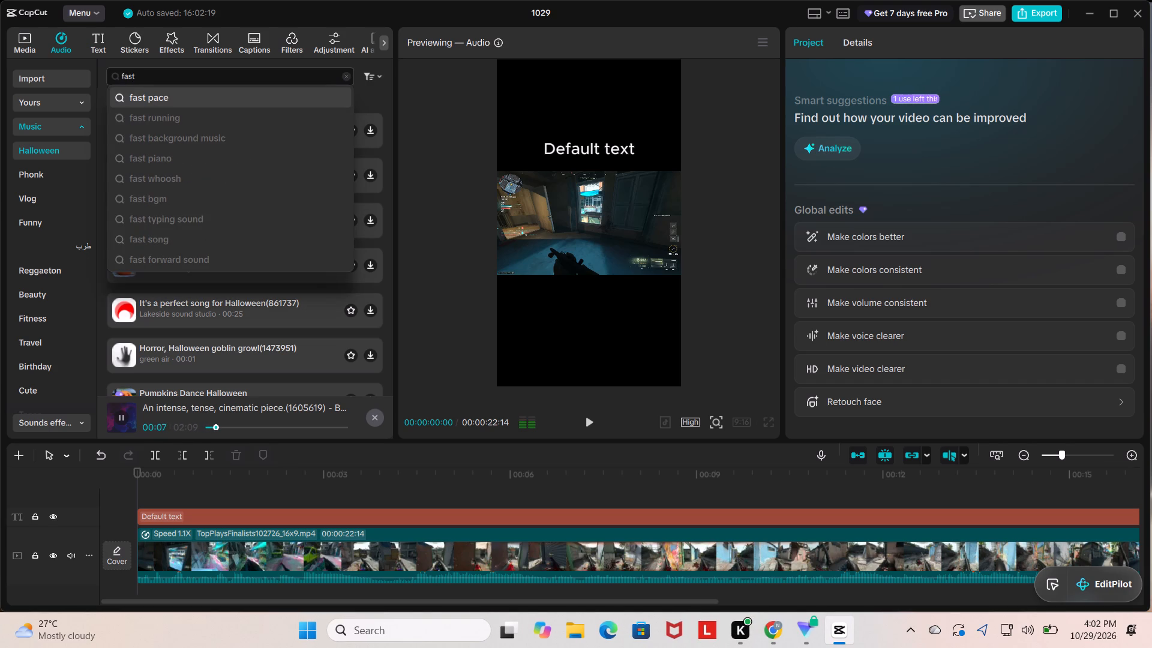
{"action": "left_click", "coordinate": [183, 100]}
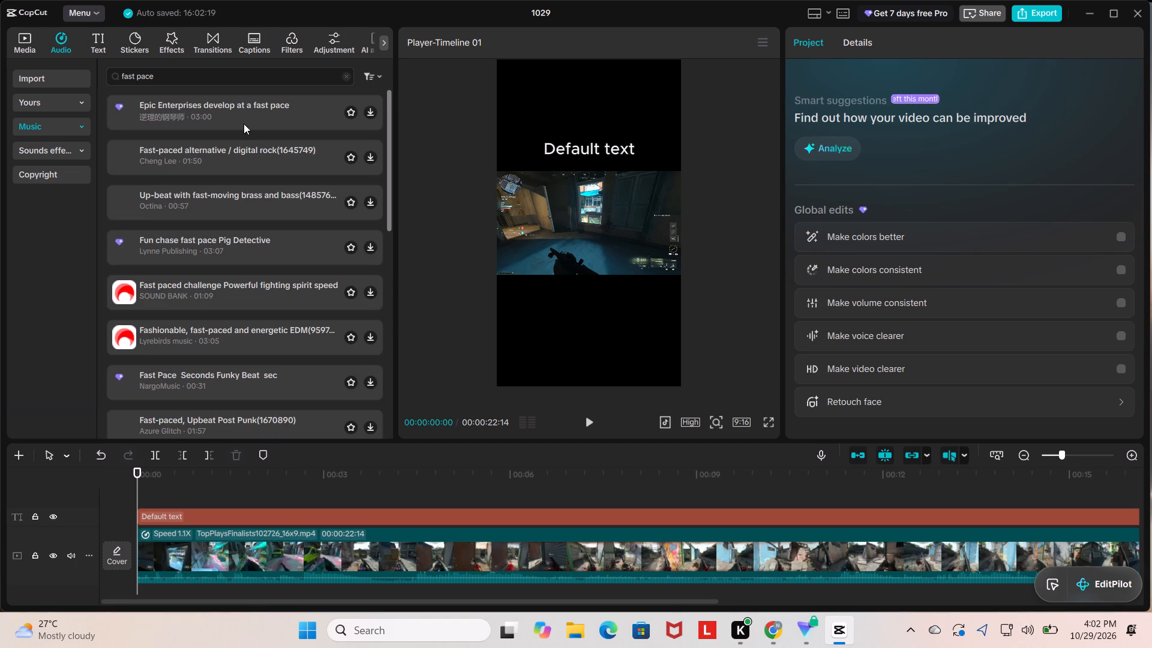
Audition and compare "Fast-paced alternative / digital rock" and "Up-beat with fast-moving brass and bass".
{"action": "left_click", "coordinate": [228, 167]}
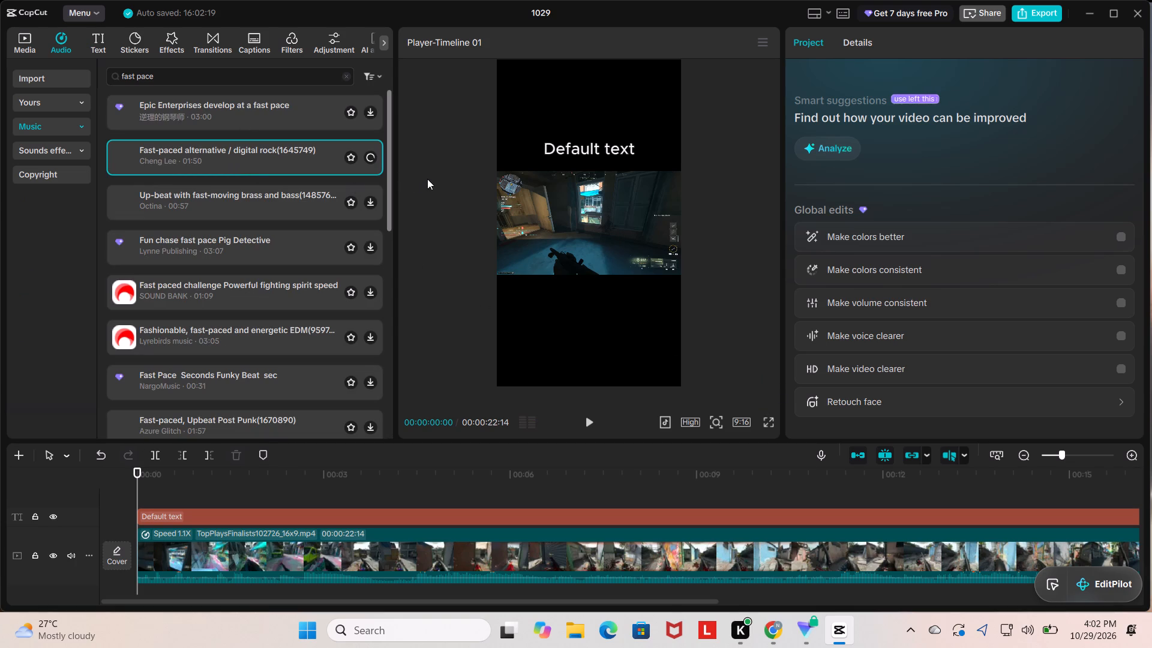
{"action": "left_click", "coordinate": [261, 208]}
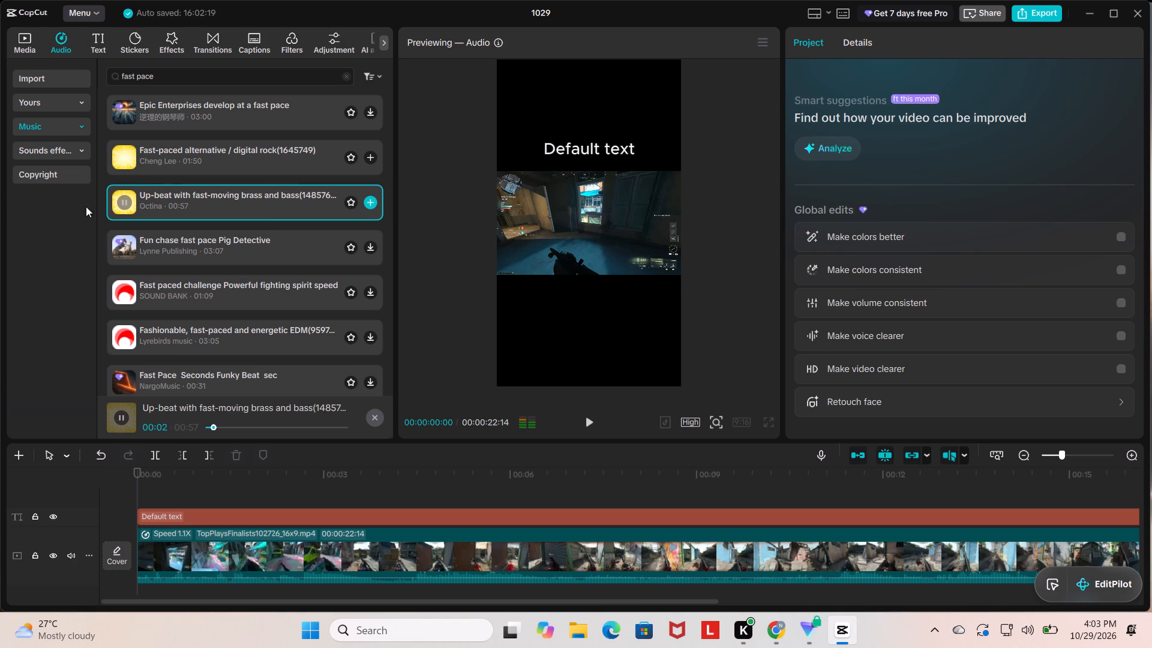
{"action": "left_click", "coordinate": [181, 167]}
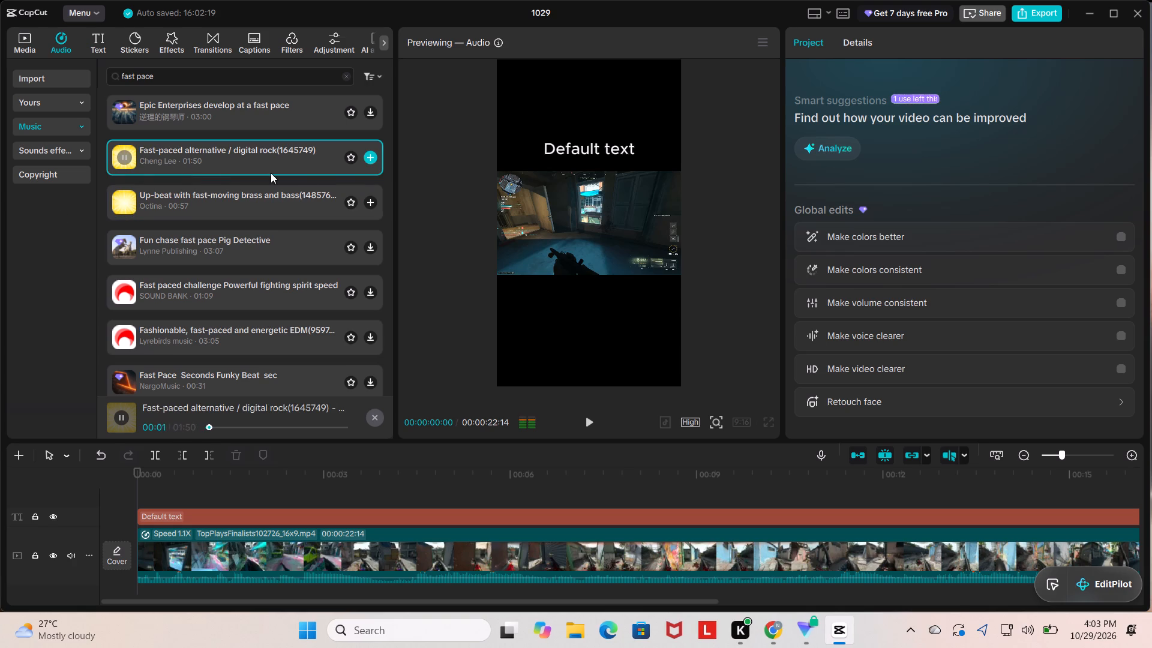
{"action": "scroll", "coordinate": [247, 180], "scroll_direction": "down", "scroll_amount": 1}
{"action": "scroll", "coordinate": [215, 166], "scroll_direction": "up", "scroll_amount": 1}
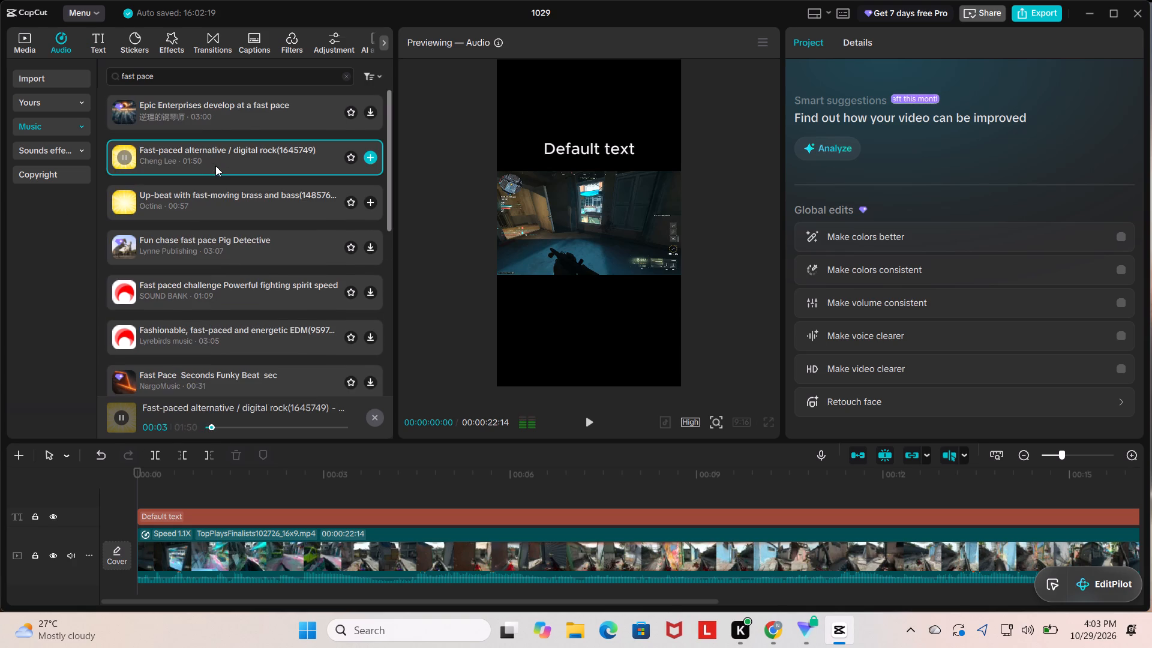
Add the "Fast-paced alternative / digital rock" track below the gameplay clip, starting at the beginning of the timeline.
{"action": "left_click_drag", "start_coordinate": [269, 160], "coordinate": [208, 493]}
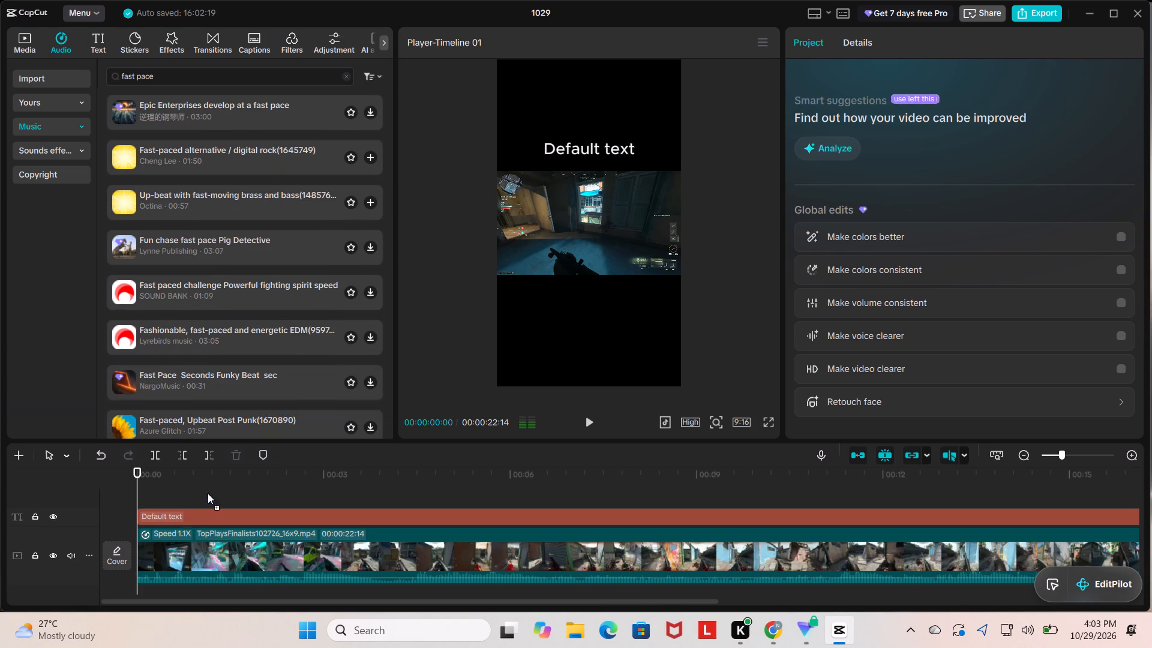
{"action": "left_click_drag", "start_coordinate": [208, 493], "coordinate": [129, 578]}
Play back the video with the added music through to the gameplay clip's end, and park the playhead at 00:00:22:14.
{"action": "key", "text": "space"}
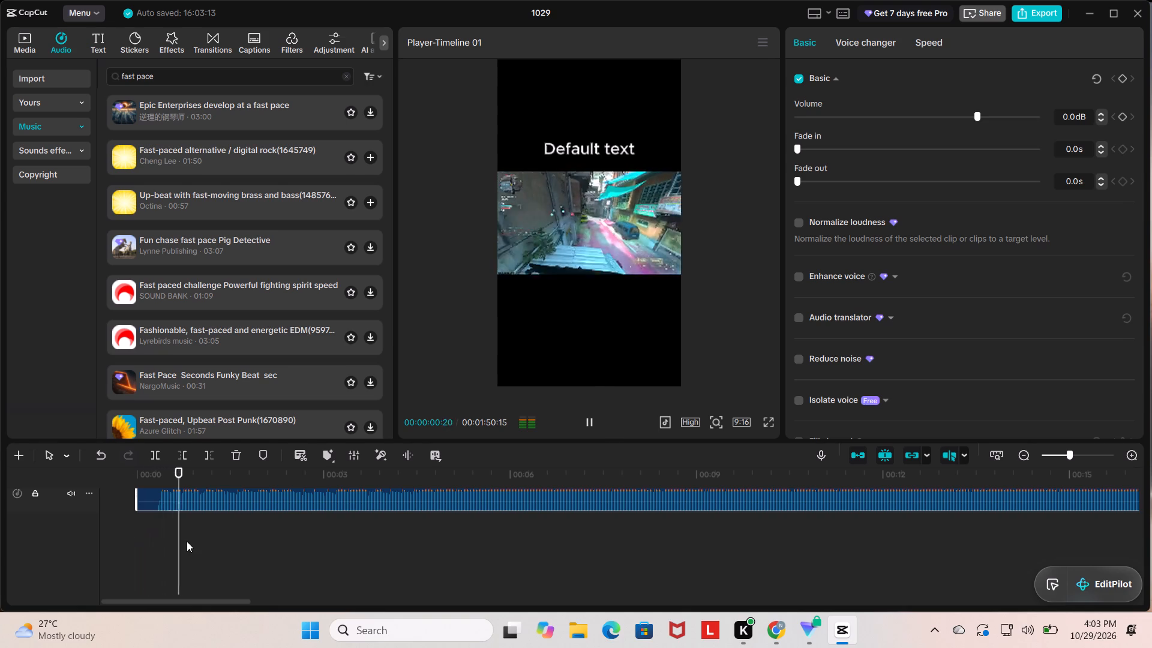
{"action": "key", "text": "space"}
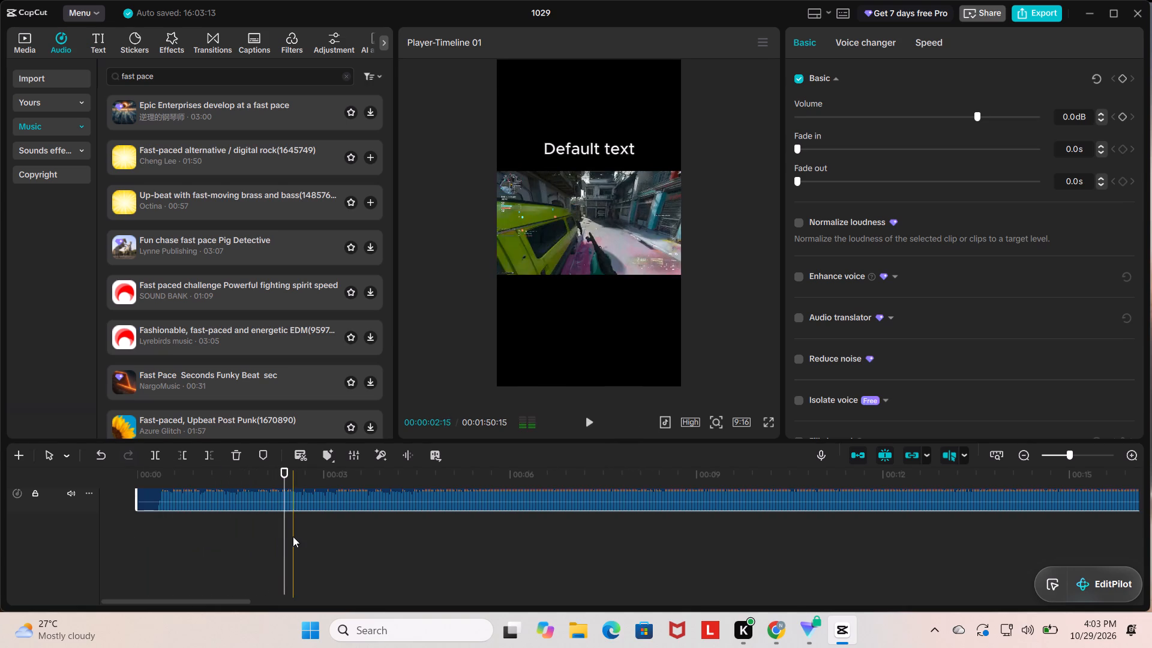
{"action": "key", "text": "space"}
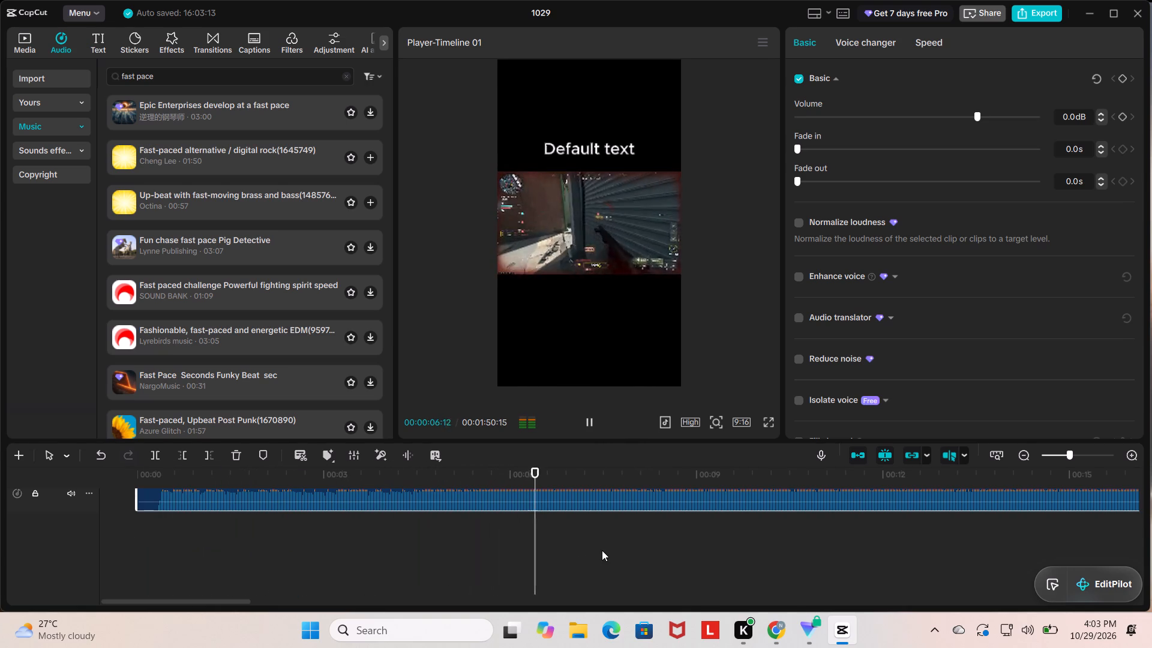
{"action": "scroll", "coordinate": [751, 541], "scroll_direction": "up", "scroll_amount": 3}
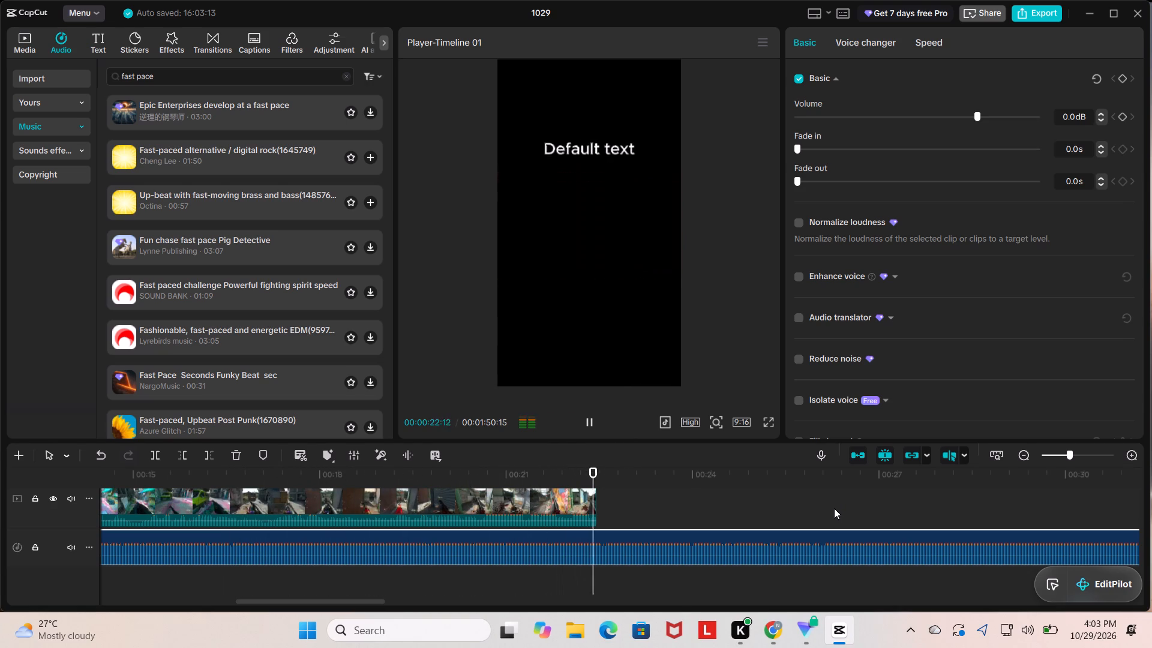
{"action": "key", "text": "space"}
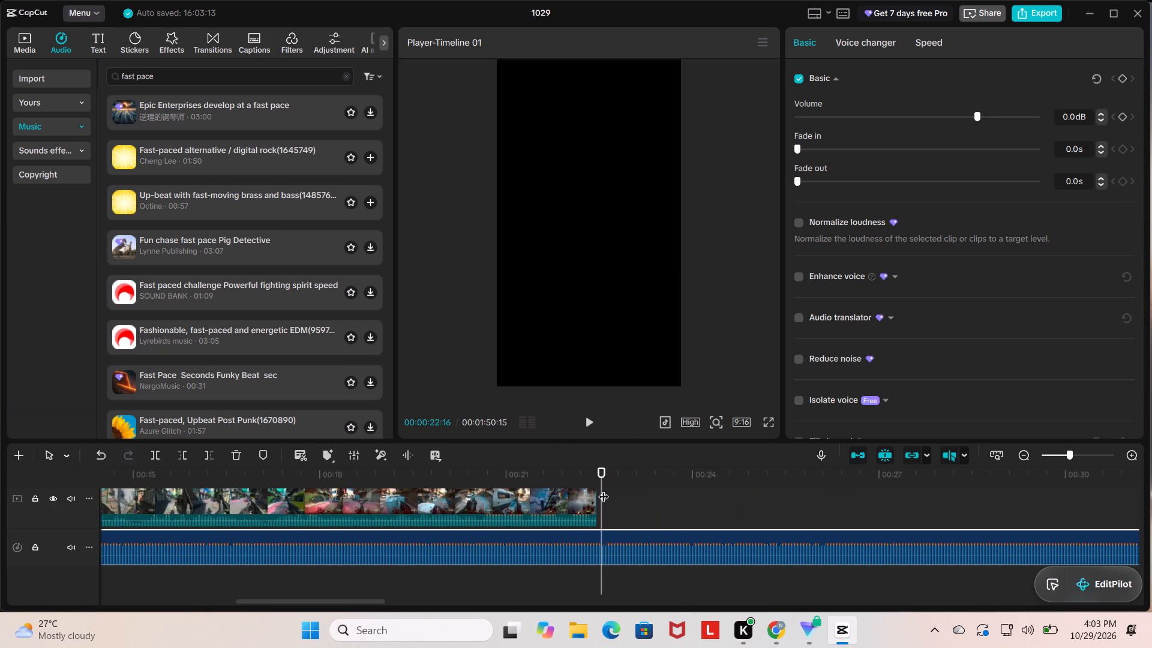
{"action": "left_click", "coordinate": [601, 487]}
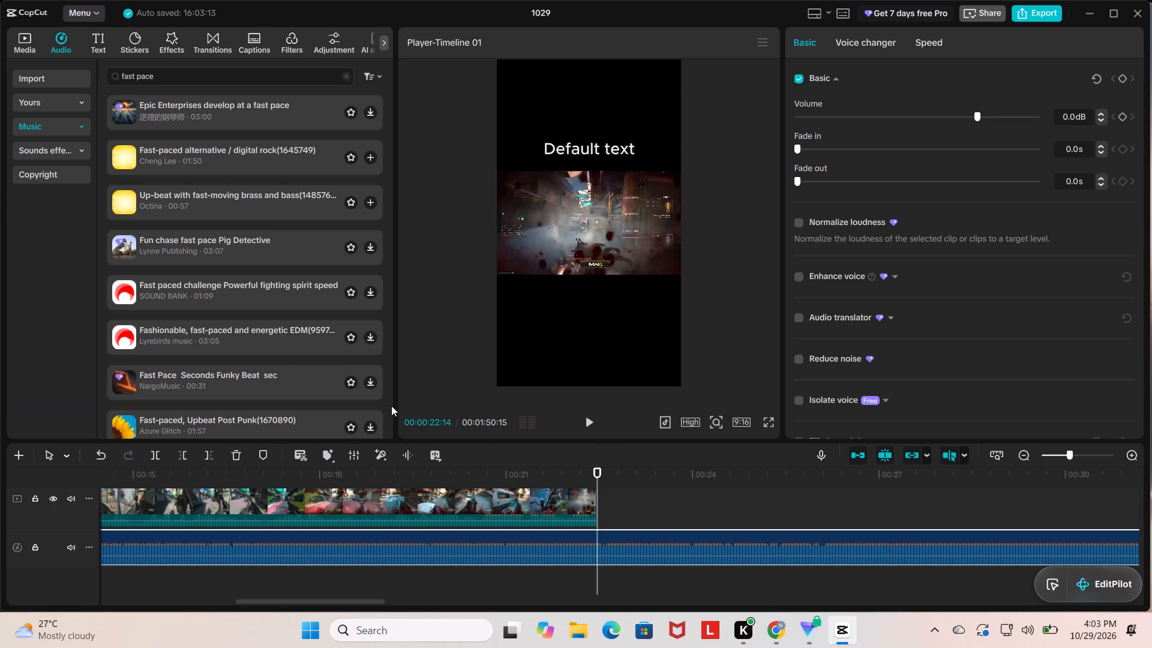
Audition "Fast paced challenge Powerful fighting spirit speed", "Fun chase fast pace Pig Detective" and "Fashionable, fast-paced and energetic EDM".
{"action": "left_click", "coordinate": [239, 285]}
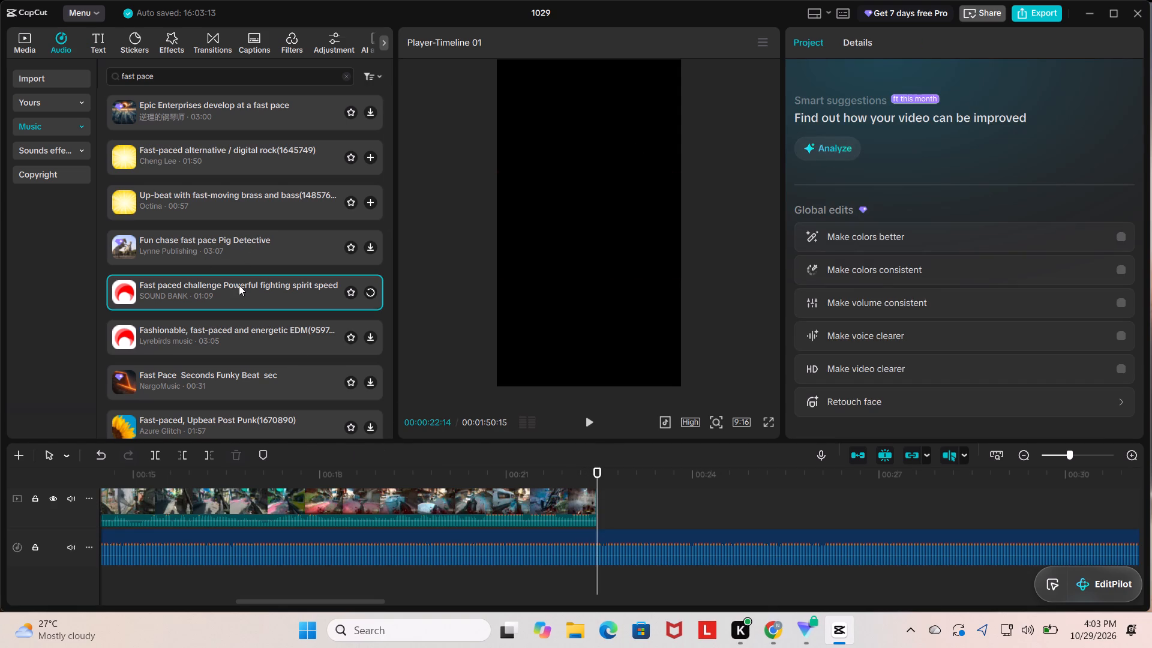
{"action": "left_click", "coordinate": [224, 247]}
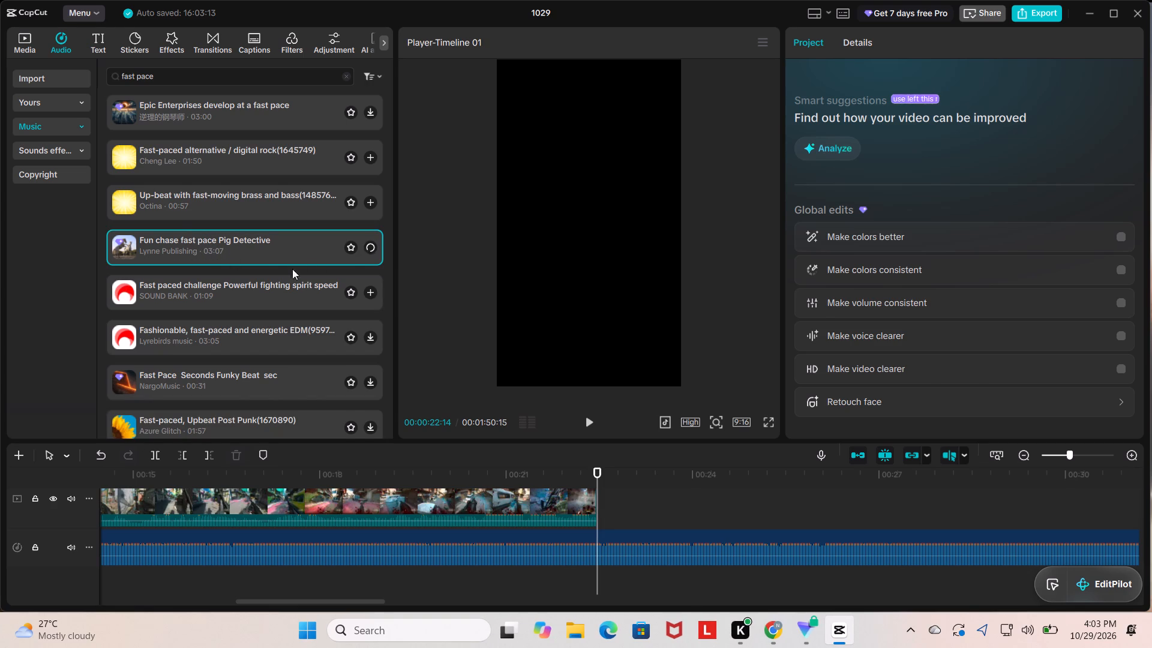
{"action": "scroll", "coordinate": [223, 253], "scroll_direction": "down", "scroll_amount": 1}
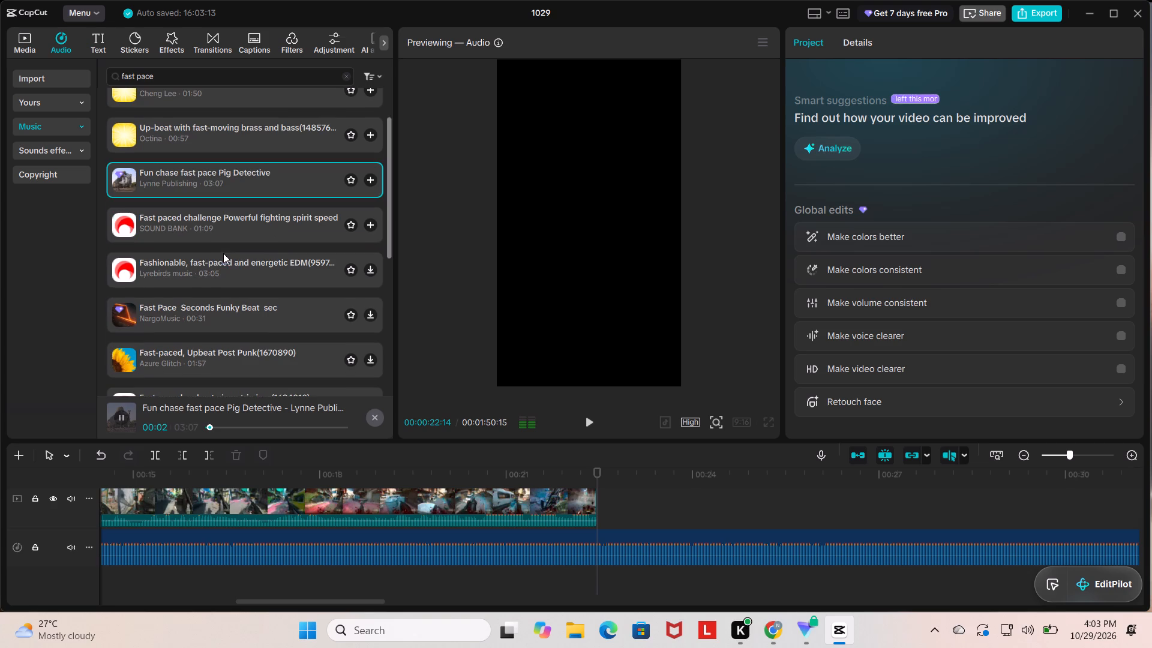
{"action": "left_click", "coordinate": [195, 268]}
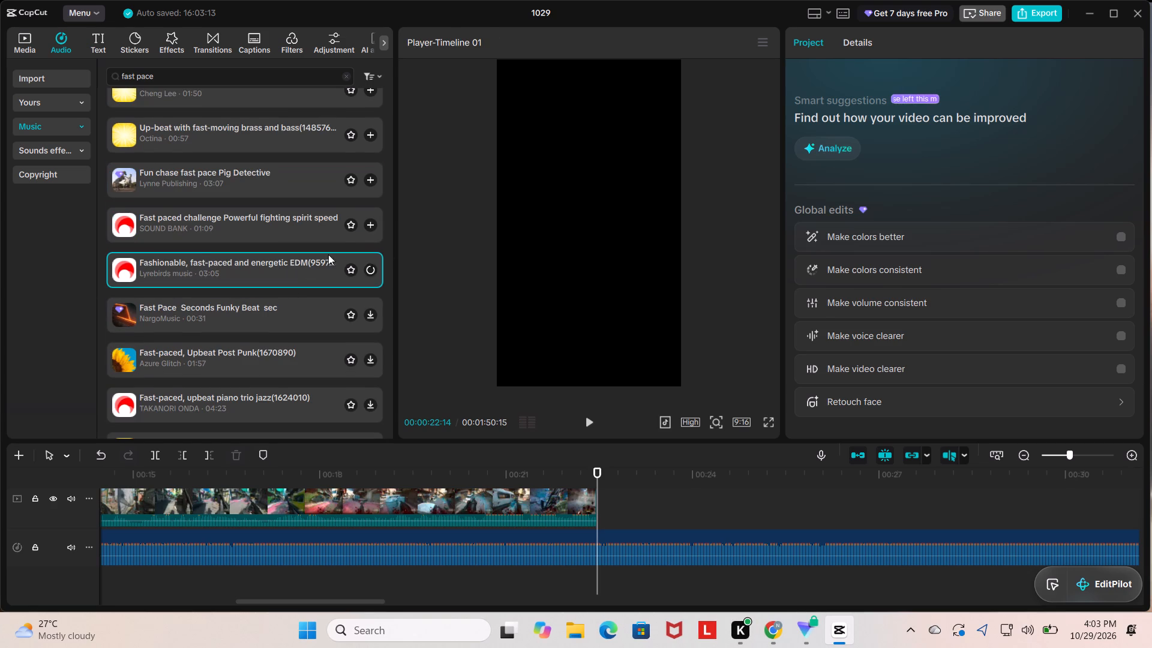
{"action": "scroll", "coordinate": [195, 249], "scroll_direction": "down", "scroll_amount": 1}
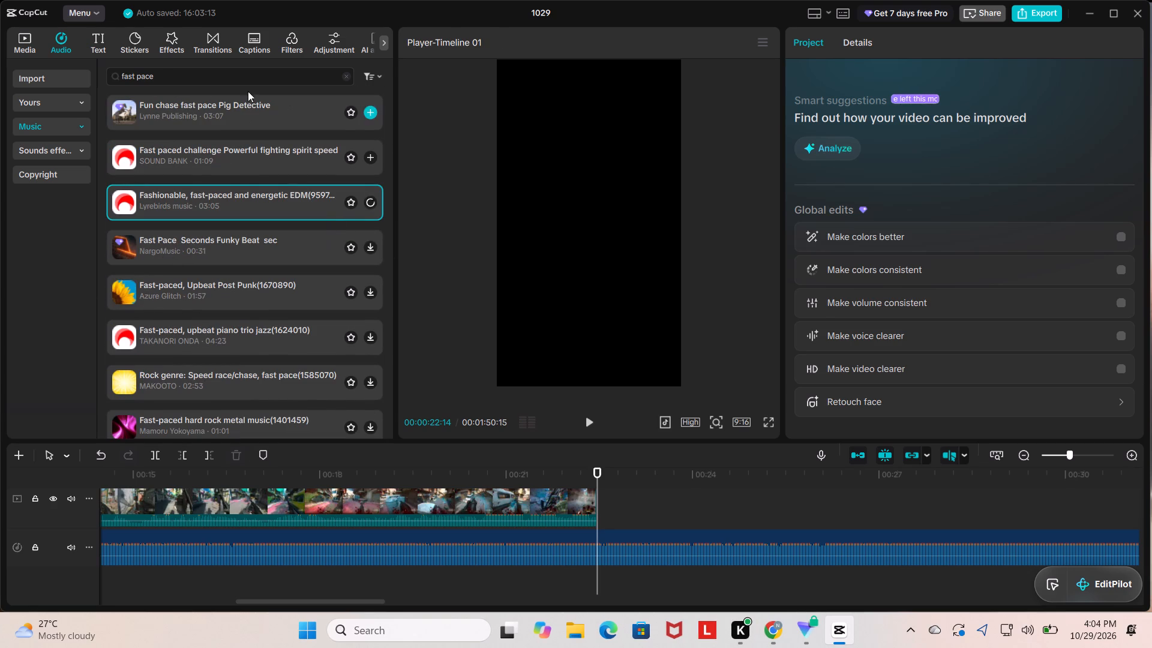
Clear the "fast pace" music search.
{"action": "left_click", "coordinate": [228, 77]}
{"action": "left_click", "coordinate": [346, 78]}
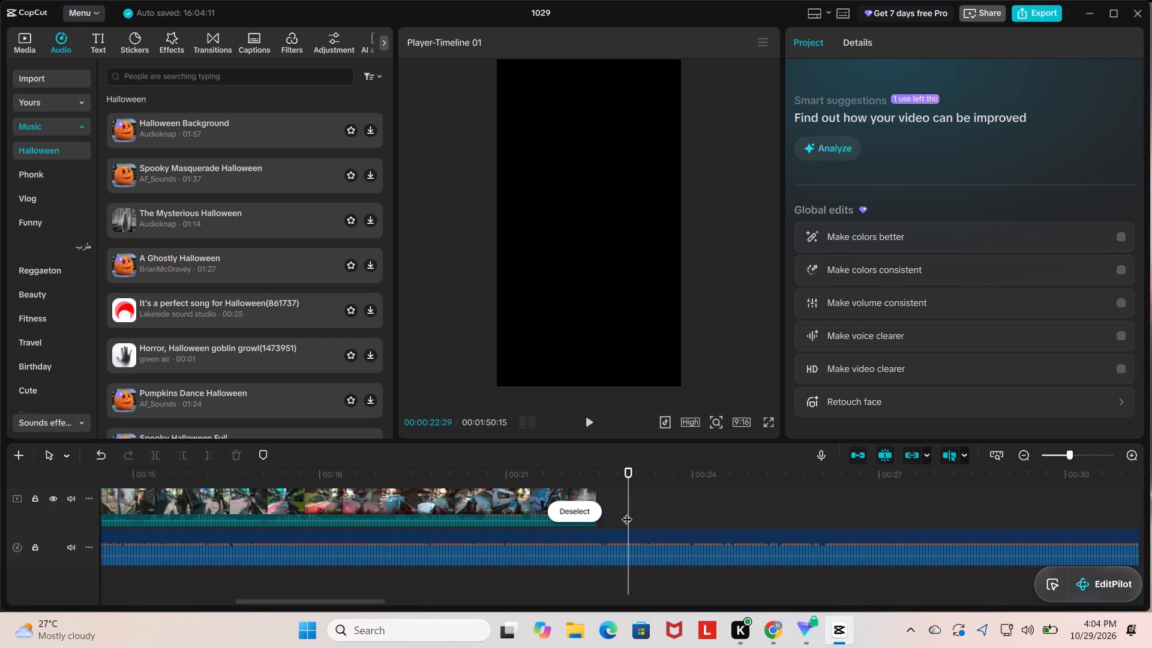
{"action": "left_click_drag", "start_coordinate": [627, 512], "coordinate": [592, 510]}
Search the music library for "fight" and audition the 02:14 track named "fight".
{"action": "left_click", "coordinate": [209, 72]}
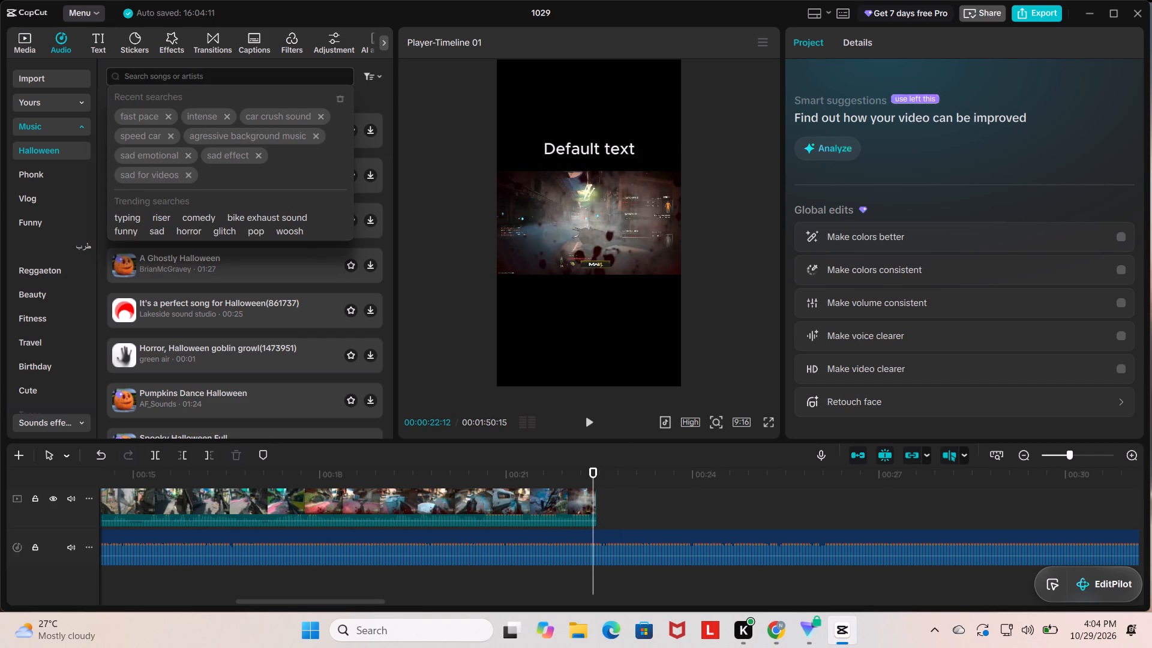
{"action": "type", "text": "fi"}
{"action": "type", "text": "ght"}
{"action": "key", "text": "space"}
{"action": "key", "text": "Return"}
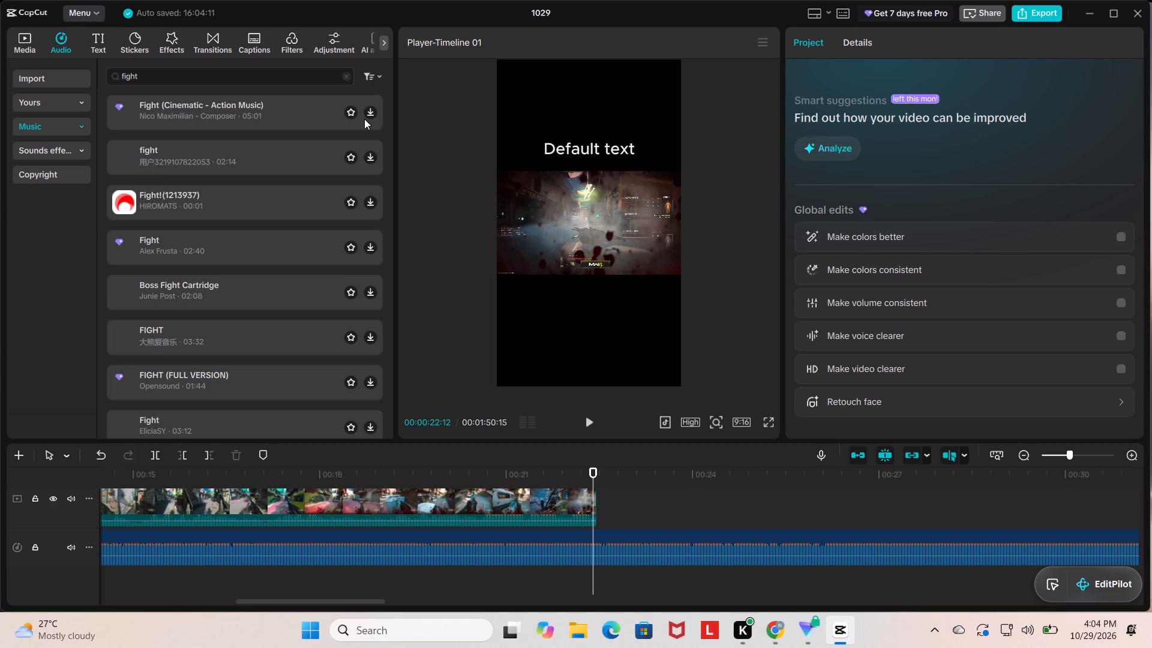
{"action": "left_click", "coordinate": [182, 153]}
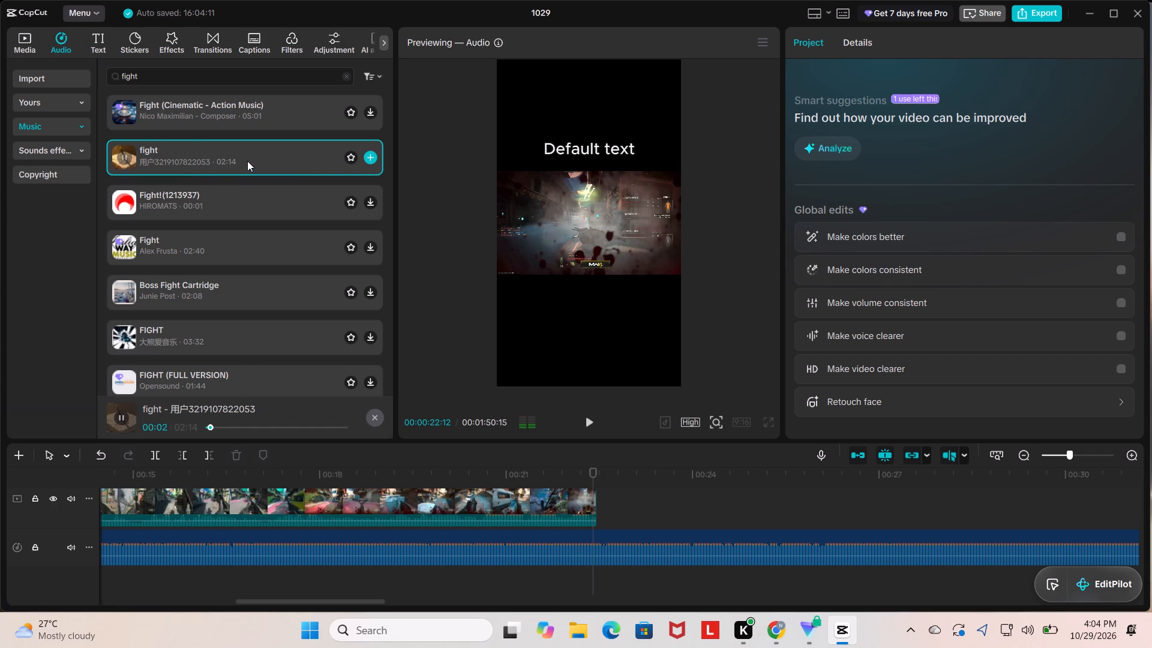
Delete the "Fast-paced alternative / digital rock" track from the timeline.
{"action": "left_click", "coordinate": [222, 532]}
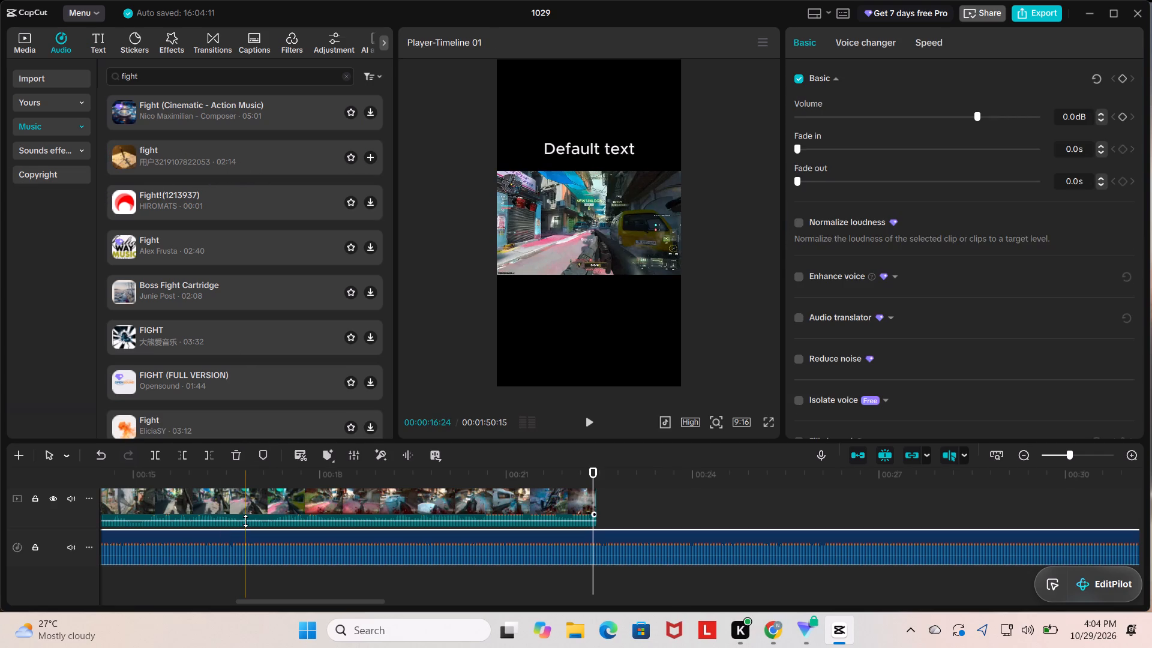
{"action": "key", "text": "BackSpace"}
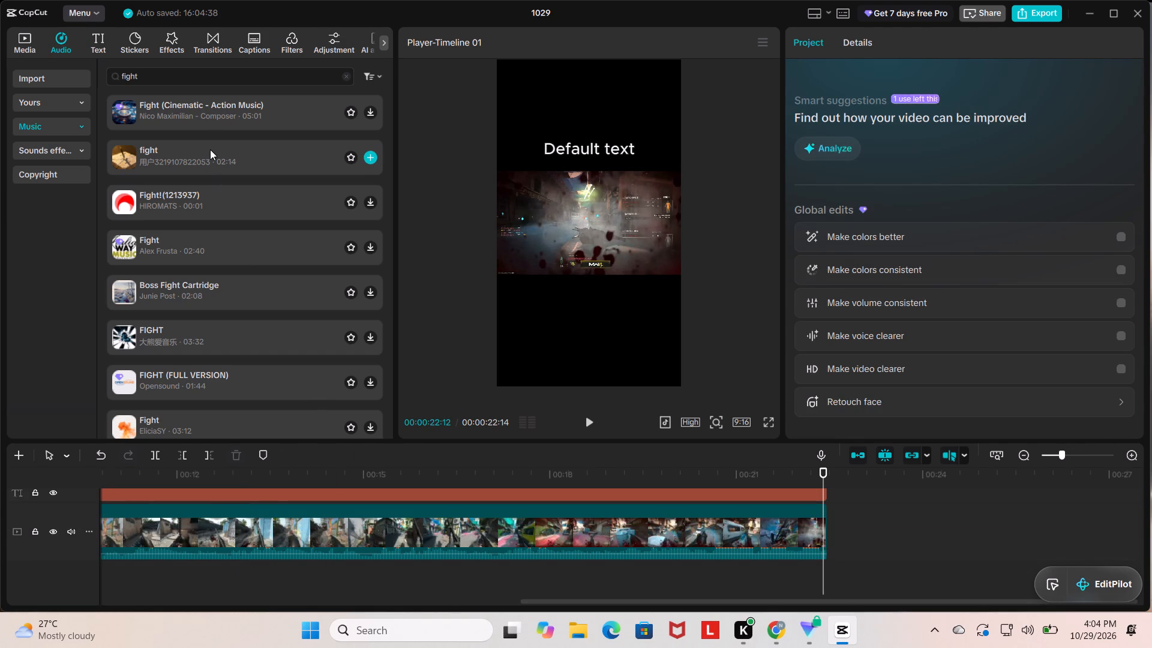
Add the 02:14 "fight" track below the gameplay clip and align its beginning with the start of the timeline.
{"action": "left_click_drag", "start_coordinate": [210, 149], "coordinate": [114, 571]}
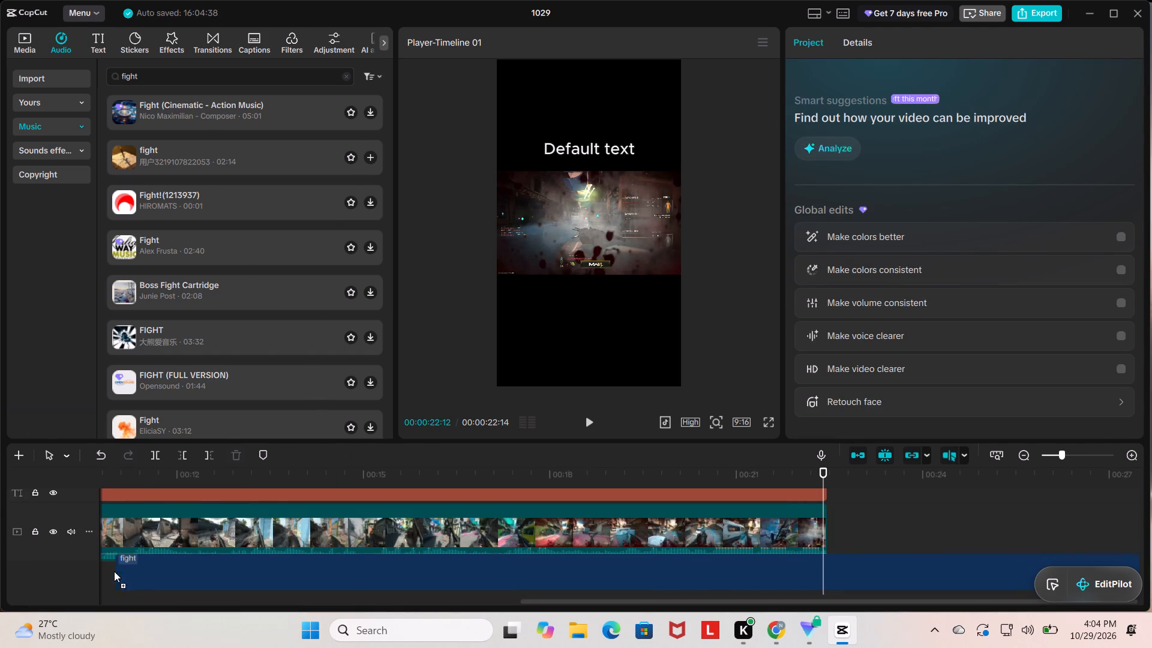
{"action": "left_click_drag", "start_coordinate": [114, 571], "coordinate": [91, 574]}
{"action": "left_click_drag", "start_coordinate": [638, 577], "coordinate": [623, 581]}
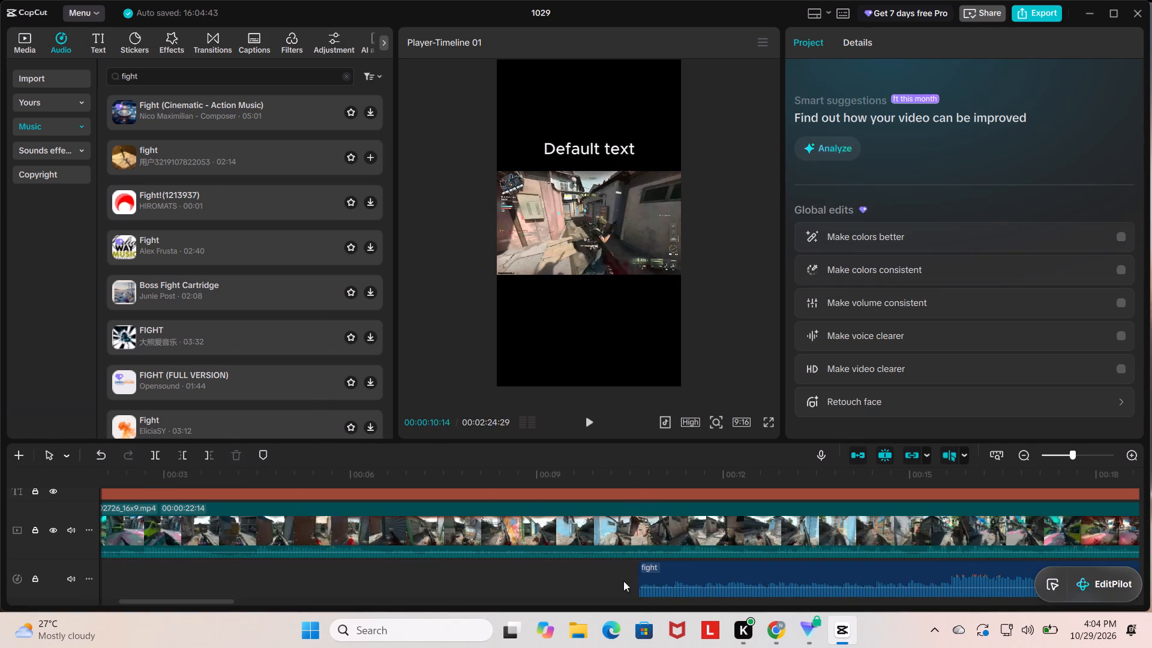
{"action": "left_click_drag", "start_coordinate": [623, 581], "coordinate": [185, 593]}
{"action": "left_click_drag", "start_coordinate": [784, 584], "coordinate": [144, 563]}
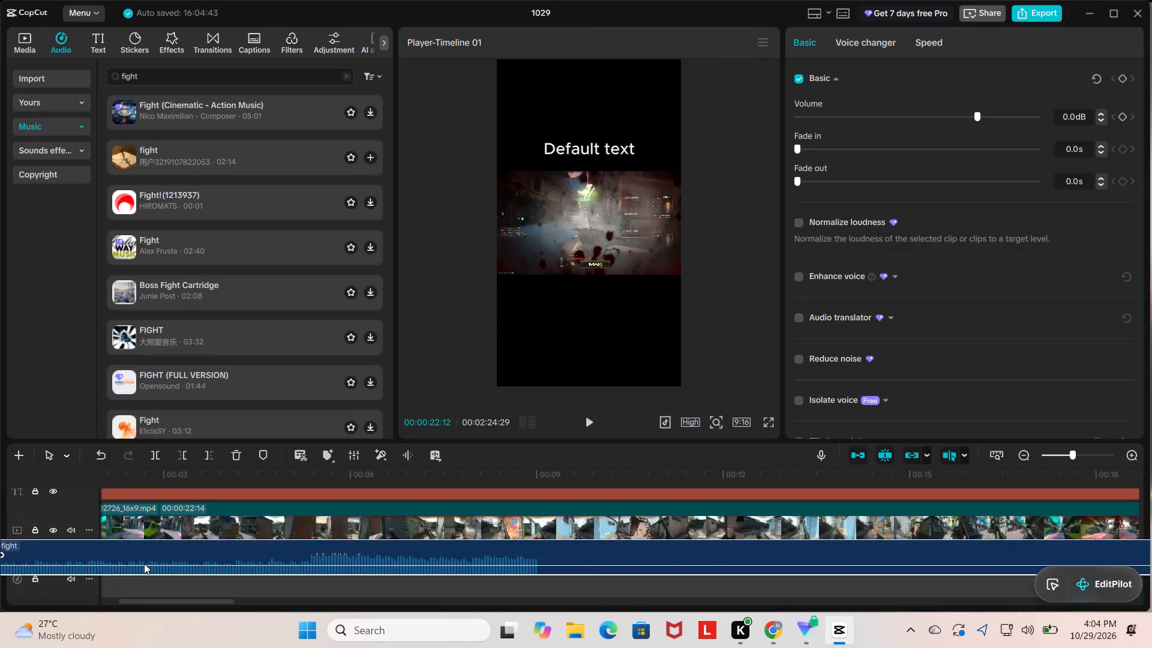
{"action": "left_click_drag", "start_coordinate": [144, 563], "coordinate": [291, 590]}
{"action": "left_click_drag", "start_coordinate": [275, 586], "coordinate": [241, 587]}
{"action": "left_click_drag", "start_coordinate": [337, 566], "coordinate": [332, 568]}
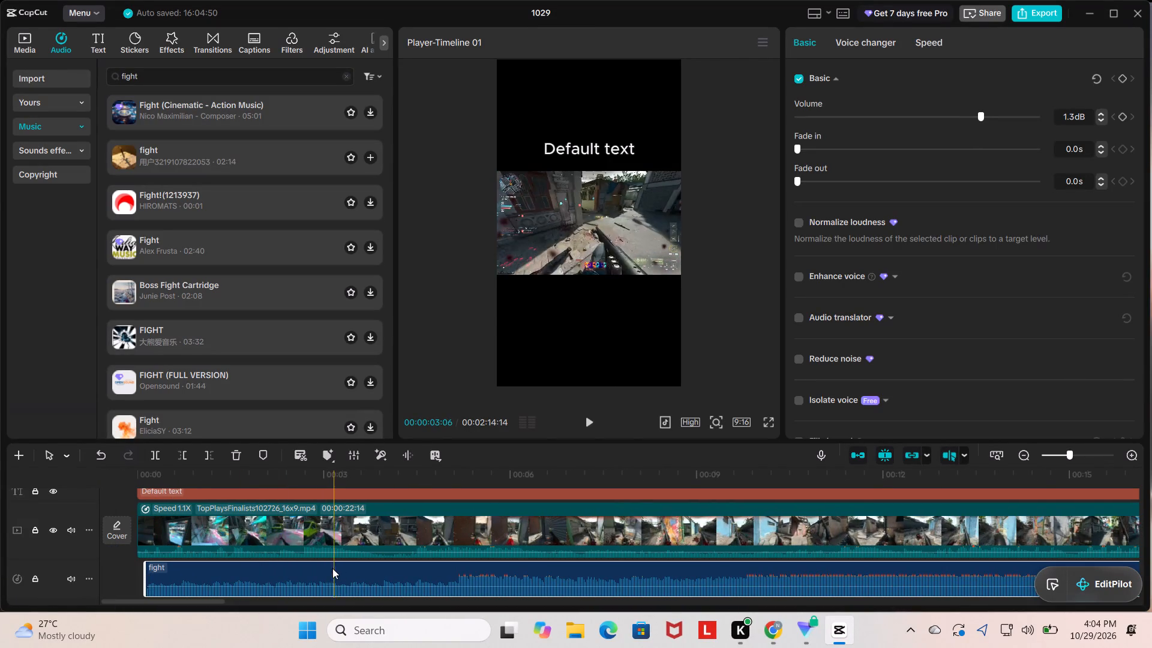
{"action": "left_click_drag", "start_coordinate": [332, 568], "coordinate": [313, 563]}
{"action": "left_click", "coordinate": [334, 577]}
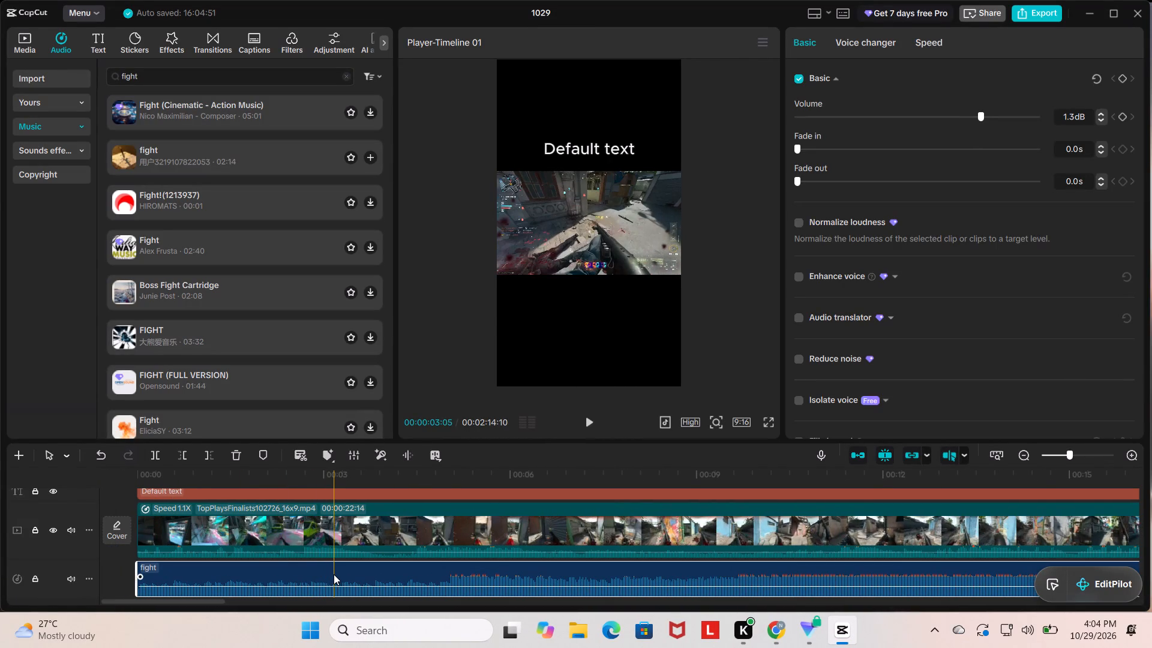
{"action": "left_click", "coordinate": [334, 583]}
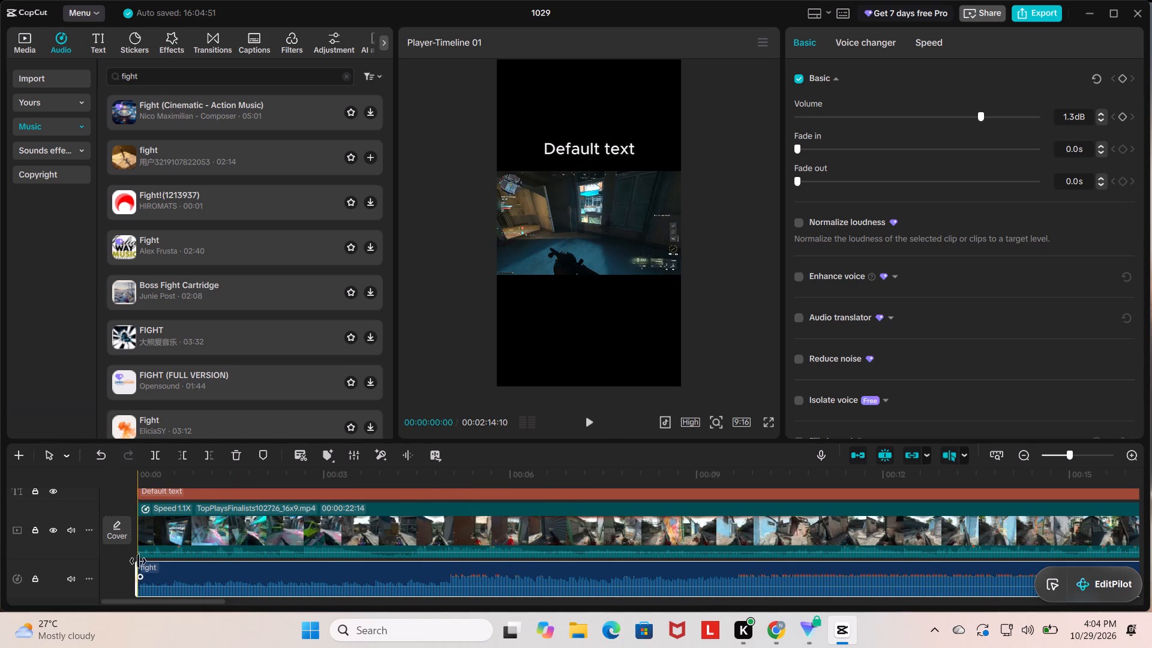
Play back the video with the "fight" track from the start of the timeline to about 00:00:14:01.
{"action": "key", "text": "space"}
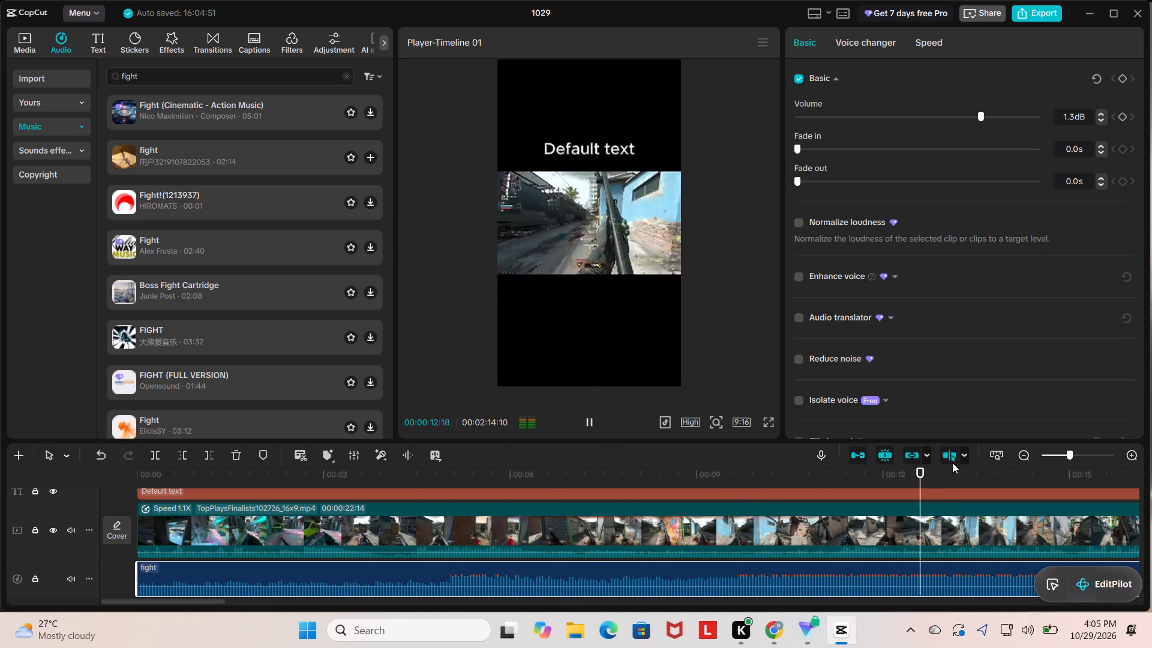
{"action": "left_click_drag", "start_coordinate": [961, 475], "coordinate": [1009, 466]}
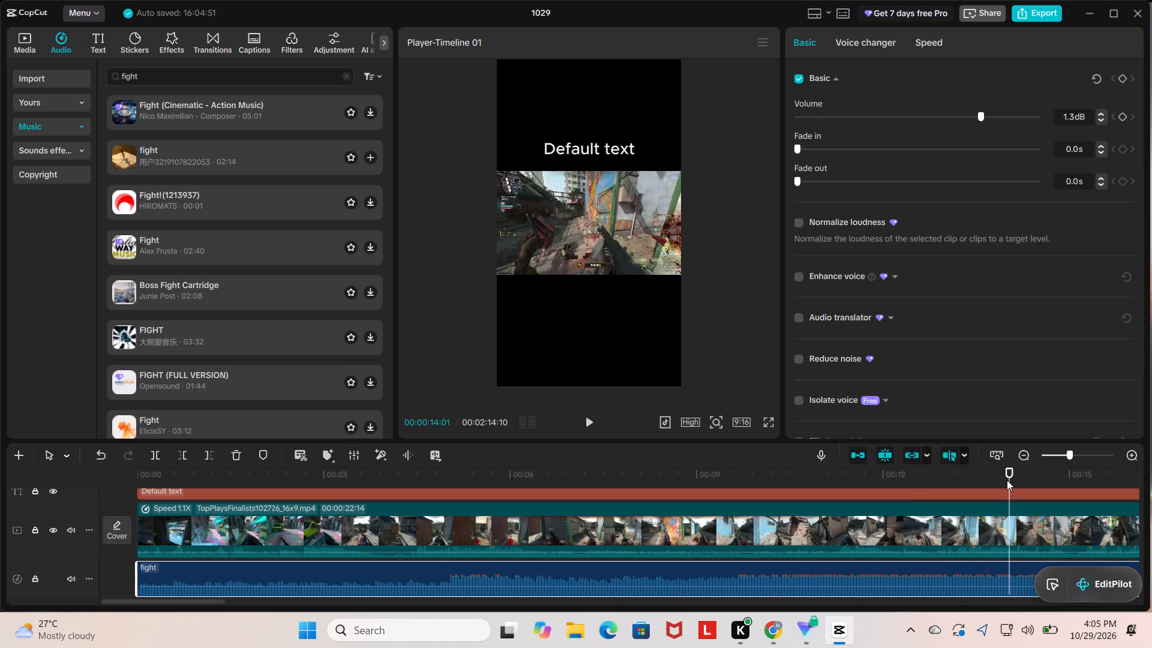
Split the "fight" track at the gameplay clip's end, 00:00:22:14, and delete the excess music after it.
{"action": "left_click_drag", "start_coordinate": [1007, 480], "coordinate": [808, 497]}
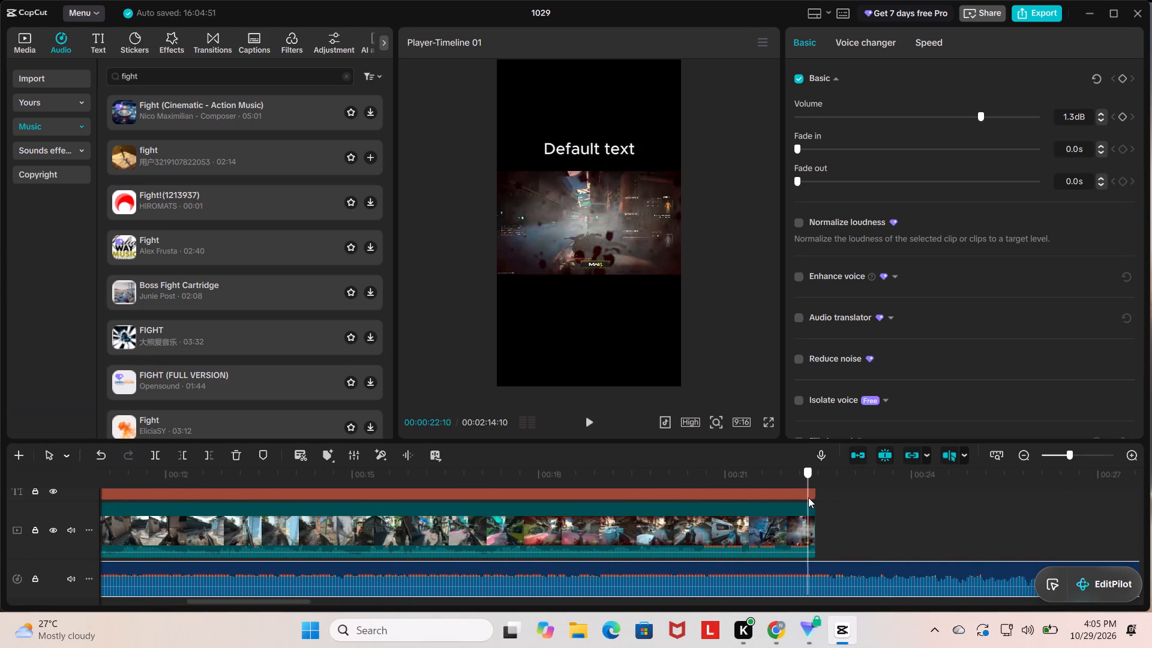
{"action": "left_click_drag", "start_coordinate": [808, 497], "coordinate": [817, 499]}
{"action": "key", "text": "ctrl+b"}
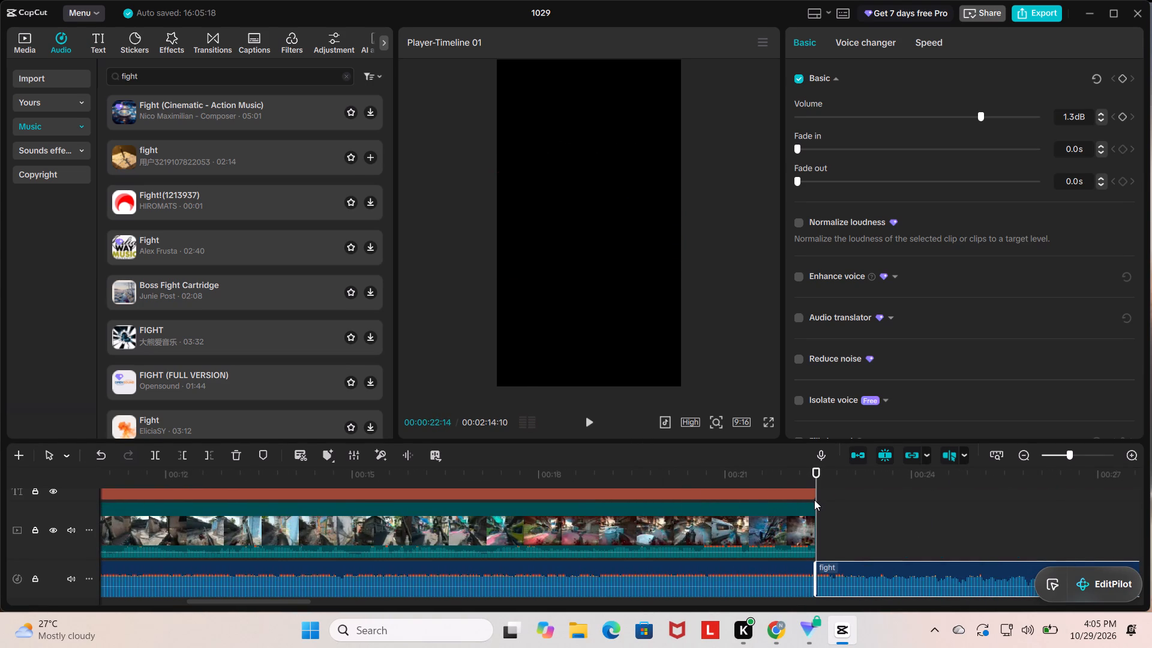
{"action": "left_click", "coordinate": [871, 576]}
{"action": "key", "text": "BackSpace"}
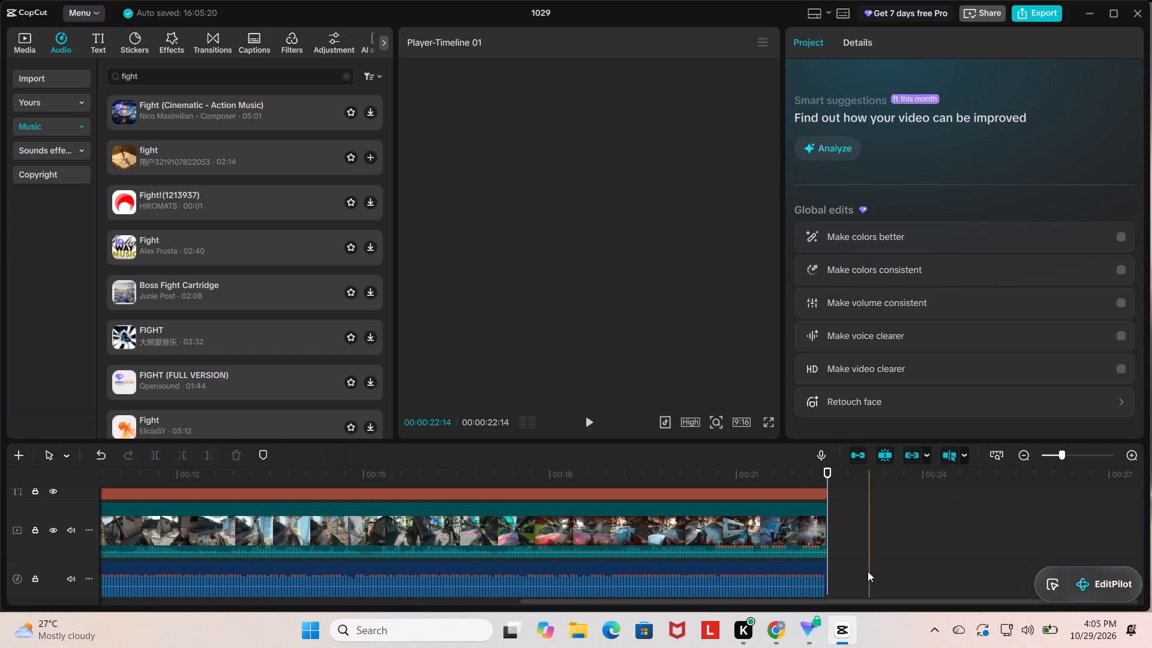
Set a 2.5 s fade-out on the trimmed "fight" track.
{"action": "left_click", "coordinate": [825, 491]}
{"action": "left_click", "coordinate": [788, 581]}
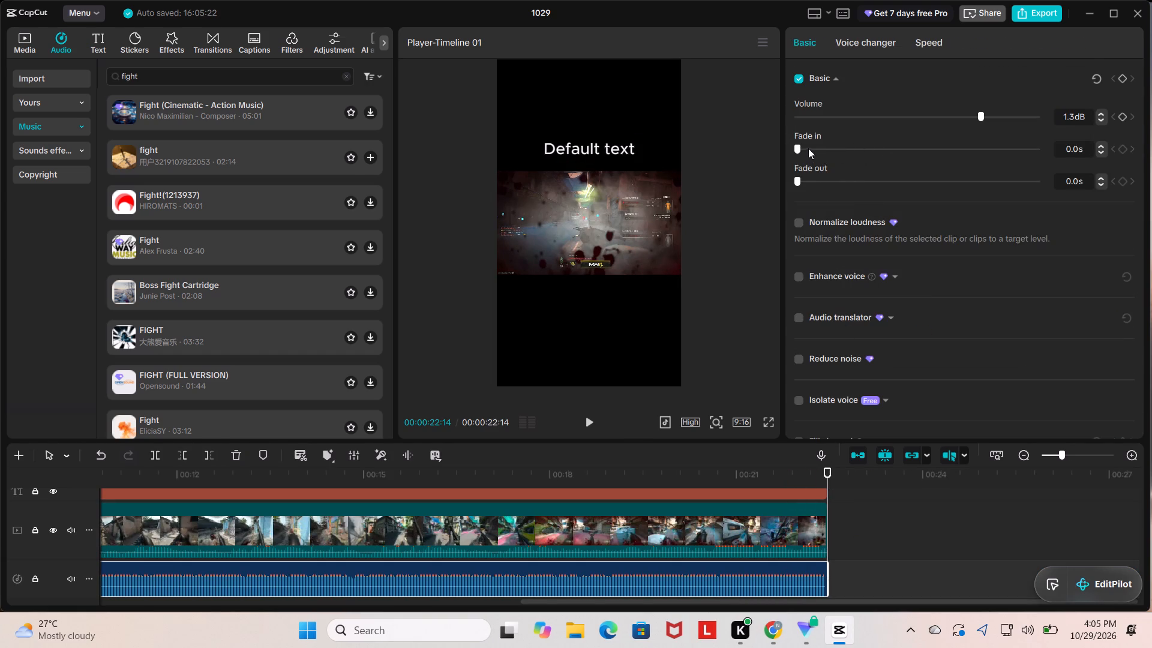
{"action": "left_click_drag", "start_coordinate": [797, 180], "coordinate": [818, 182]}
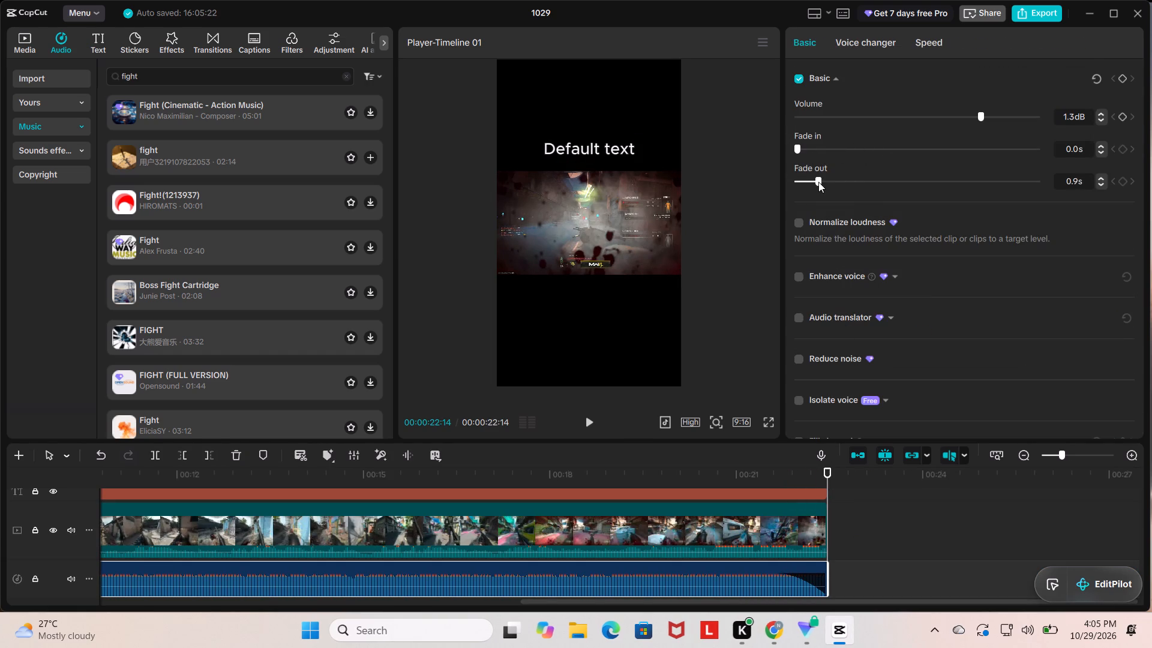
{"action": "left_click_drag", "start_coordinate": [818, 182], "coordinate": [858, 178]}
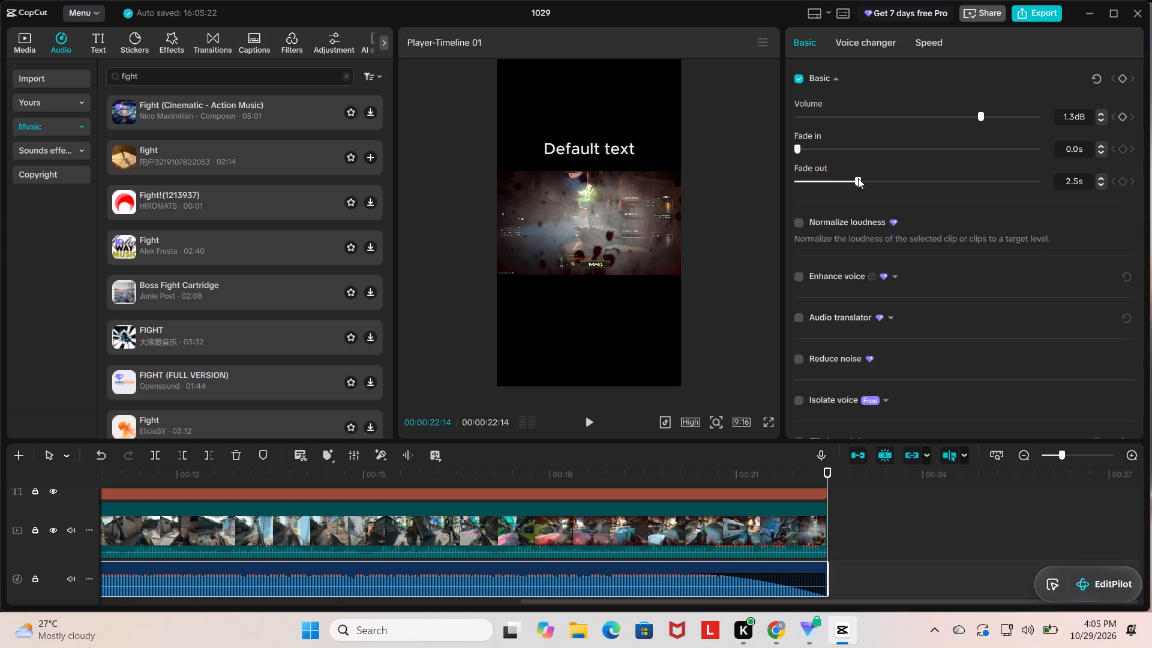
{"action": "left_click_drag", "start_coordinate": [858, 178], "coordinate": [858, 178]}
Play back the last seconds of the video to check the music's fade-out.
{"action": "left_click_drag", "start_coordinate": [830, 482], "coordinate": [650, 492]}
{"action": "key", "text": "space"}
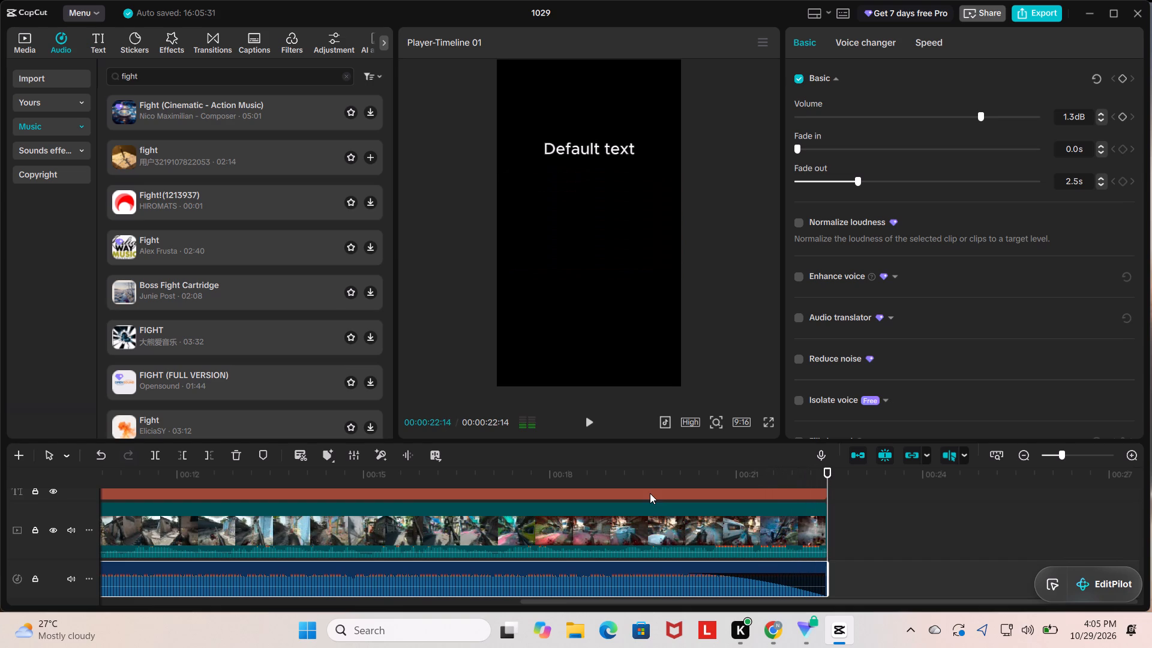
{"action": "left_click_drag", "start_coordinate": [823, 472], "coordinate": [757, 479]}
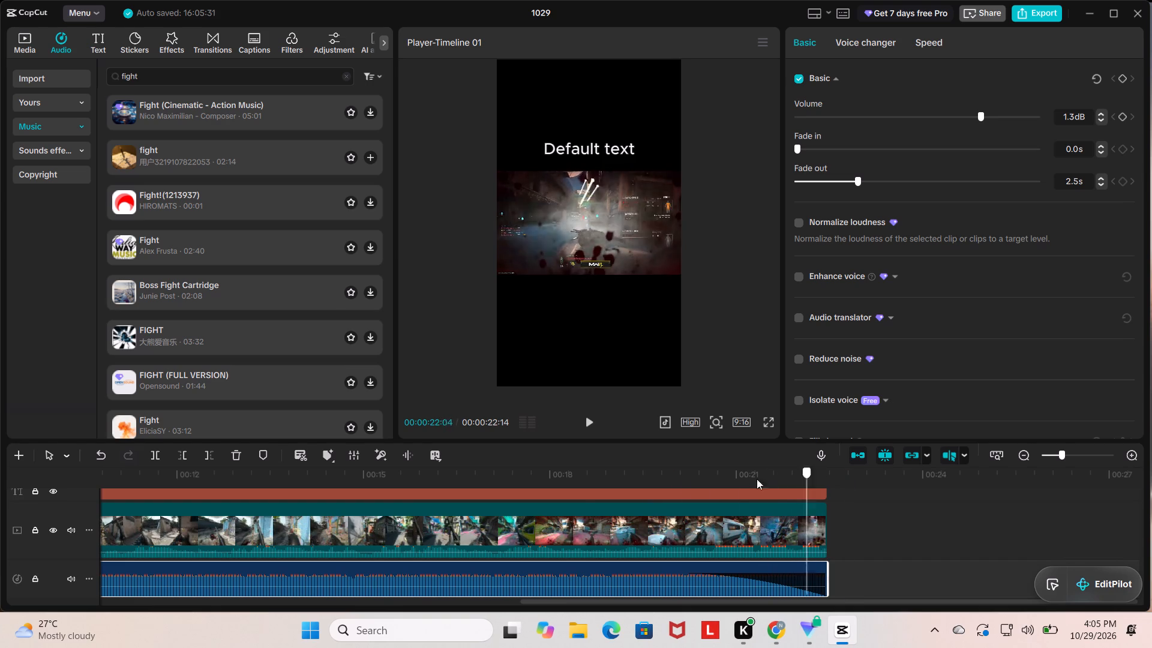
{"action": "left_click_drag", "start_coordinate": [757, 479], "coordinate": [586, 479]}
{"action": "key", "text": "space"}
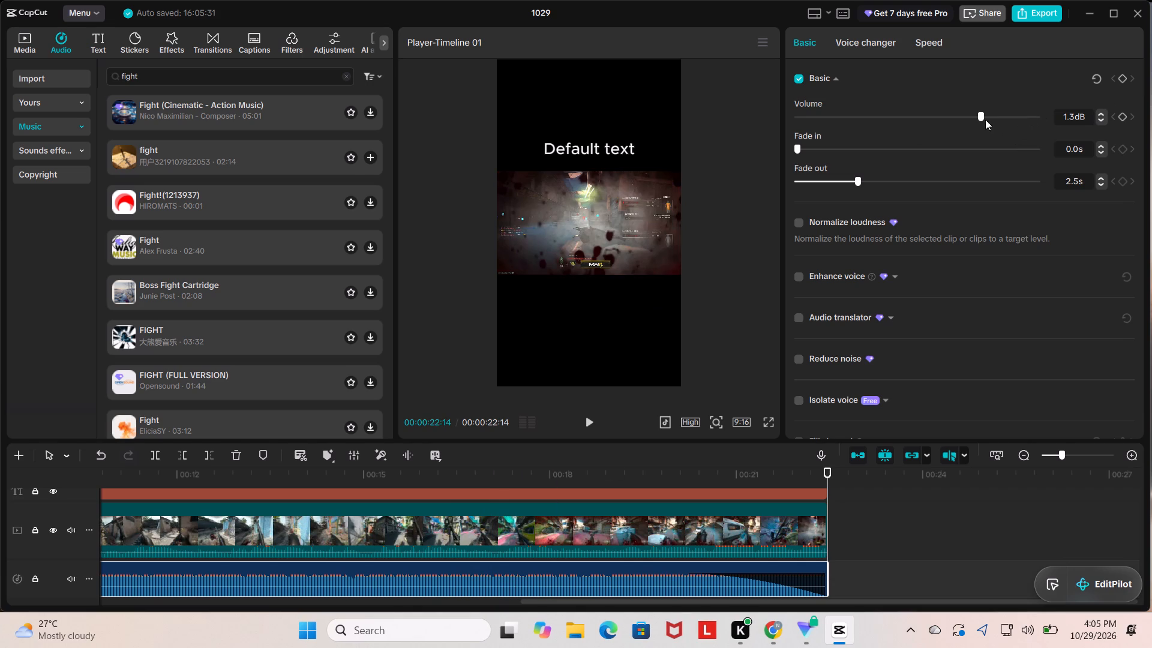
Lower the volume of the "fight" music track to -10.0 dB.
{"action": "left_click_drag", "start_coordinate": [979, 116], "coordinate": [972, 118]}
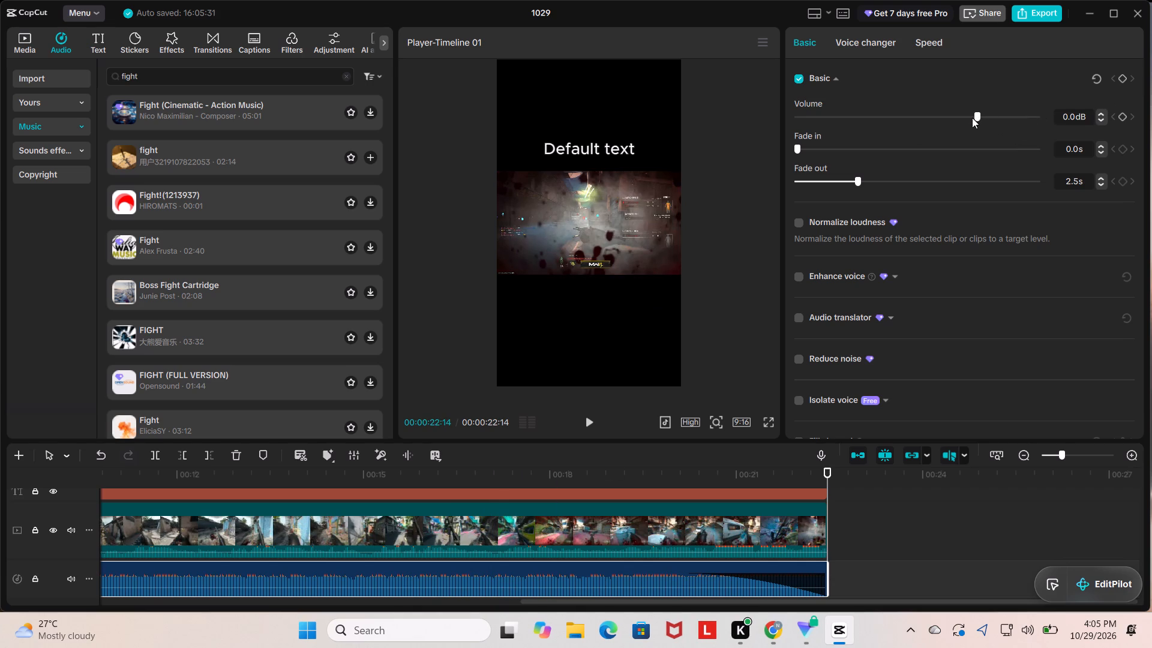
{"action": "left_click_drag", "start_coordinate": [972, 118], "coordinate": [963, 119]}
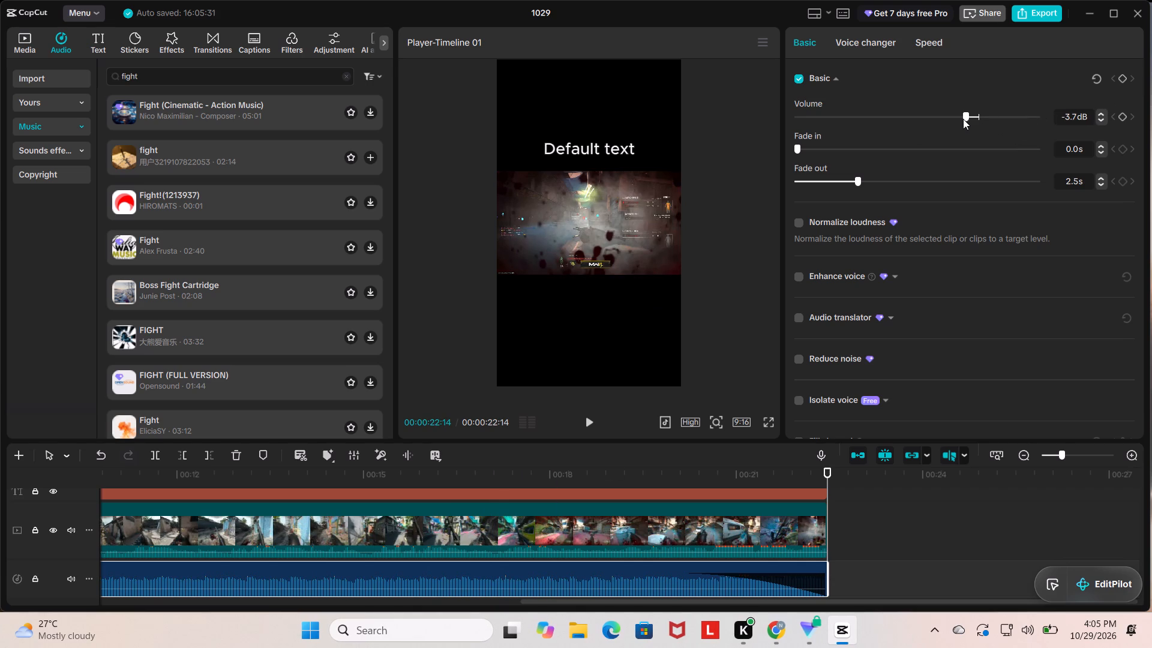
{"action": "left_click_drag", "start_coordinate": [963, 119], "coordinate": [941, 121]}
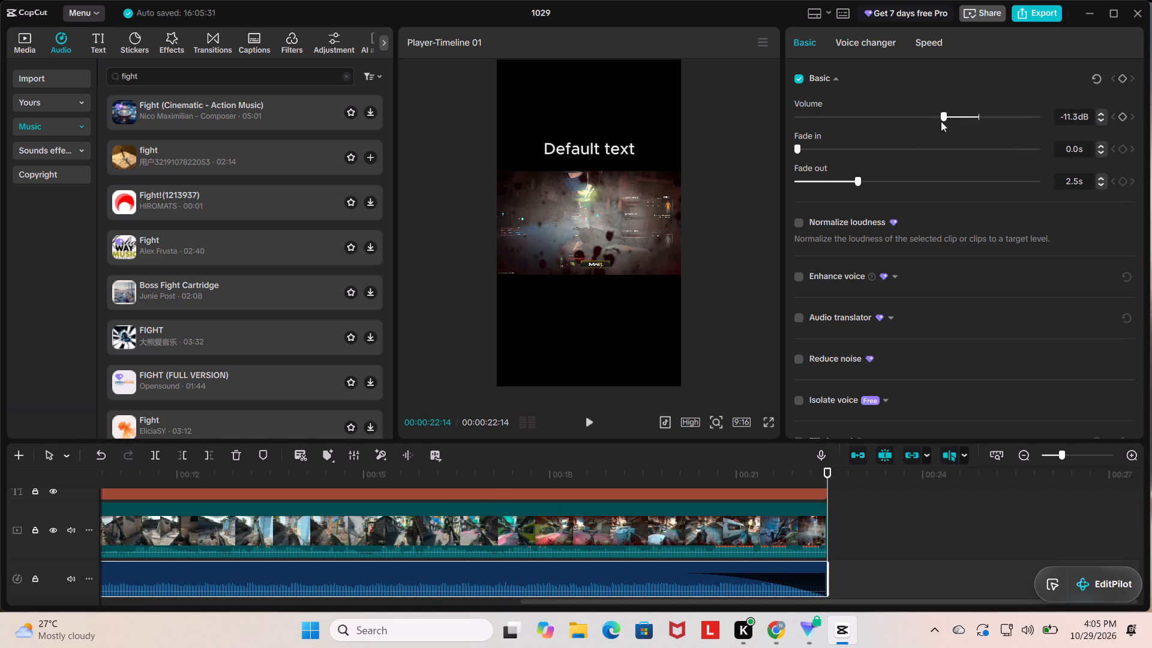
{"action": "left_click_drag", "start_coordinate": [941, 121], "coordinate": [949, 123]}
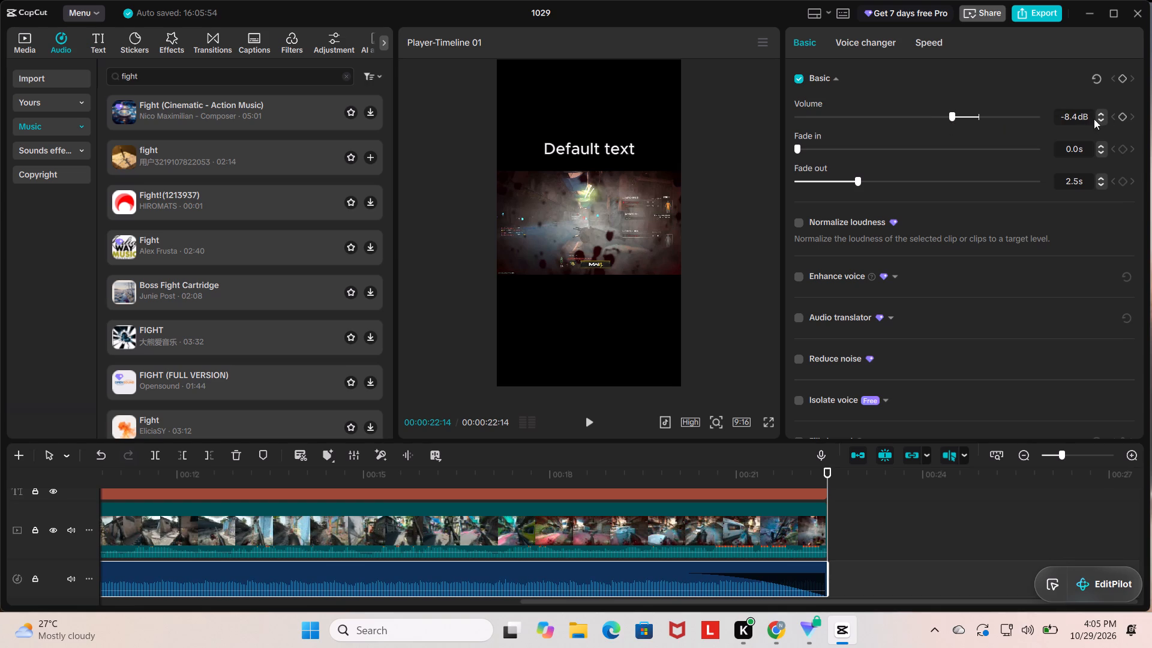
{"action": "left_click", "coordinate": [1099, 116]}
{"action": "triple_click", "coordinate": [1100, 110]}
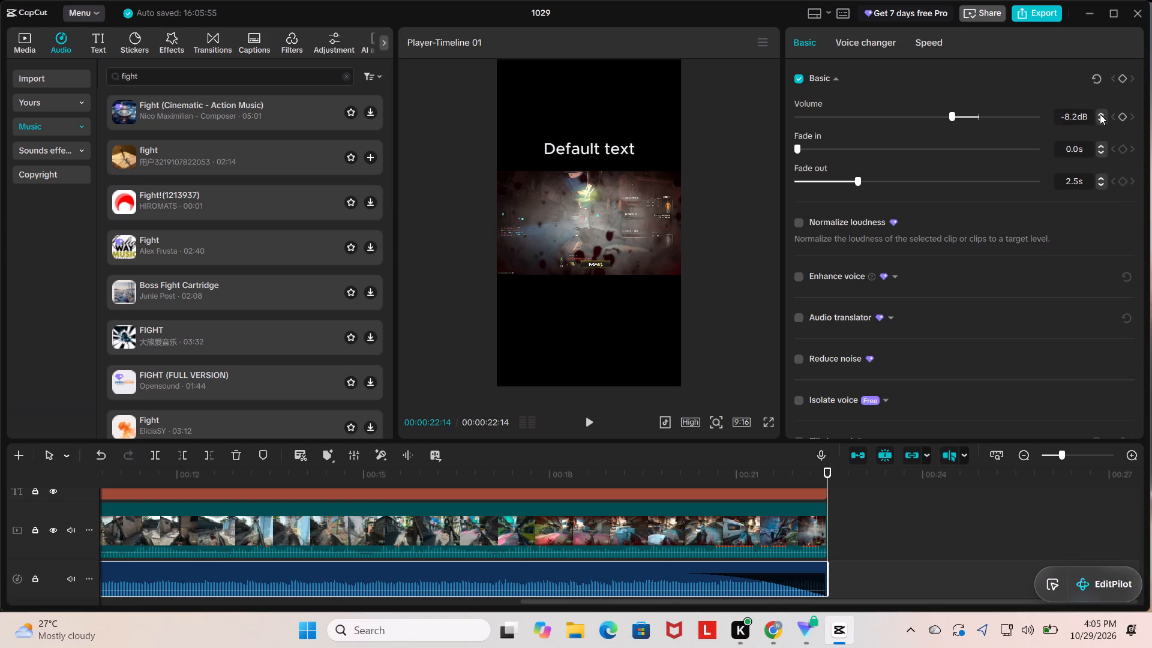
{"action": "triple_click", "coordinate": [1101, 114]}
{"action": "triple_click", "coordinate": [1101, 116]}
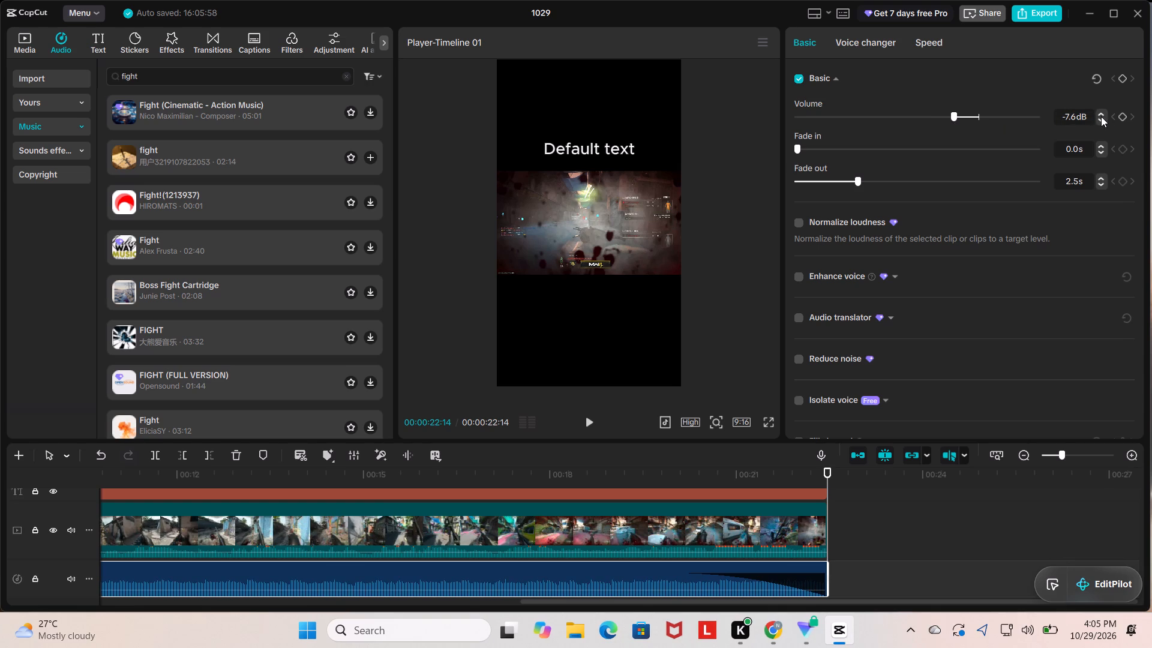
{"action": "double_click", "coordinate": [1101, 116]}
{"action": "triple_click", "coordinate": [1100, 112]}
{"action": "left_click", "coordinate": [1100, 112]}
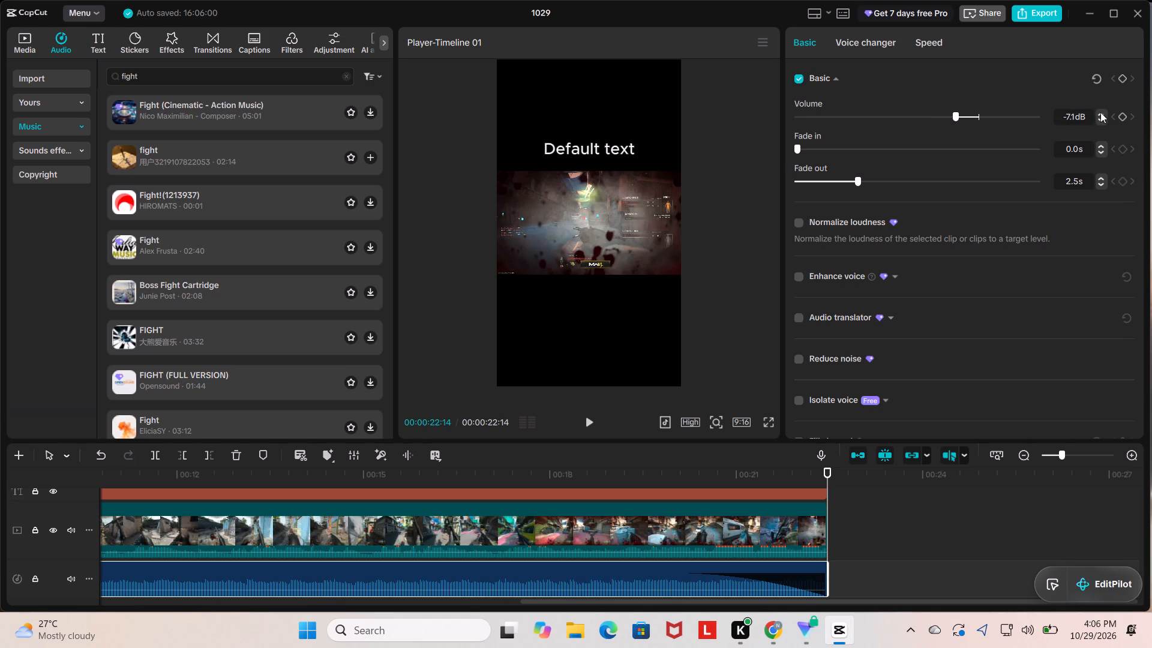
{"action": "left_click", "coordinate": [1100, 110]}
{"action": "triple_click", "coordinate": [1100, 110]}
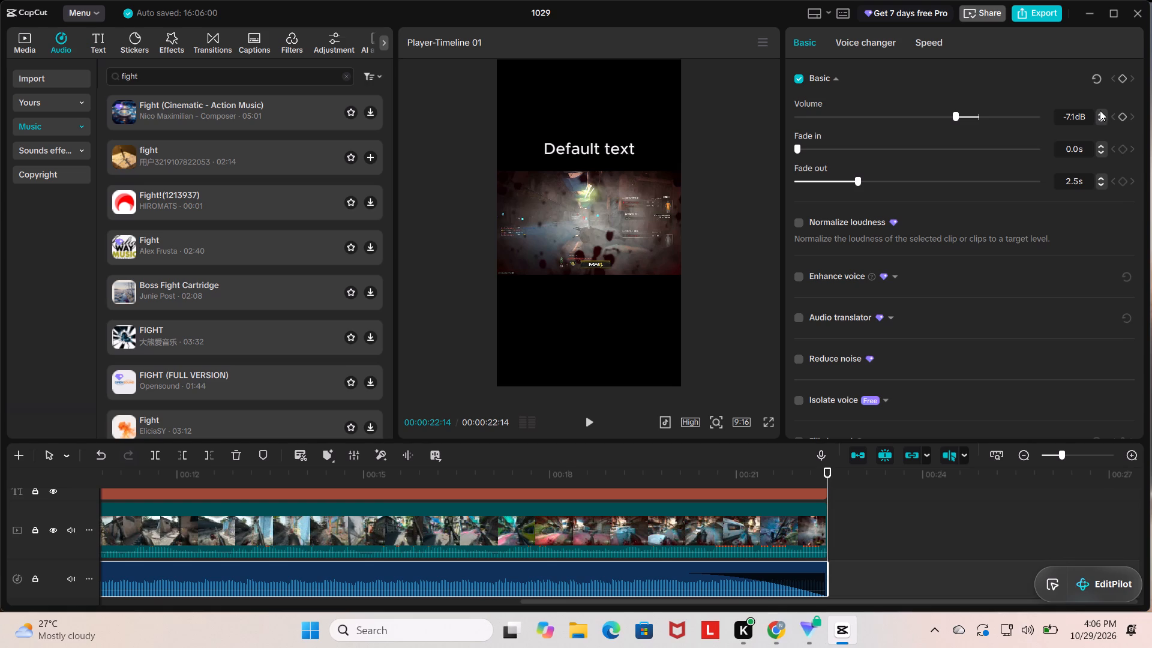
{"action": "left_click", "coordinate": [1100, 110]}
{"action": "triple_click", "coordinate": [1100, 110]}
{"action": "left_click", "coordinate": [1099, 112]}
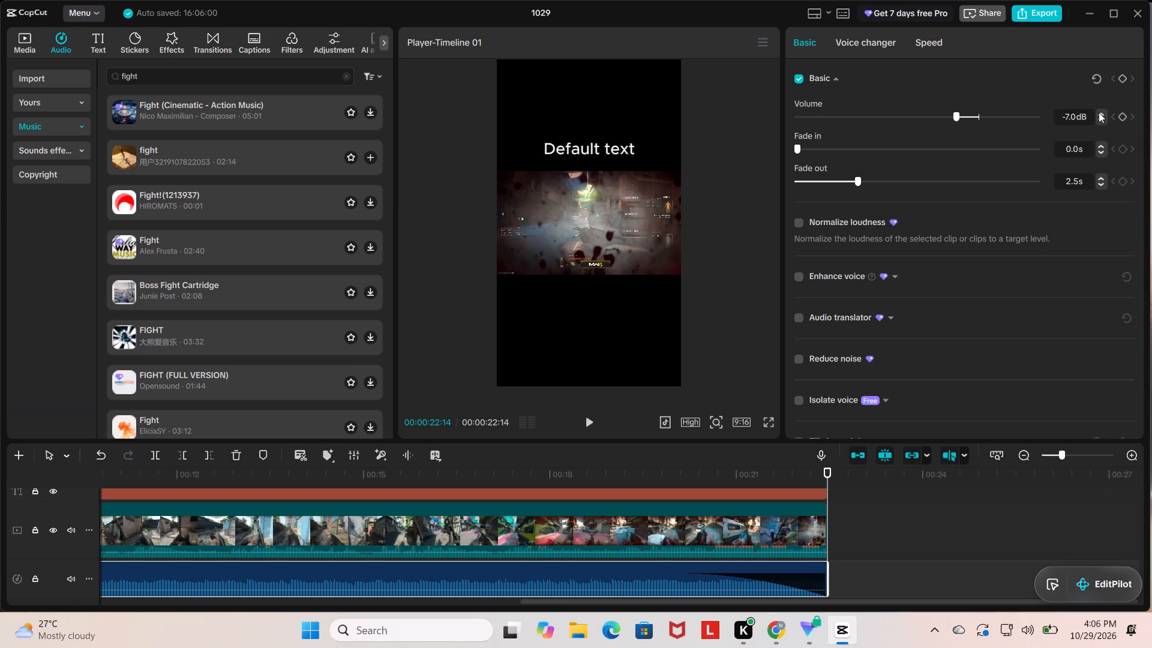
{"action": "left_click", "coordinate": [1099, 112]}
{"action": "triple_click", "coordinate": [1102, 118]}
{"action": "triple_click", "coordinate": [1102, 118]}
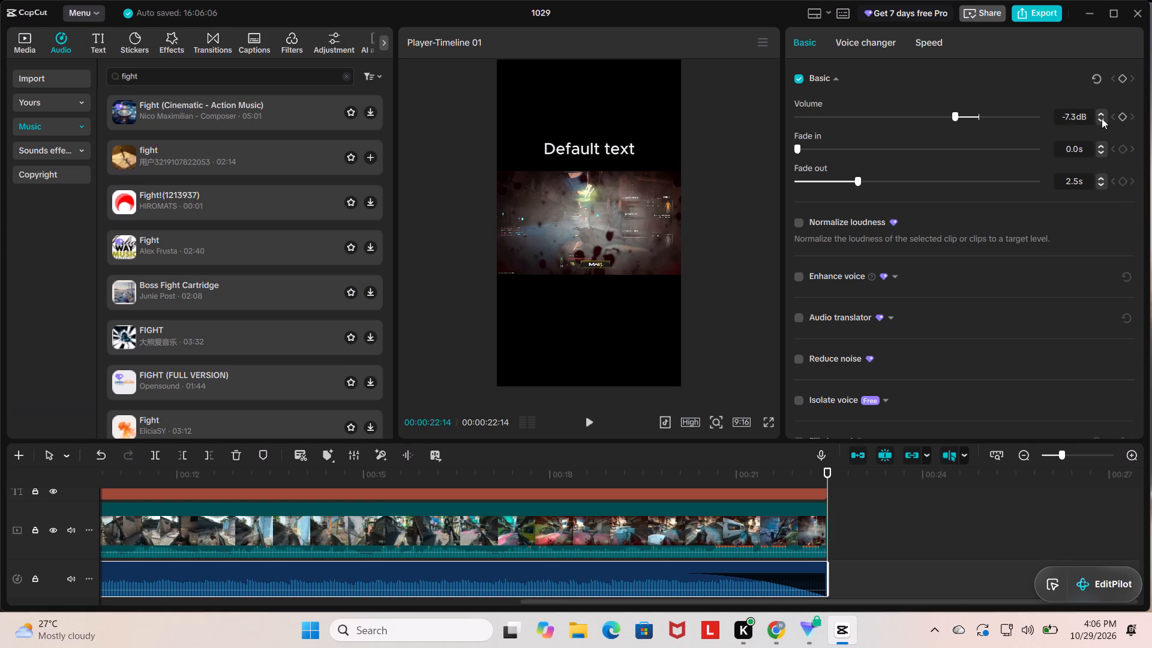
{"action": "triple_click", "coordinate": [1102, 118]}
{"action": "triple_click", "coordinate": [1102, 118]}
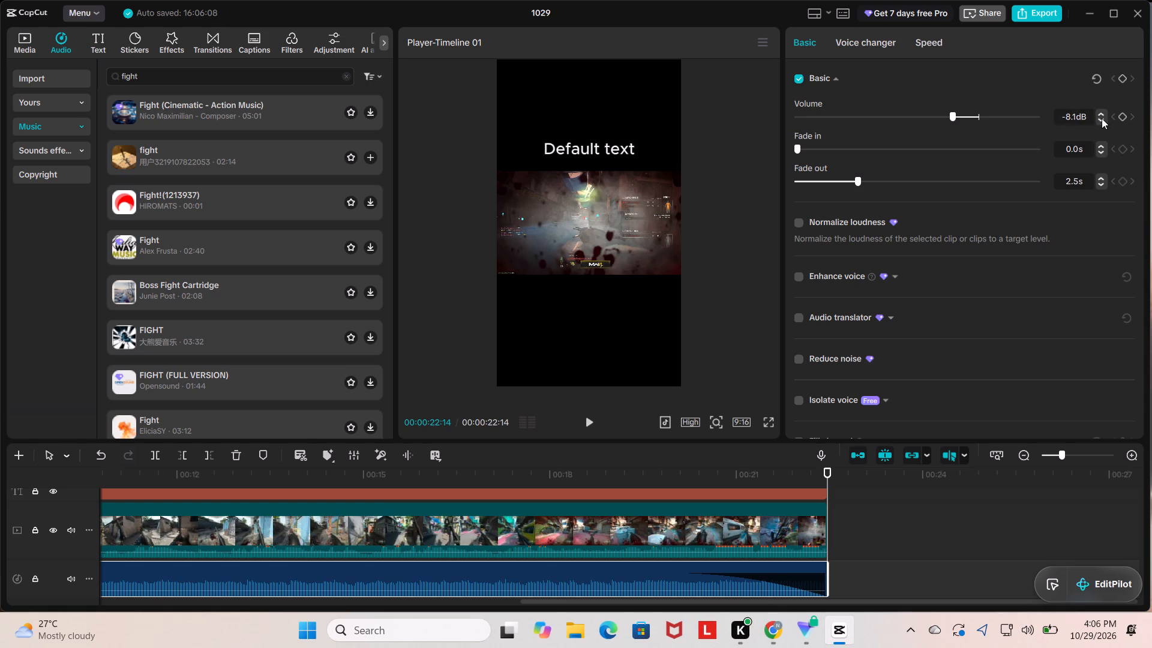
{"action": "triple_click", "coordinate": [1102, 118]}
{"action": "left_click", "coordinate": [1102, 118]}
{"action": "triple_click", "coordinate": [1102, 118]}
{"action": "triple_click", "coordinate": [1102, 118]}
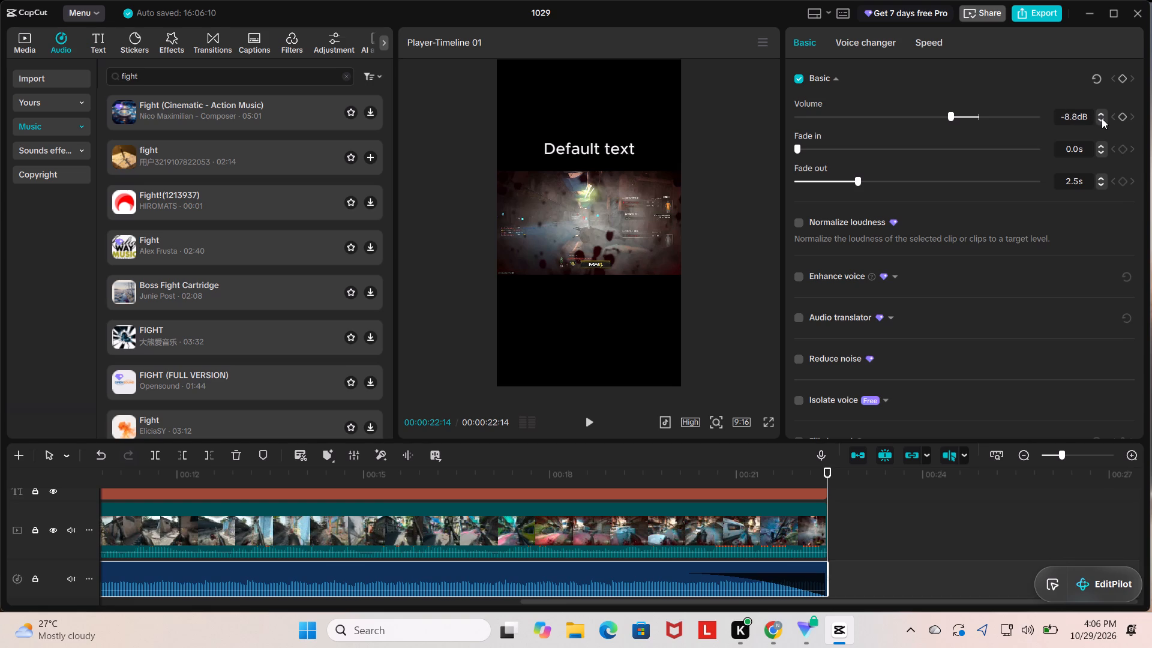
{"action": "triple_click", "coordinate": [1102, 118]}
{"action": "double_click", "coordinate": [1102, 118]}
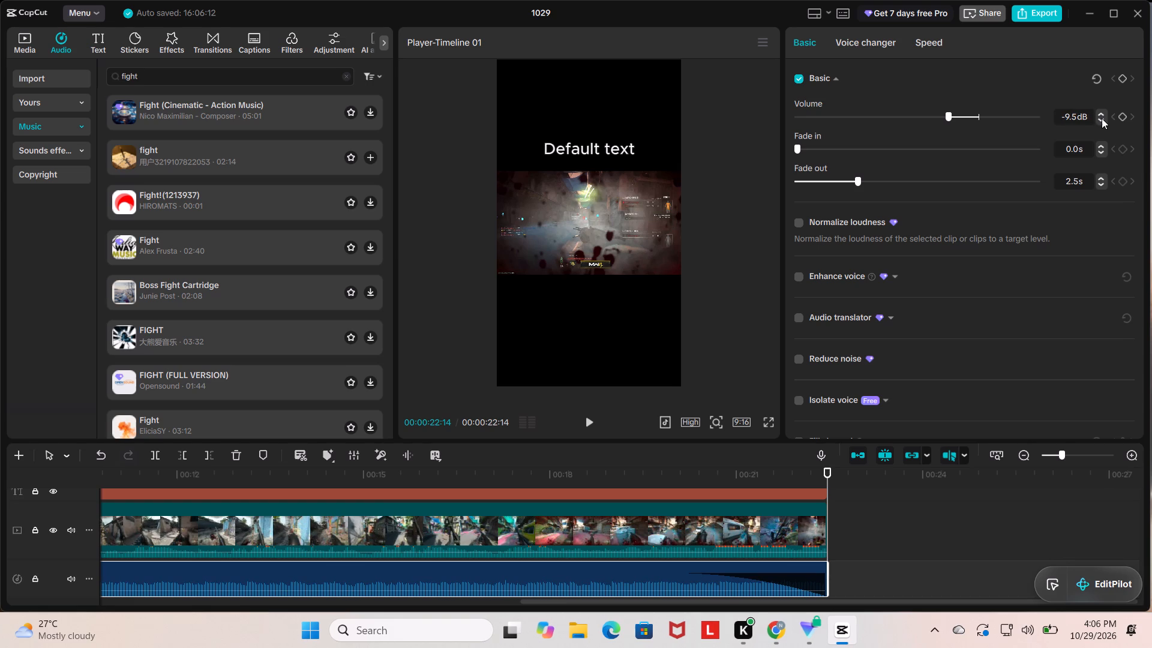
{"action": "triple_click", "coordinate": [1102, 118]}
{"action": "left_click", "coordinate": [1102, 118]}
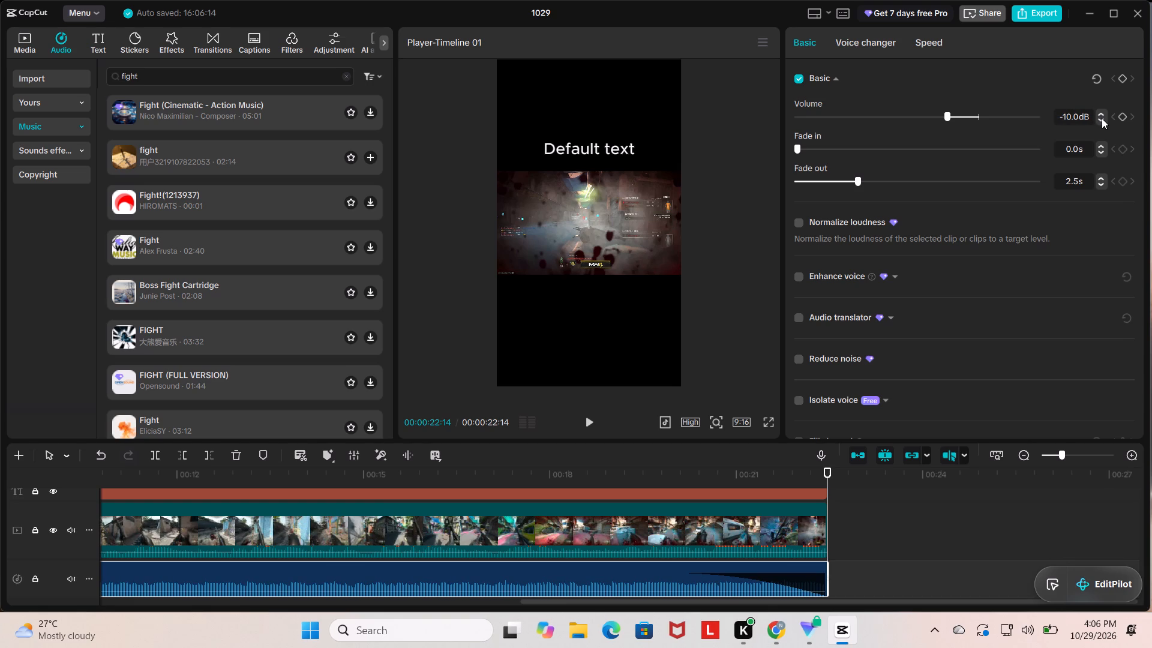
Play back the video from the start to near its end to check the music's balance against the gameplay audio.
{"action": "left_click_drag", "start_coordinate": [824, 467], "coordinate": [0, 366]}
{"action": "key", "text": "space"}
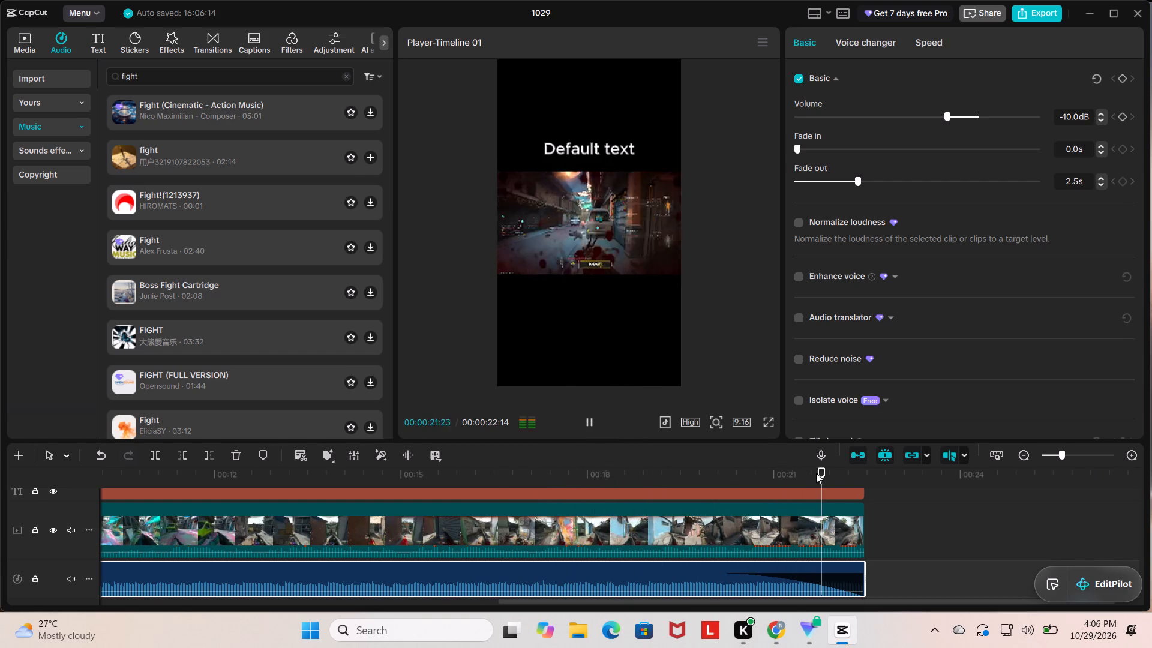
{"action": "left_click", "coordinate": [867, 465]}
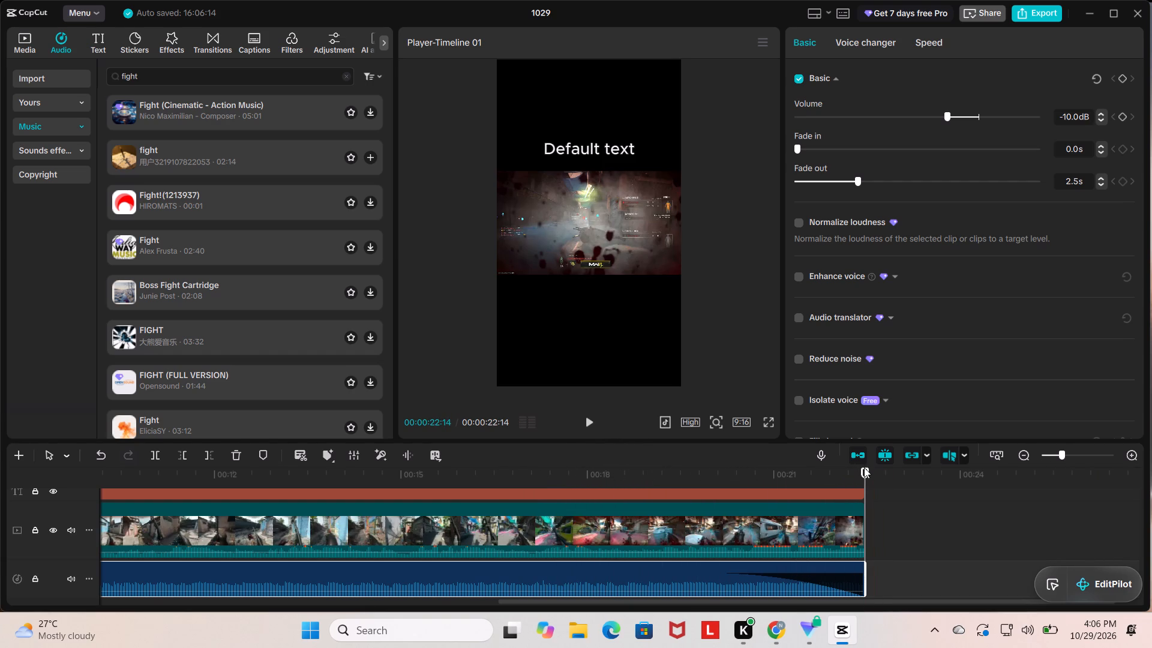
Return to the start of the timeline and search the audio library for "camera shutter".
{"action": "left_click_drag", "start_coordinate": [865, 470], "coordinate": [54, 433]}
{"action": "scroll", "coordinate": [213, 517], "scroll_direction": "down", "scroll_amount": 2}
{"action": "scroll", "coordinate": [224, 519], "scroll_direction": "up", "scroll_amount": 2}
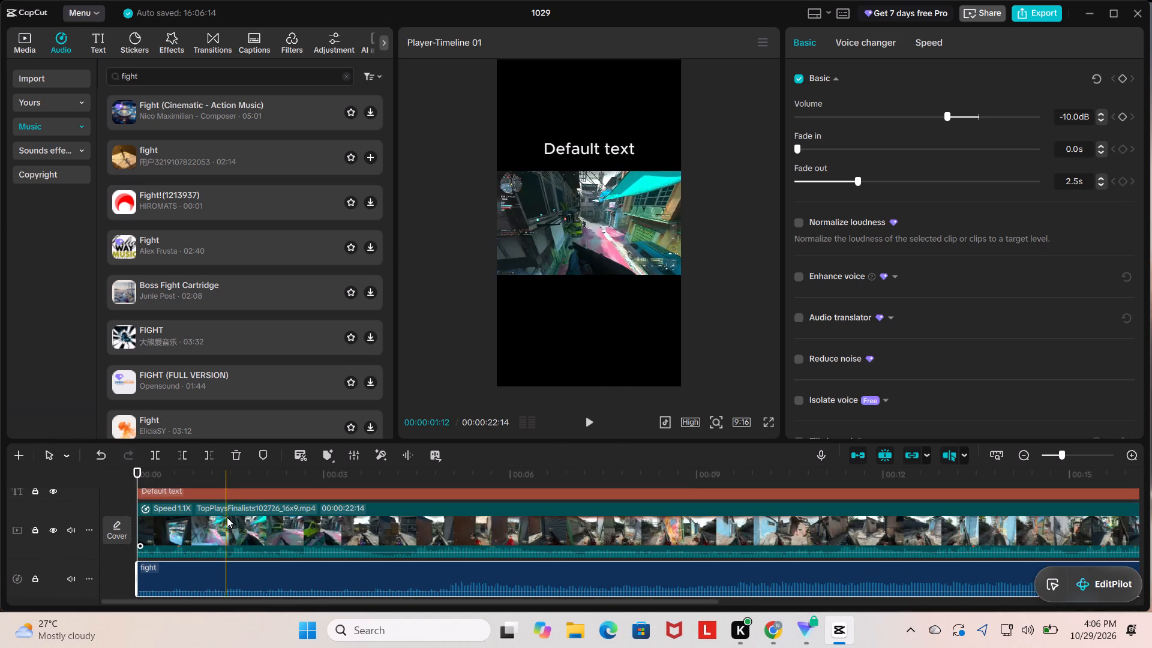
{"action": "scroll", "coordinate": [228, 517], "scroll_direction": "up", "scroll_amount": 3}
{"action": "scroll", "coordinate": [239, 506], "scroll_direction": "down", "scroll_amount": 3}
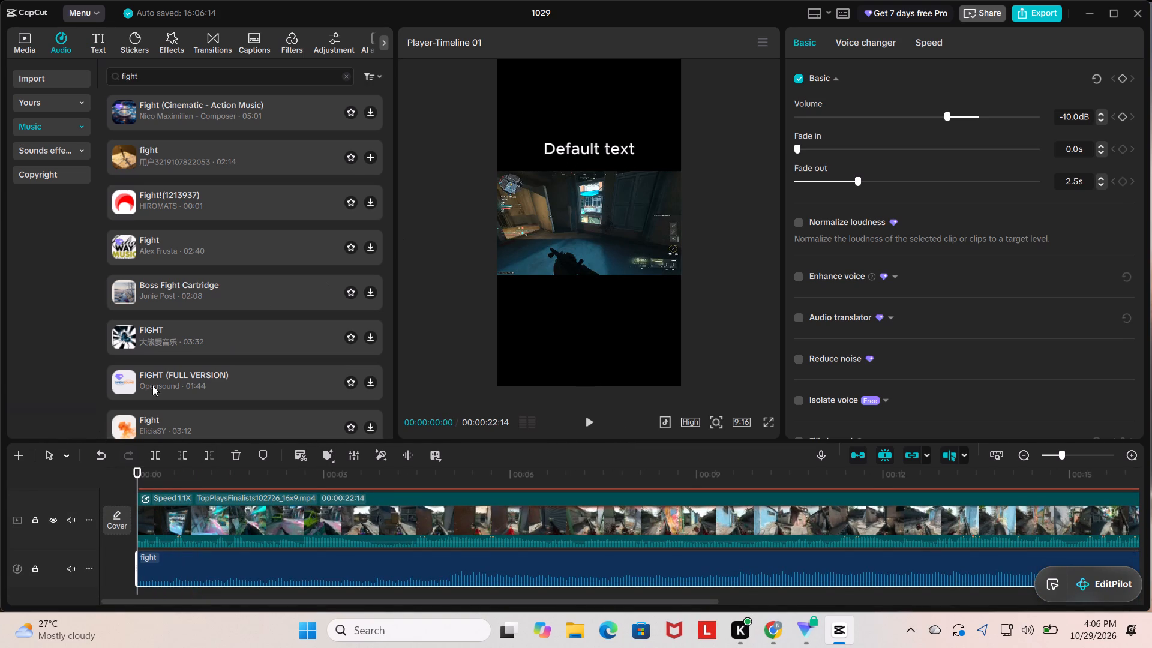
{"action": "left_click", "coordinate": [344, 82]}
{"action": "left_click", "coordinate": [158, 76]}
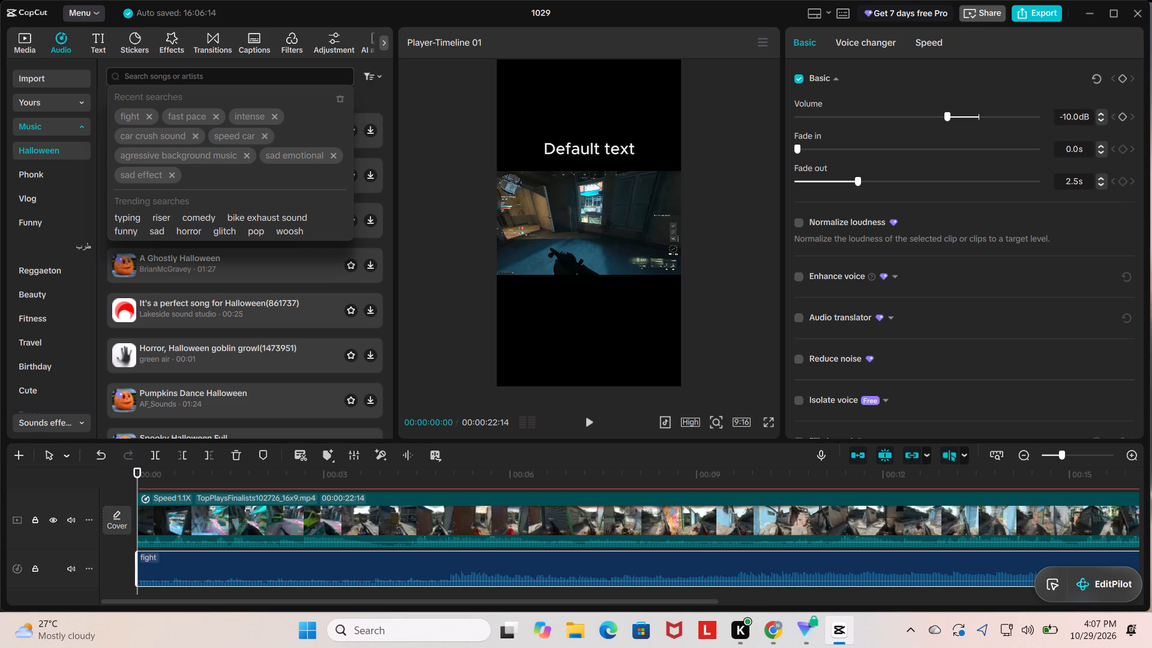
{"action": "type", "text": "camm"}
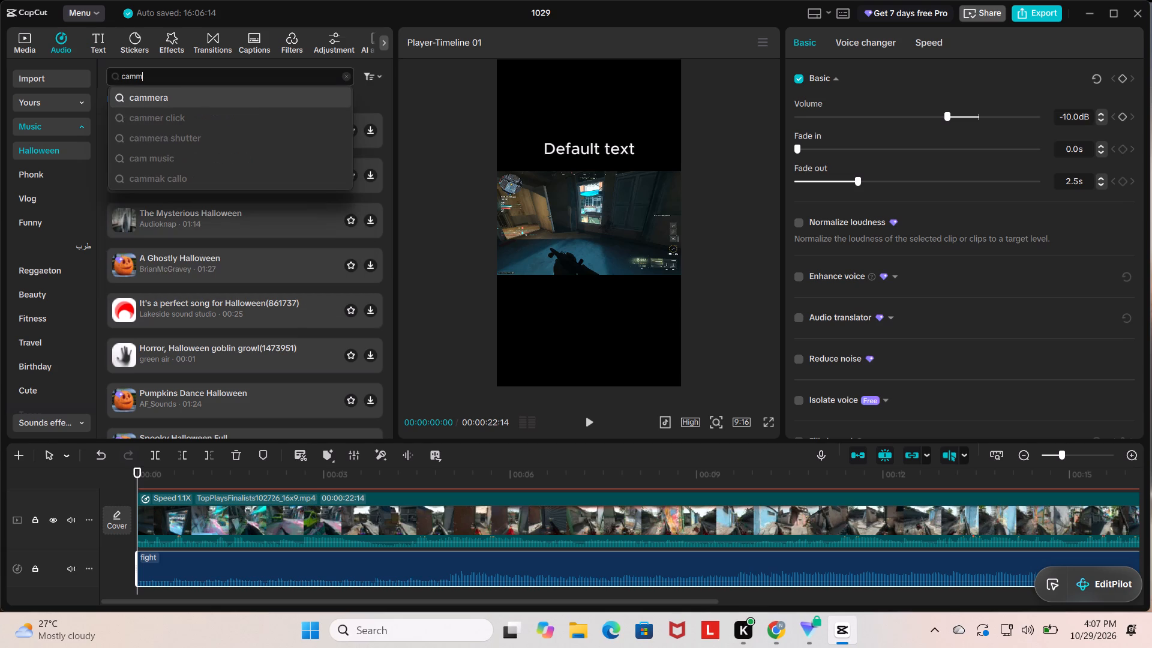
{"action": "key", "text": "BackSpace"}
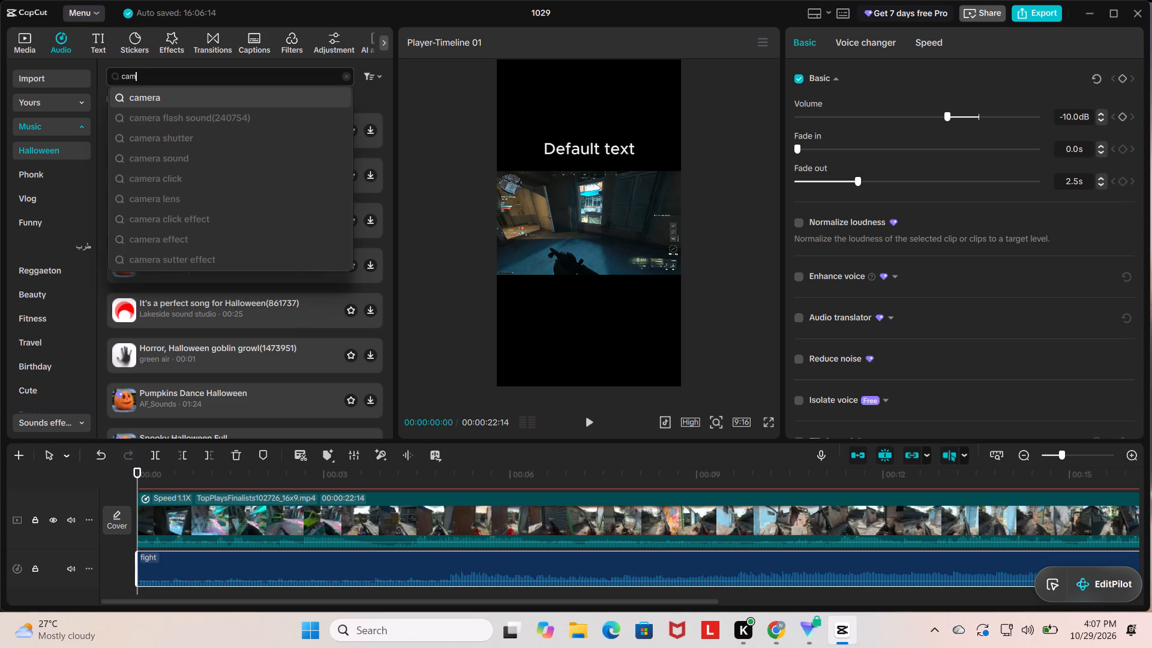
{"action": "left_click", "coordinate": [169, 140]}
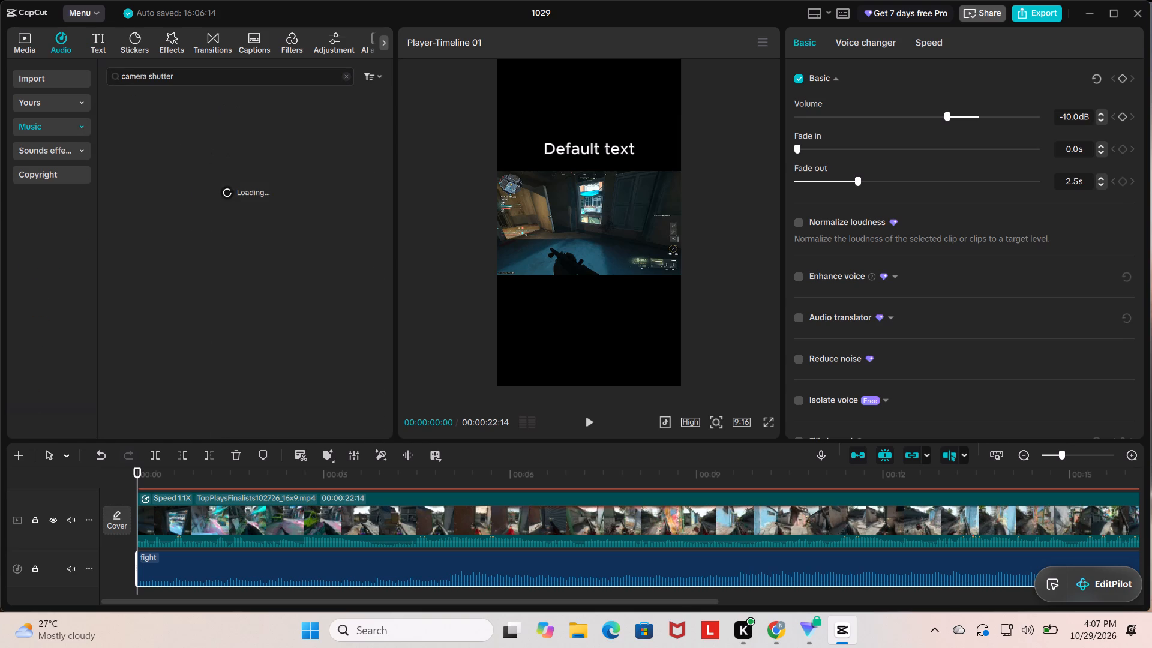
Replace the audio search with the suggested term "camera flash sound(240754)".
{"action": "left_click", "coordinate": [288, 82]}
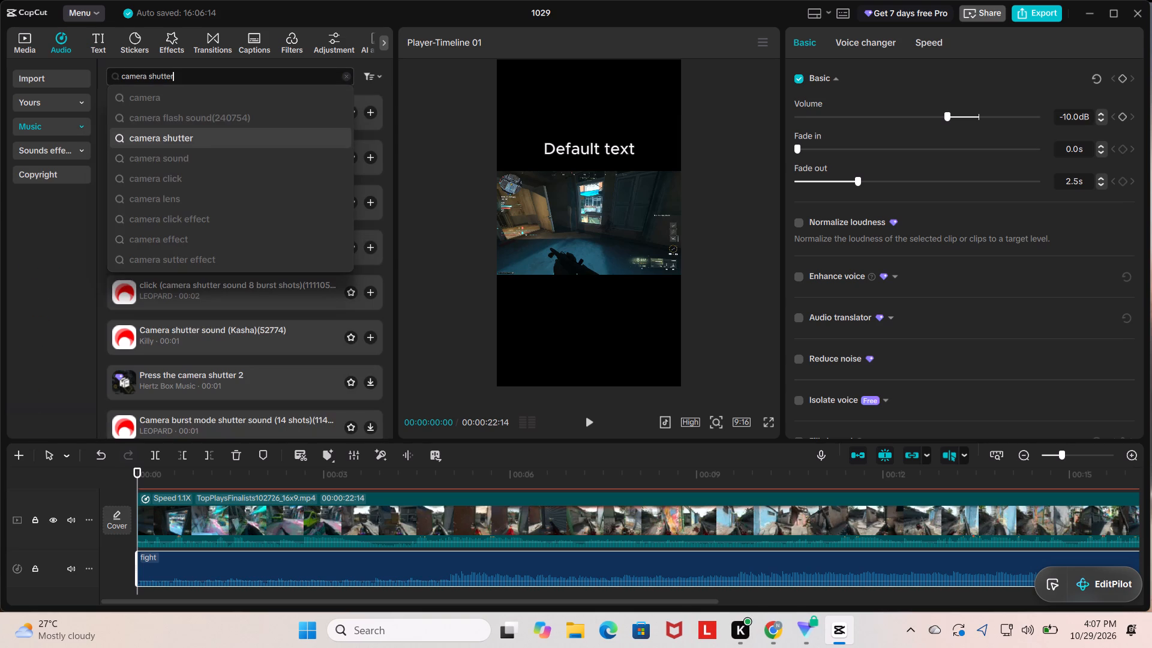
{"action": "key", "text": "BackSpace"}
{"action": "key", "text": "BackSpace"}
{"action": "key", "text": "BackSpace"}
{"action": "key", "text": "BackSpace"}
{"action": "key", "text": "BackSpace"}
{"action": "key", "text": "BackSpace"}
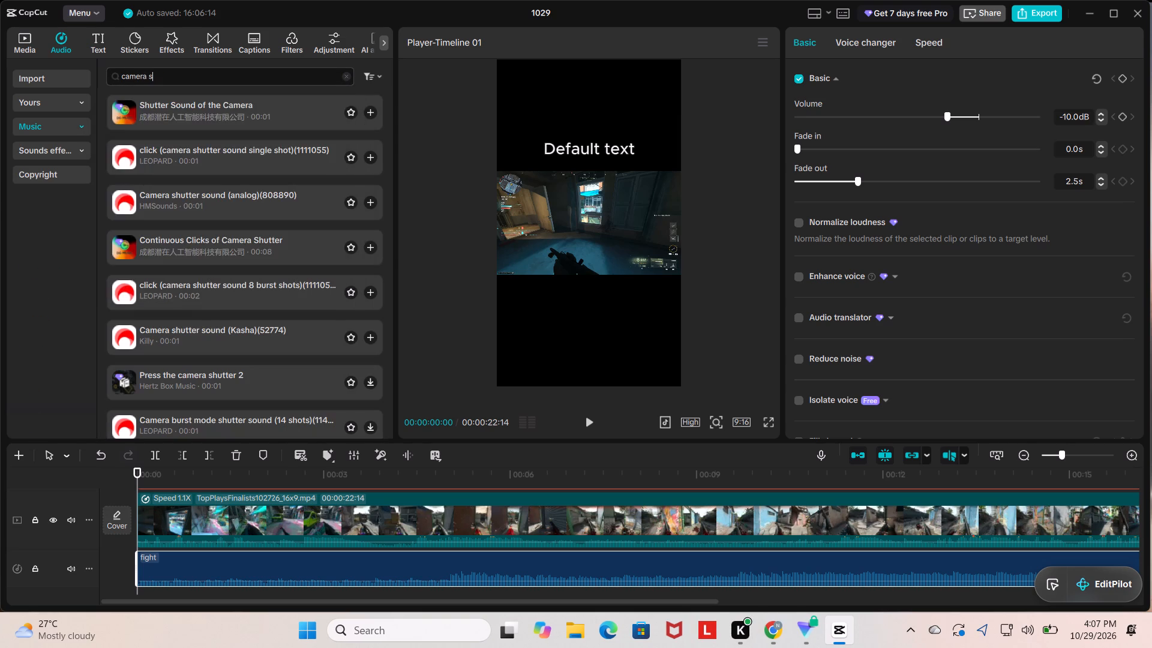
{"action": "key", "text": "BackSpace"}
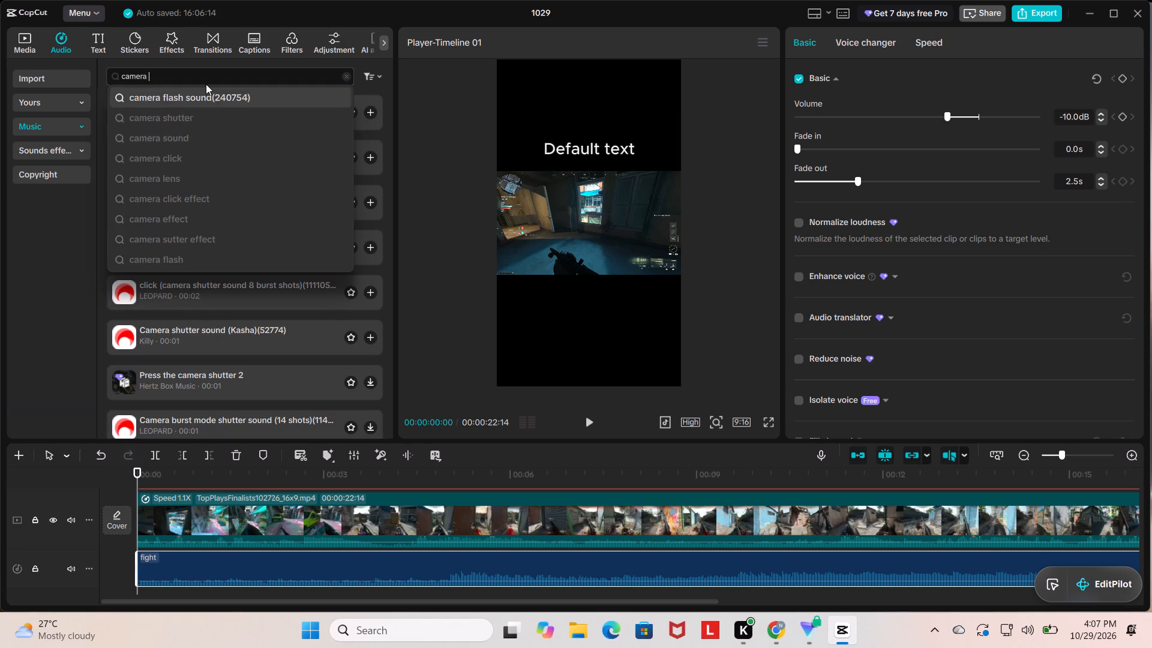
{"action": "left_click", "coordinate": [206, 84]}
{"action": "left_click", "coordinate": [193, 60]}
{"action": "left_click", "coordinate": [188, 71]}
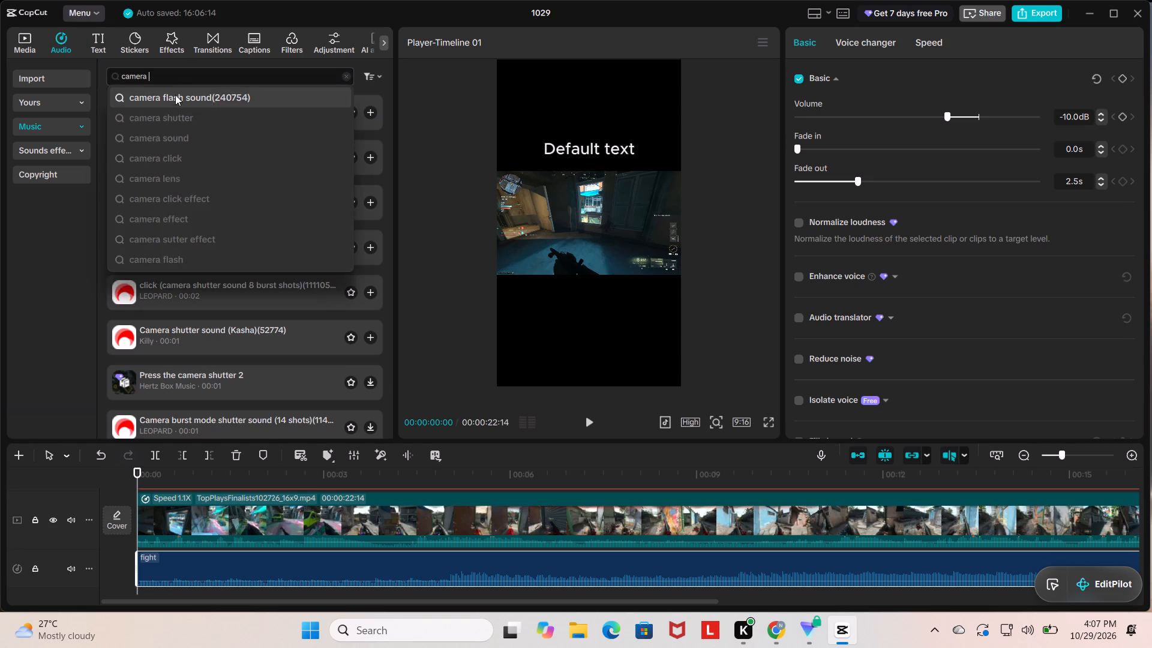
{"action": "left_click", "coordinate": [174, 103]}
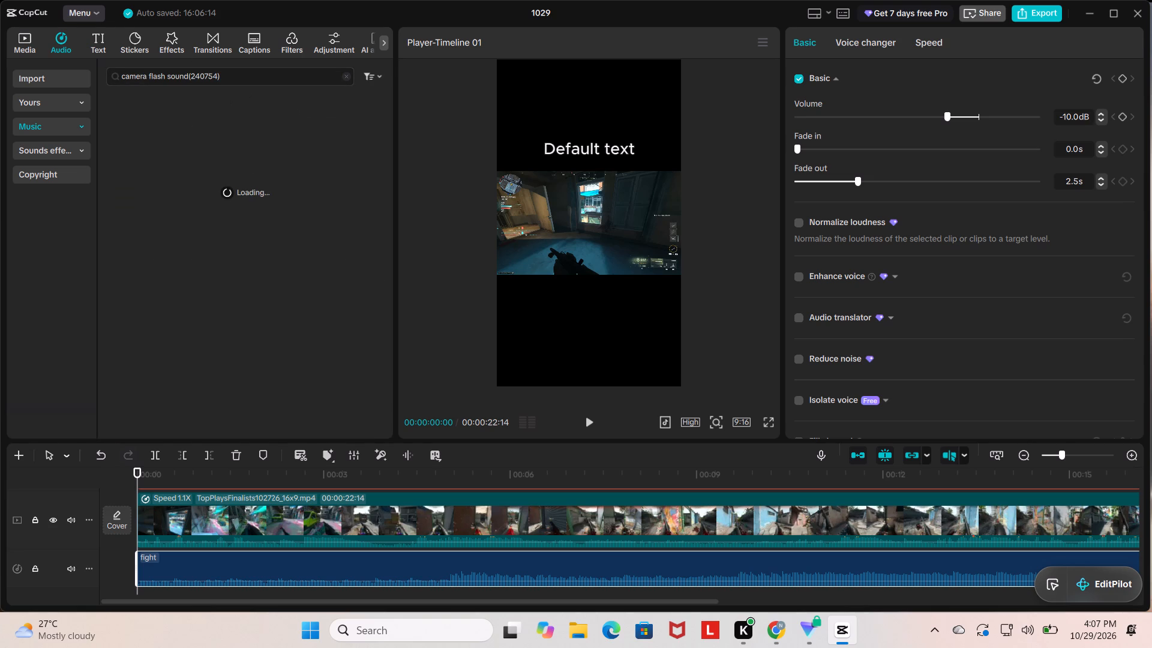
Preview Camera shutter sound. "Kasha"(92309), add it on a new track below "fight" at the timeline start, and play back the opening.
{"action": "left_click", "coordinate": [233, 110]}
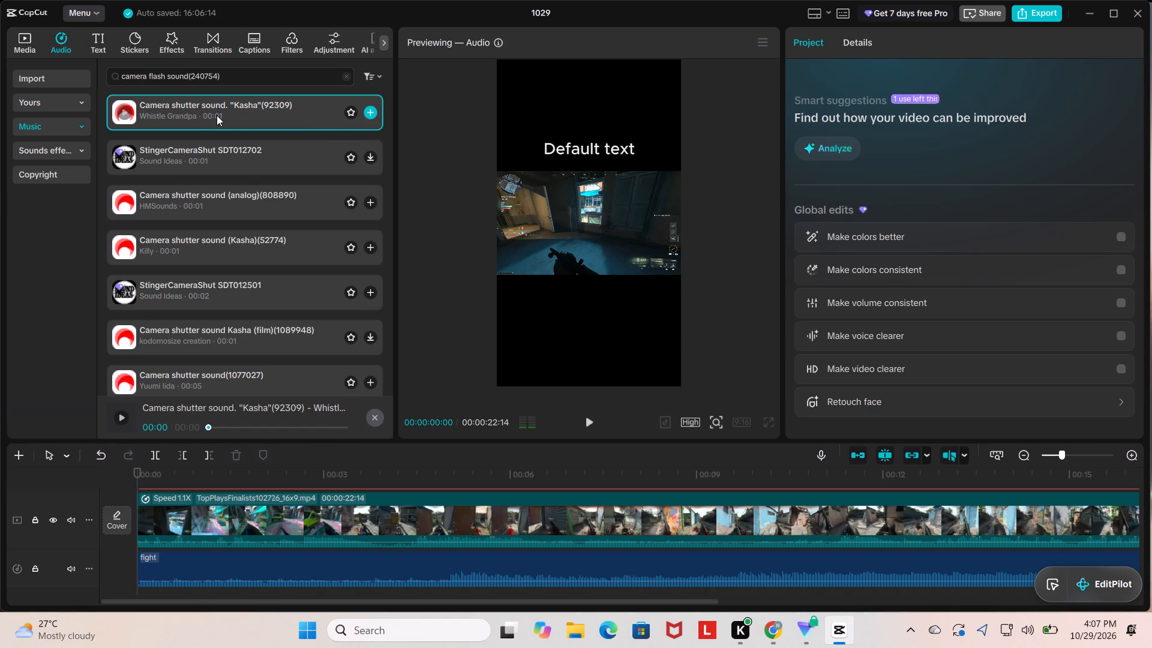
{"action": "left_click_drag", "start_coordinate": [206, 116], "coordinate": [135, 602]}
{"action": "key", "text": "space"}
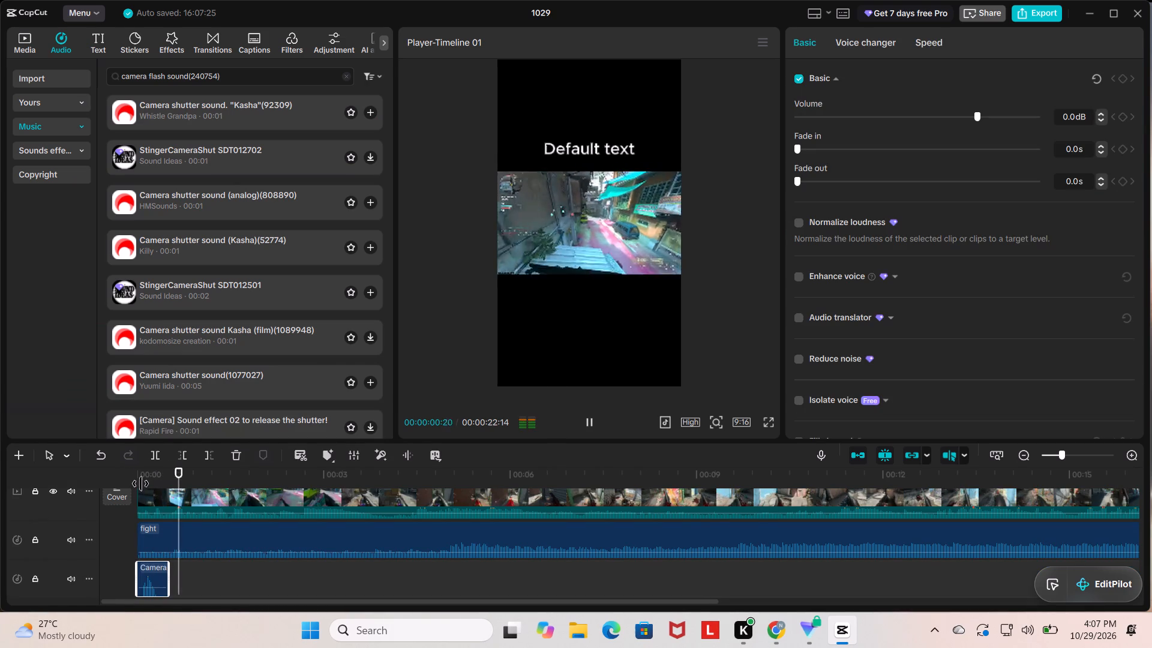
{"action": "key", "text": "space"}
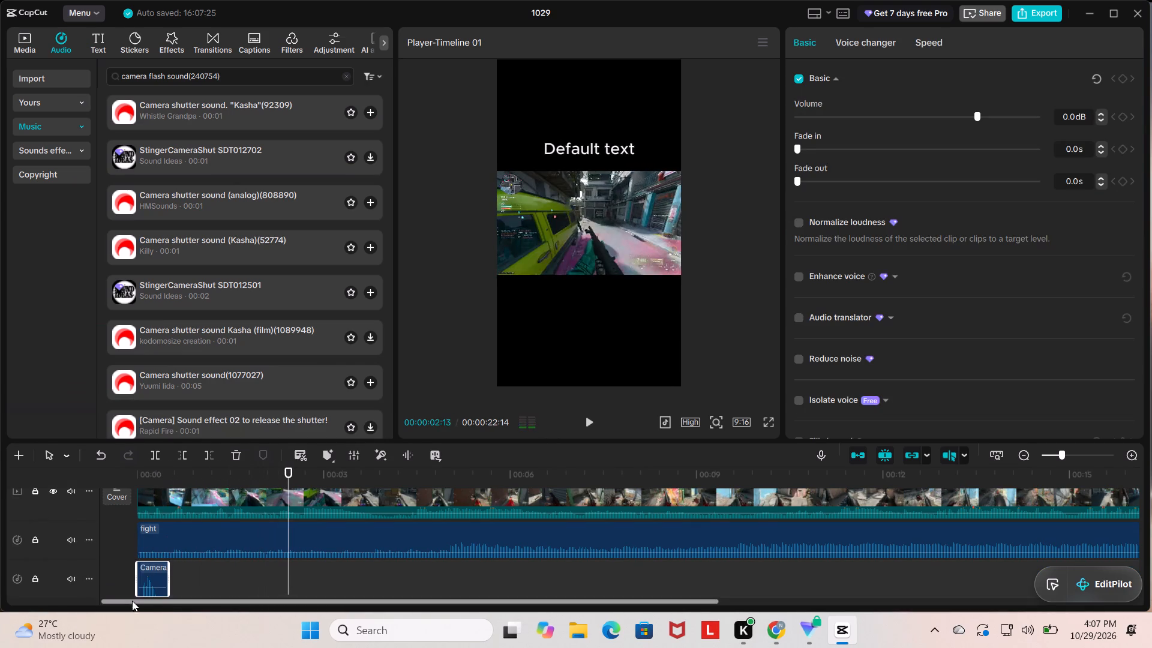
Trim the end of the camera shutter sound clip so it ends at about 11 frames into the timeline.
{"action": "left_click", "coordinate": [168, 580]}
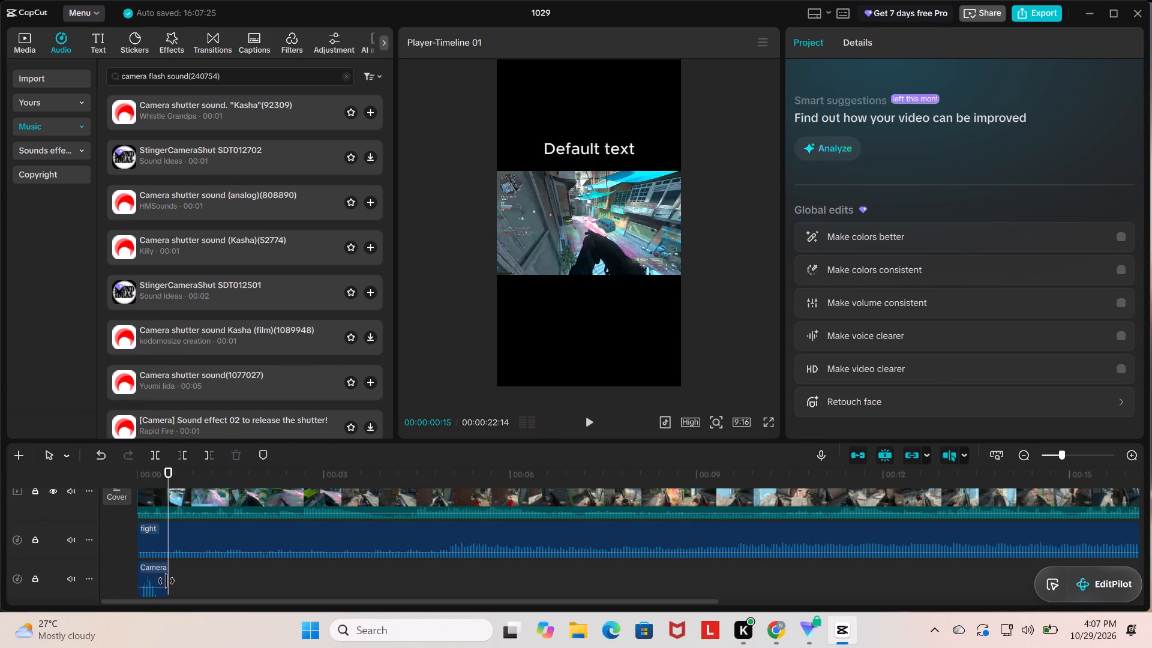
{"action": "left_click", "coordinate": [157, 577]}
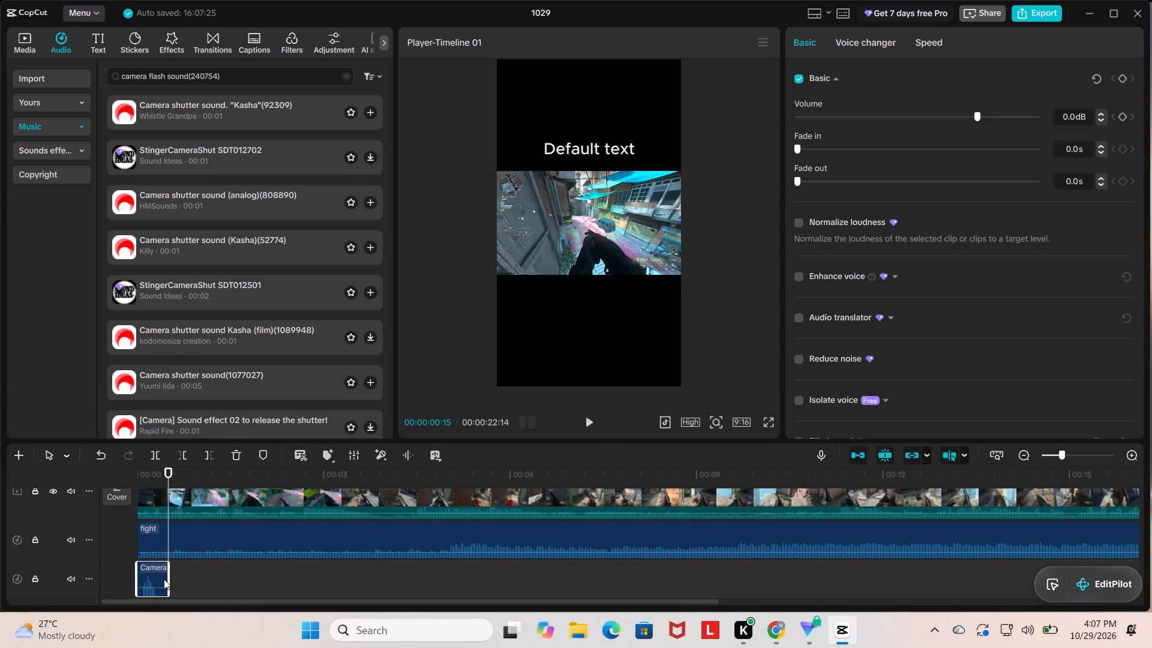
{"action": "left_click_drag", "start_coordinate": [167, 579], "coordinate": [158, 579]}
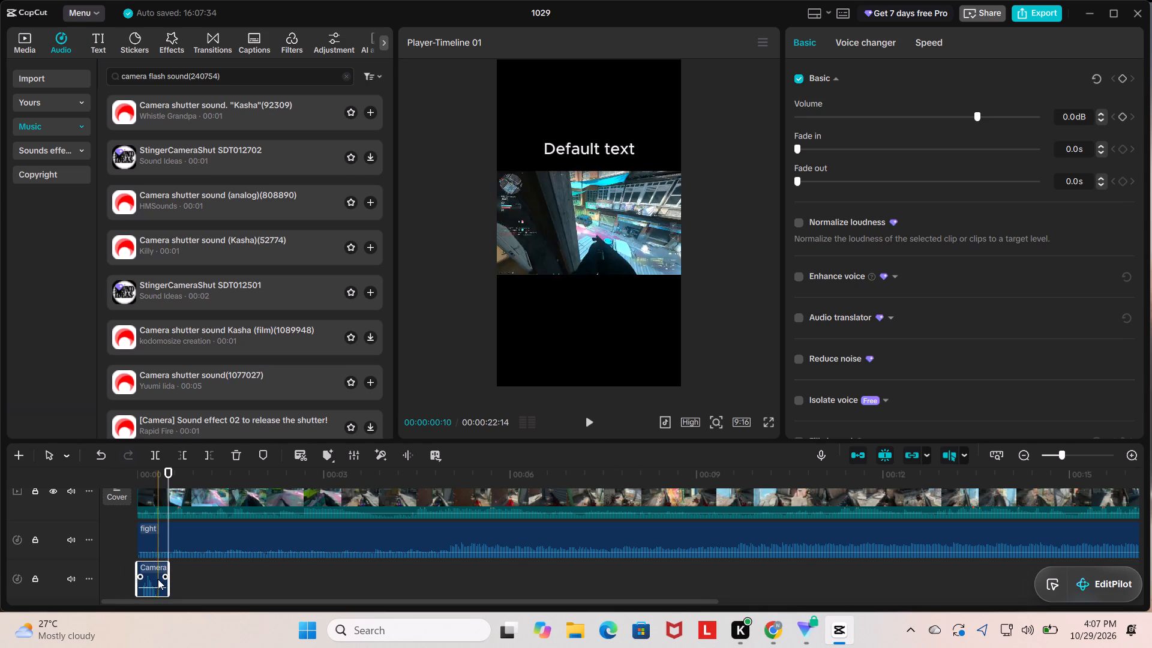
{"action": "left_click", "coordinate": [169, 581]}
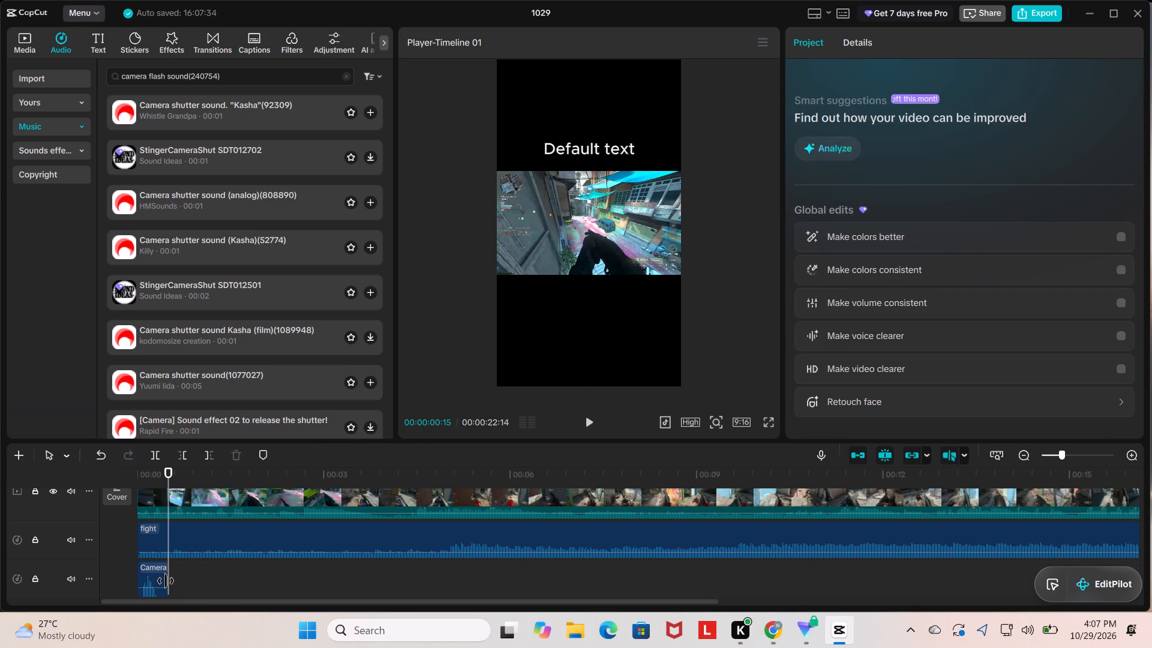
{"action": "left_click", "coordinate": [149, 579]}
{"action": "left_click_drag", "start_coordinate": [170, 583], "coordinate": [170, 582]}
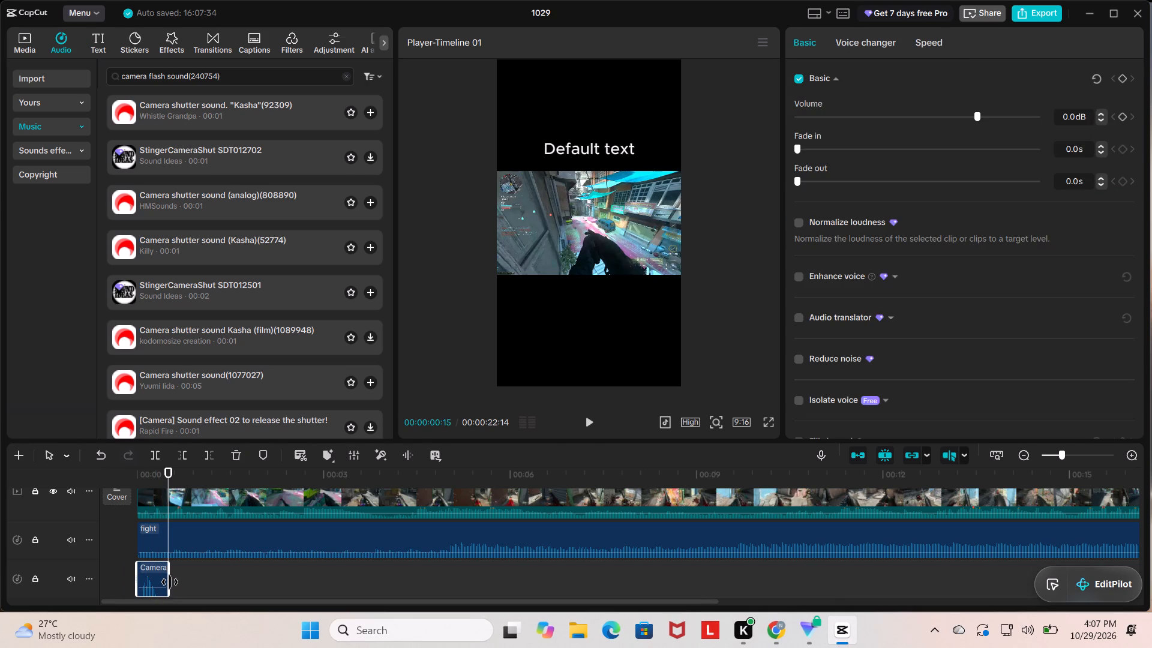
{"action": "left_click_drag", "start_coordinate": [170, 582], "coordinate": [158, 586]}
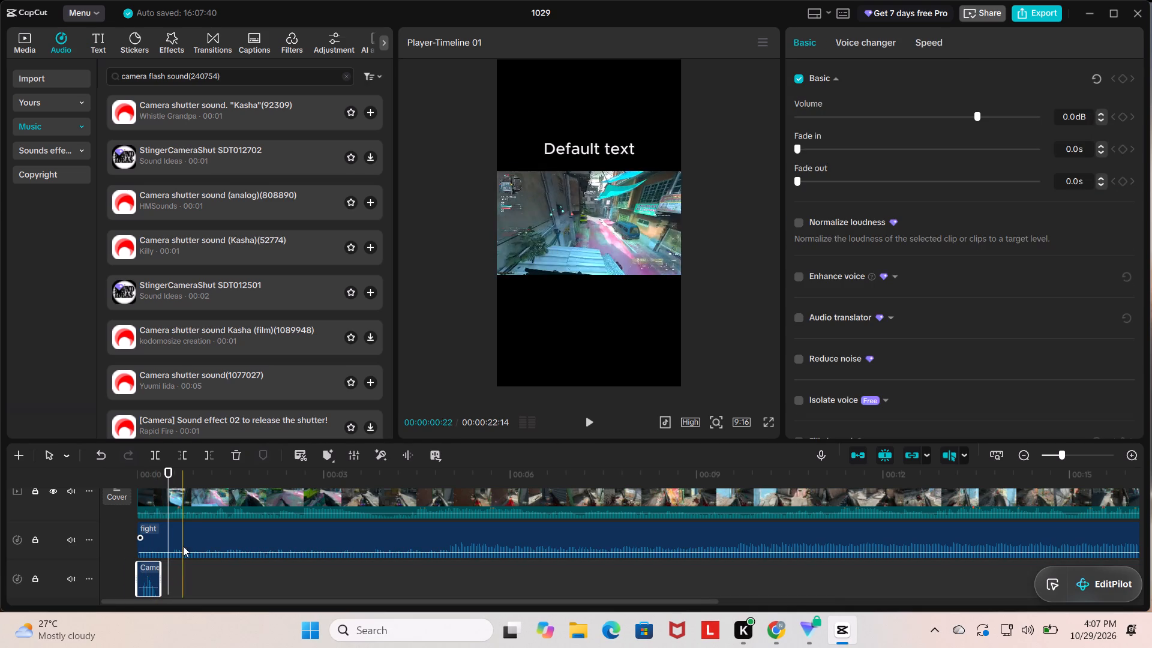
Play back the video from the start to about 16 seconds, replay the opening to check the trimmed shutter sound, and return to the start.
{"action": "left_click_drag", "start_coordinate": [166, 508], "coordinate": [143, 508]}
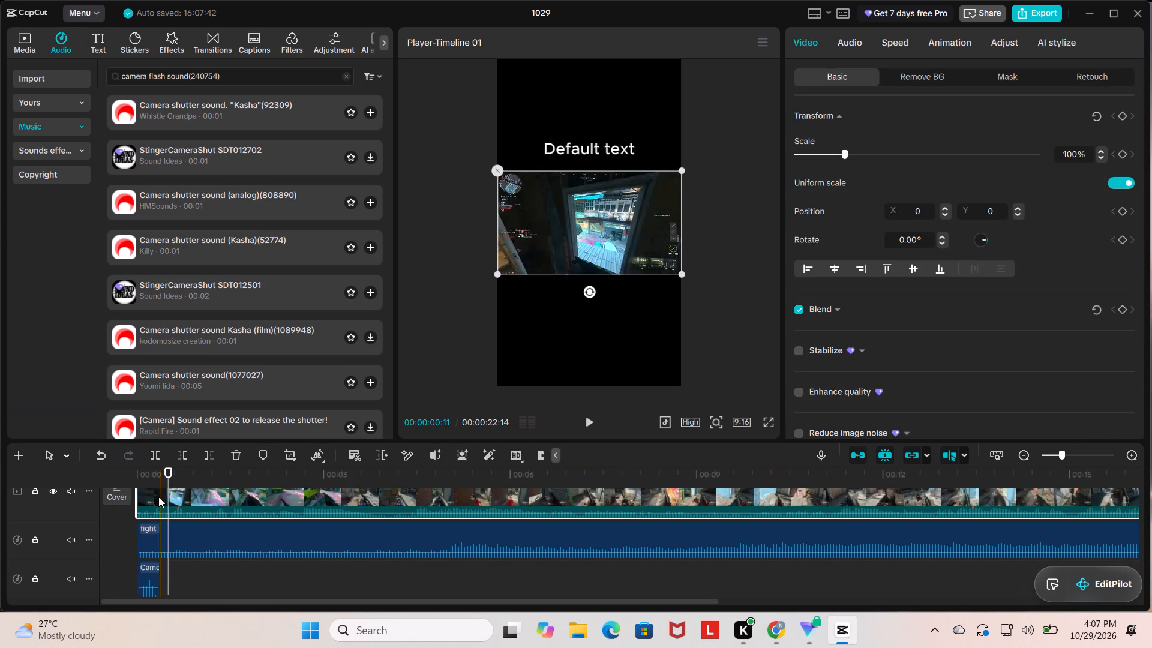
{"action": "left_click_drag", "start_coordinate": [166, 483], "coordinate": [128, 485]}
{"action": "key", "text": "space"}
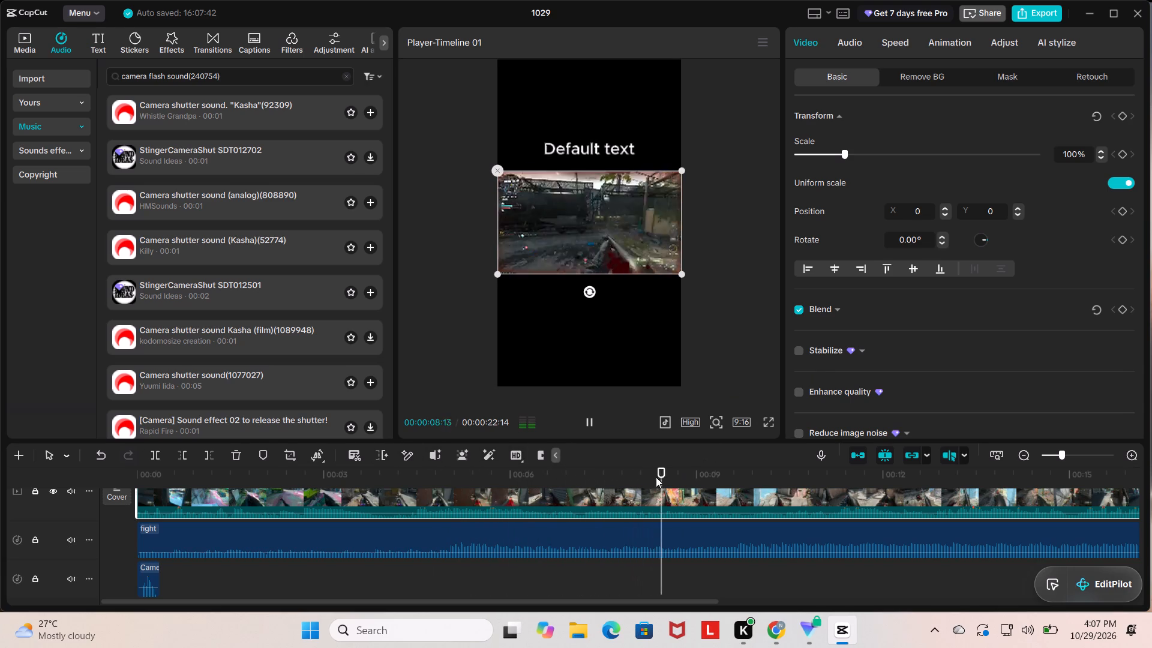
{"action": "key", "text": "space"}
{"action": "key", "text": "space"}
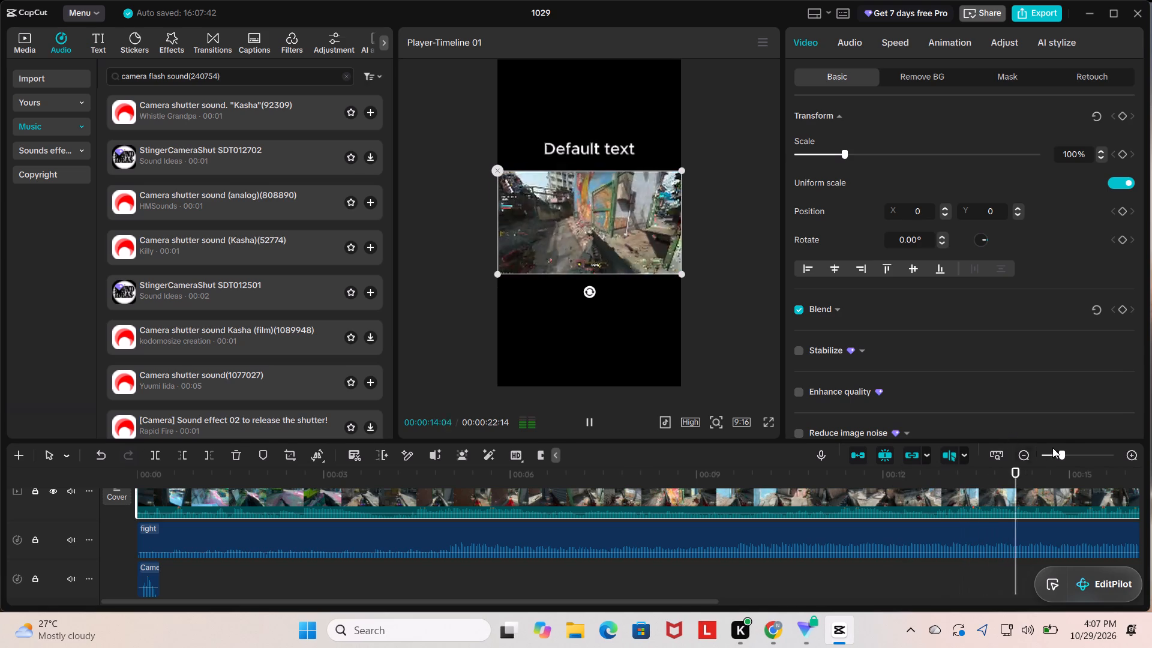
{"action": "key", "text": "space"}
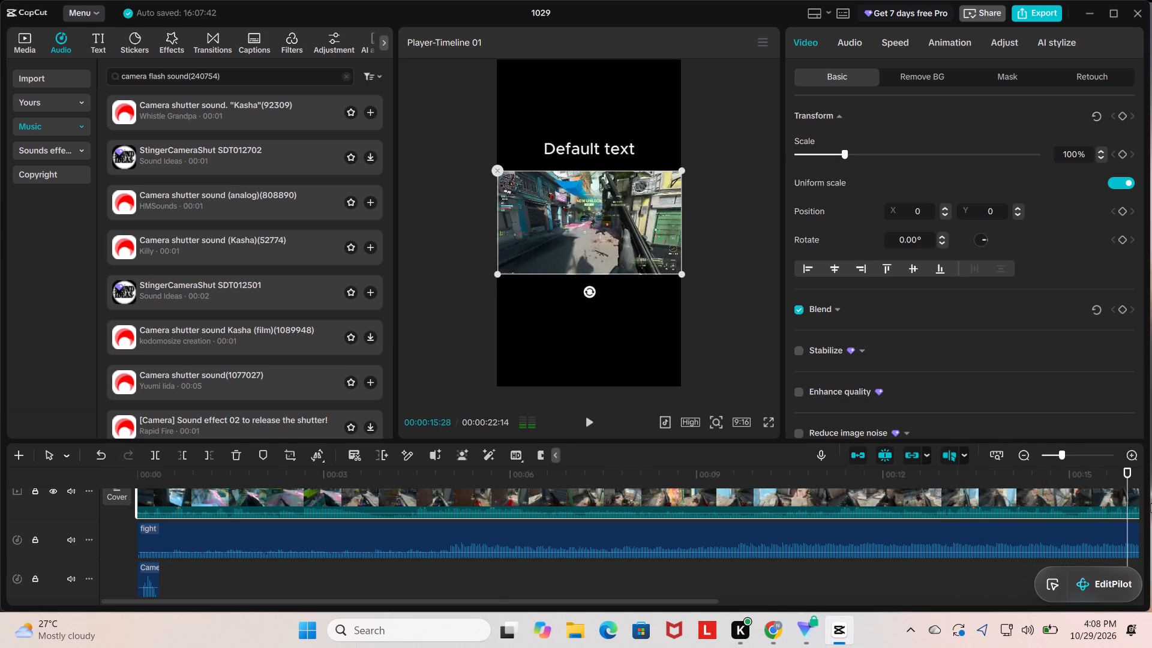
{"action": "key", "text": "space"}
{"action": "key", "text": "space"}
{"action": "key", "text": "space"}
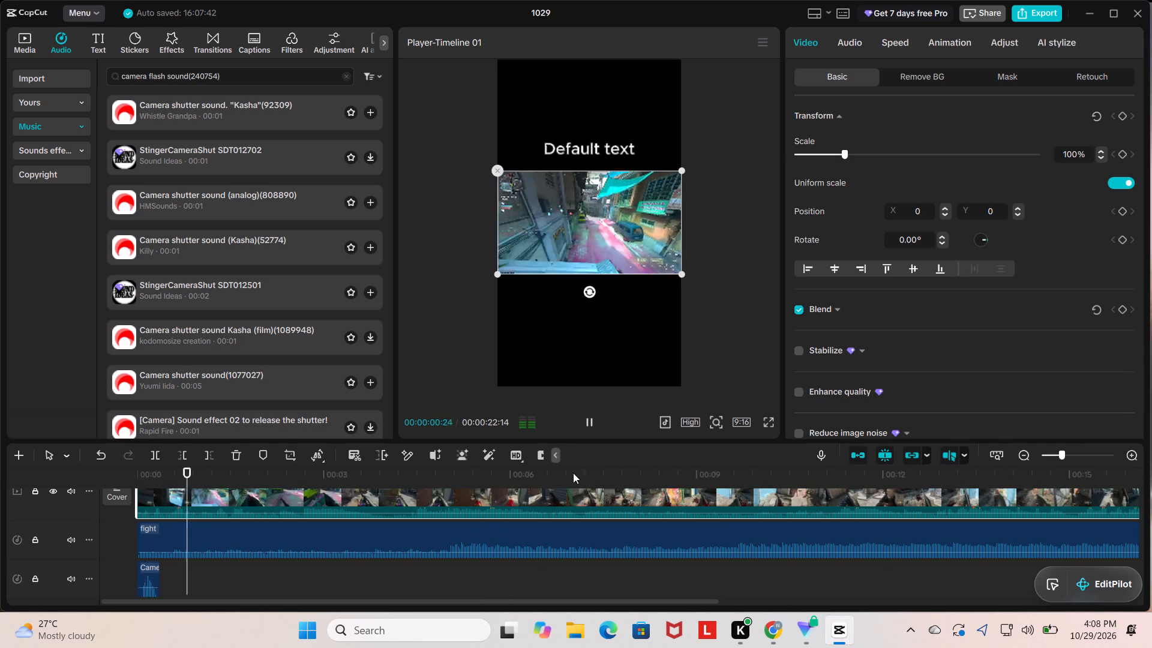
{"action": "key", "text": "space"}
{"action": "left_click_drag", "start_coordinate": [224, 474], "coordinate": [106, 459]}
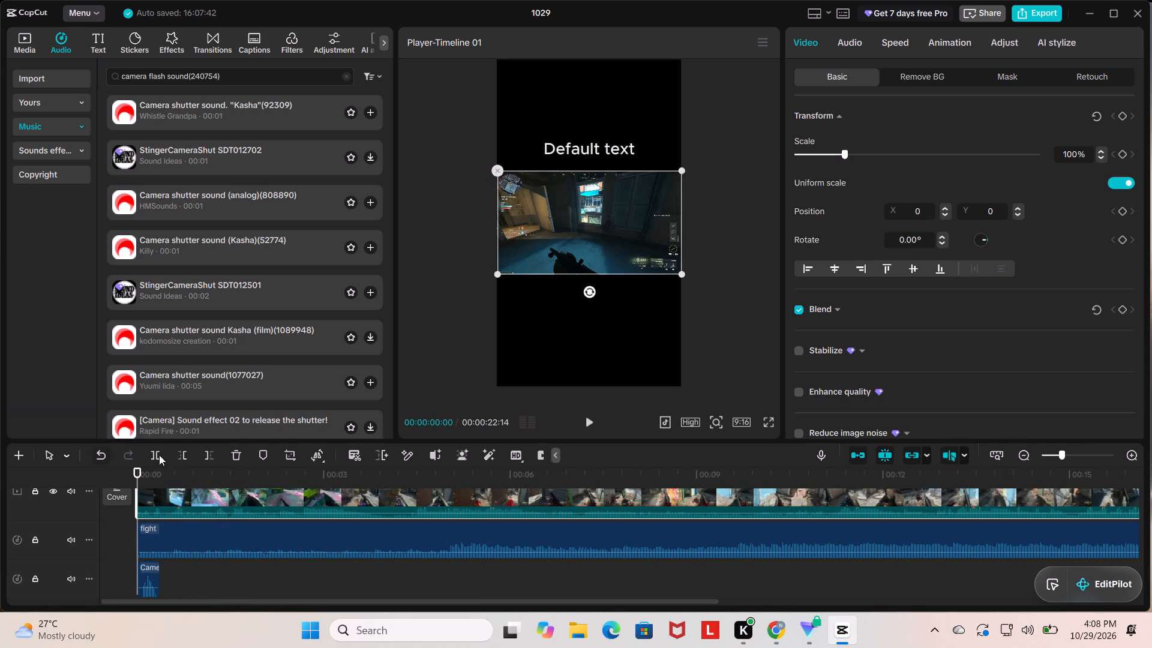
Select the "Default text" overlay above the gameplay footage and clear its placeholder wording.
{"action": "scroll", "coordinate": [211, 464], "scroll_direction": "up", "scroll_amount": 10}
{"action": "scroll", "coordinate": [269, 509], "scroll_direction": "up", "scroll_amount": 3, "text": "ctrl"}
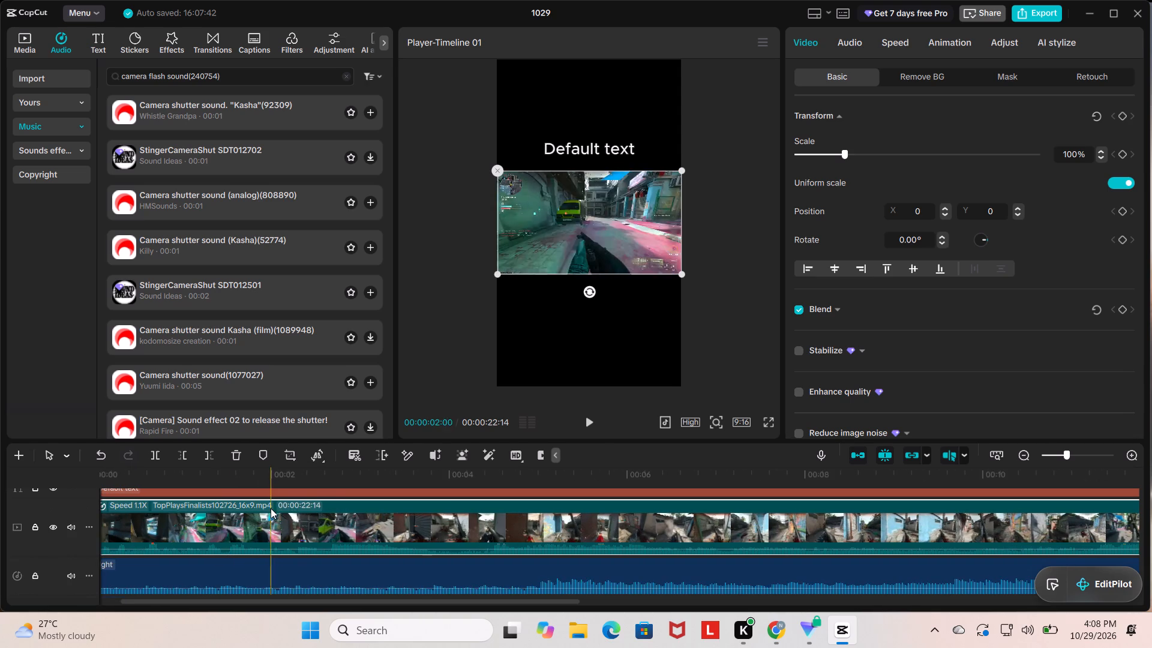
{"action": "scroll", "coordinate": [313, 495], "scroll_direction": "up", "scroll_amount": 1, "text": "ctrl"}
{"action": "scroll", "coordinate": [312, 495], "scroll_direction": "down", "scroll_amount": 7, "text": "ctrl"}
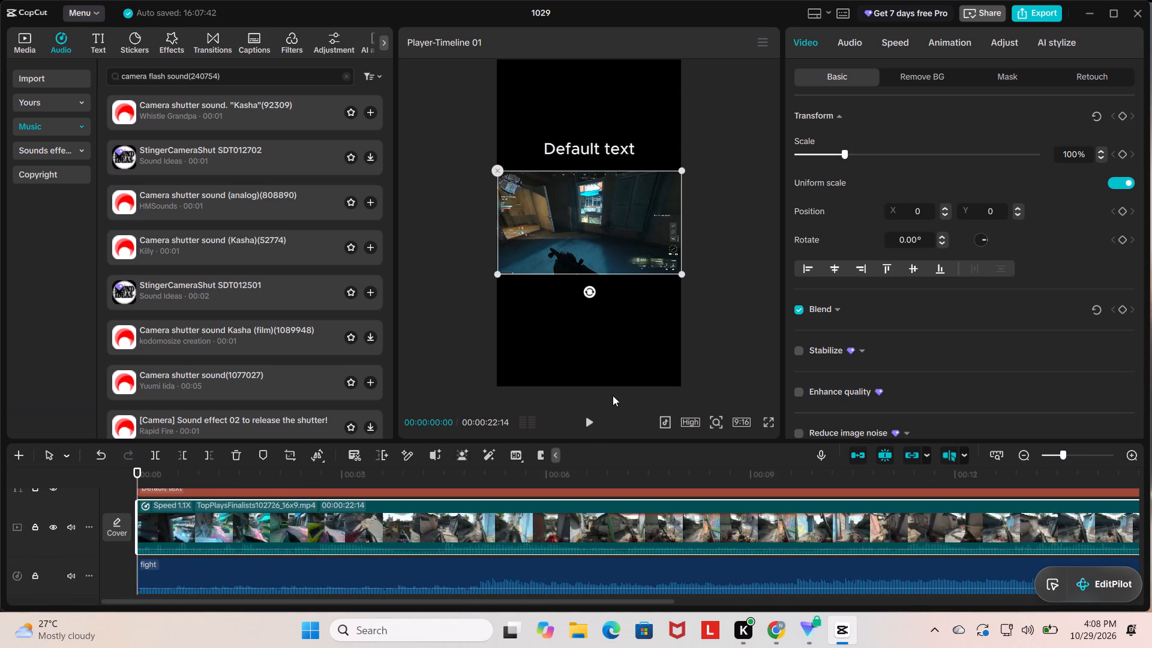
{"action": "left_click", "coordinate": [628, 157]}
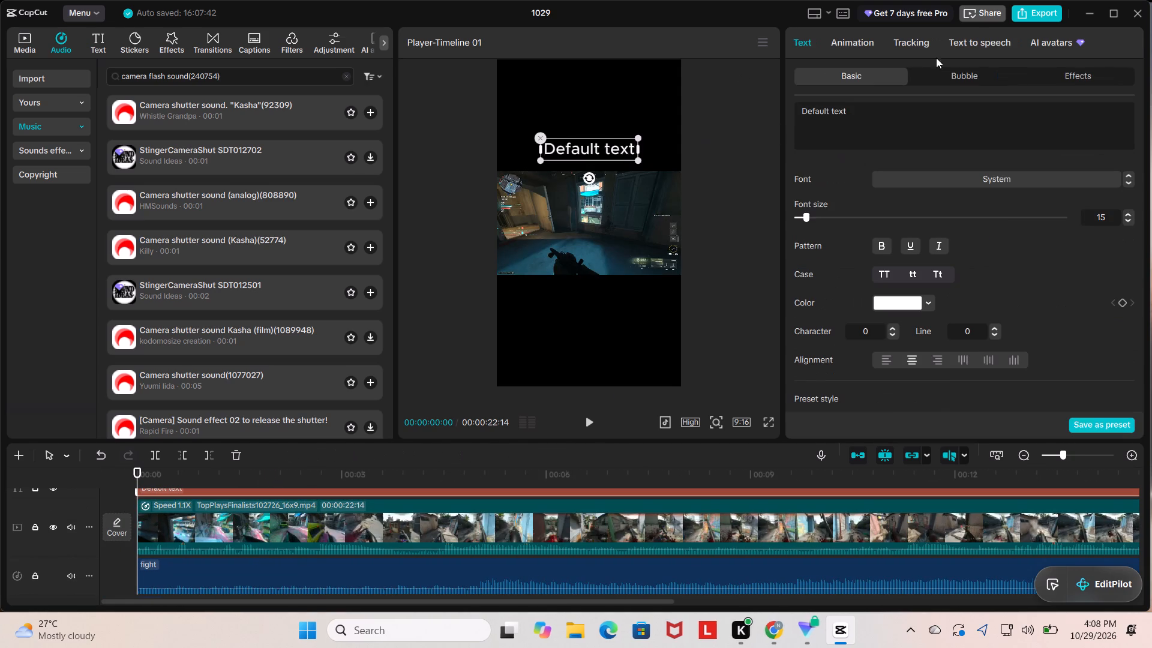
{"action": "left_click", "coordinate": [866, 115]}
{"action": "key", "text": "Return"}
{"action": "key", "text": "BackSpace"}
{"action": "key", "text": "BackSpace"}
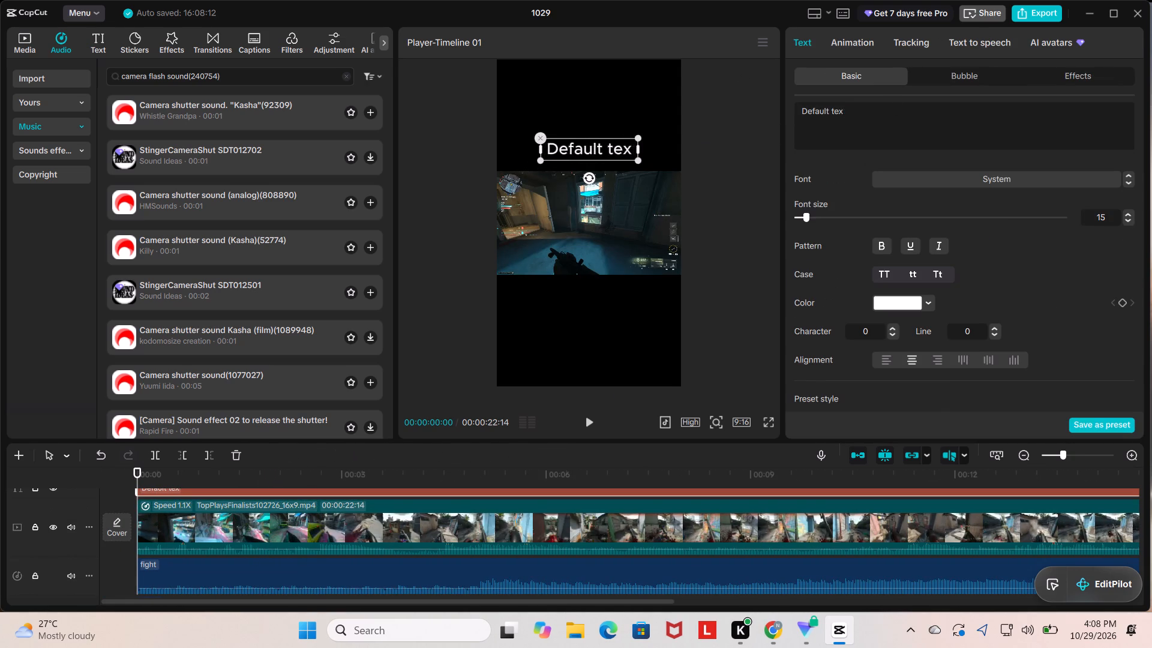
{"action": "key", "text": "BackSpace"}
{"action": "key", "text": "BackSpace"}
{"action": "key", "text": "BackSpace"}
{"action": "key", "text": "BackSpace"}
{"action": "key", "text": "BackSpace"}
{"action": "key", "text": "BackSpace"}
{"action": "key", "text": "BackSpace"}
{"action": "key", "text": "BackSpace"}
{"action": "key", "text": "BackSpace"}
{"action": "key", "text": "BackSpace"}
{"action": "key", "text": "BackSpace"}
{"action": "key", "text": "BackSpace"}
{"action": "key", "text": "BackSpace"}
{"action": "key", "text": "BackSpace"}
{"action": "key", "text": "BackSpace"}
{"action": "key", "text": "BackSpace"}
{"action": "key", "text": "BackSpace"}
{"action": "key", "text": "BackSpace"}
{"action": "key", "text": "BackSpace"}
{"action": "key", "text": "BackSpace"}
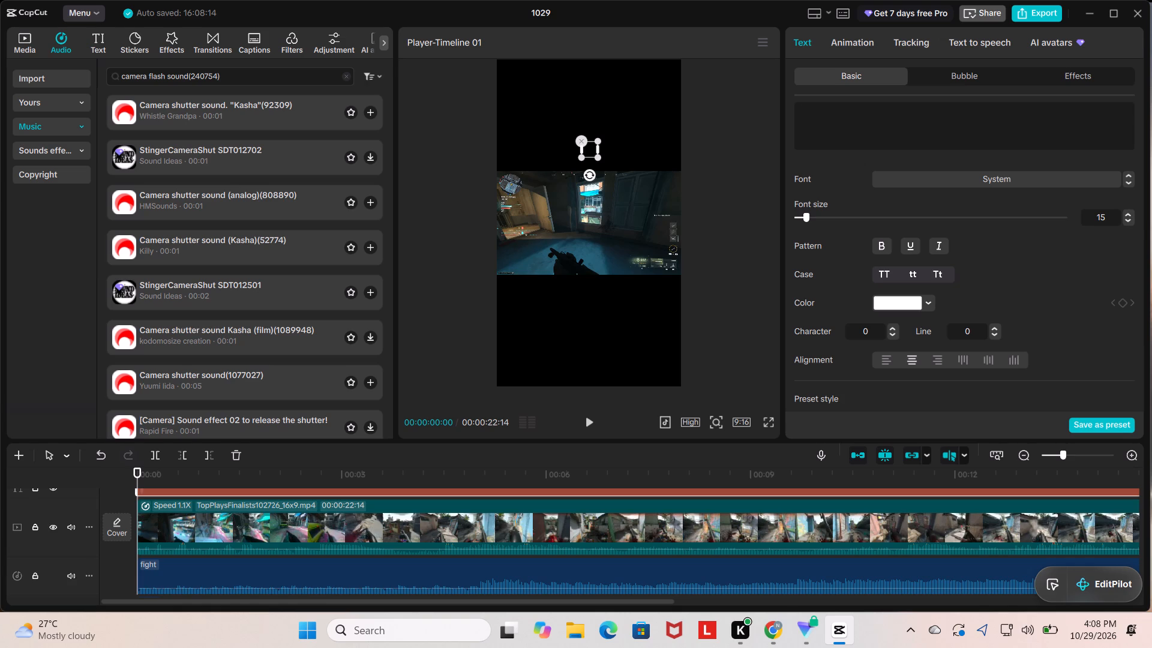
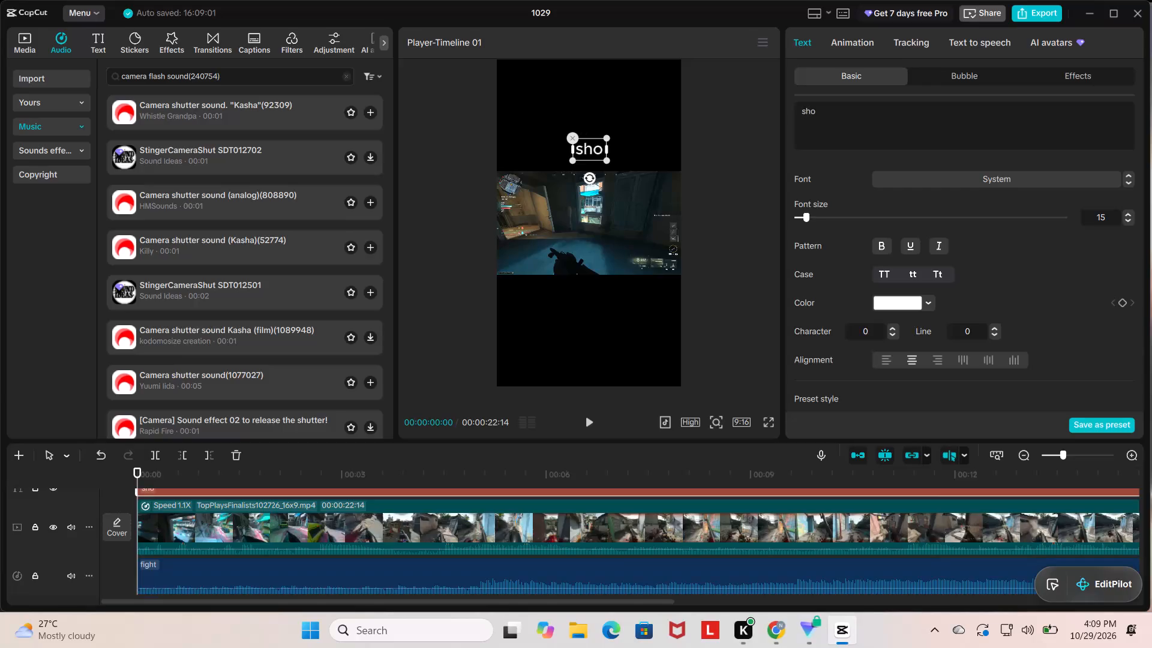
Replace the overlay's wording with "SHOT GUN KING" in capitals.
{"action": "key", "text": "BackSpace"}
{"action": "key", "text": "BackSpace"}
{"action": "key", "text": "BackSpace"}
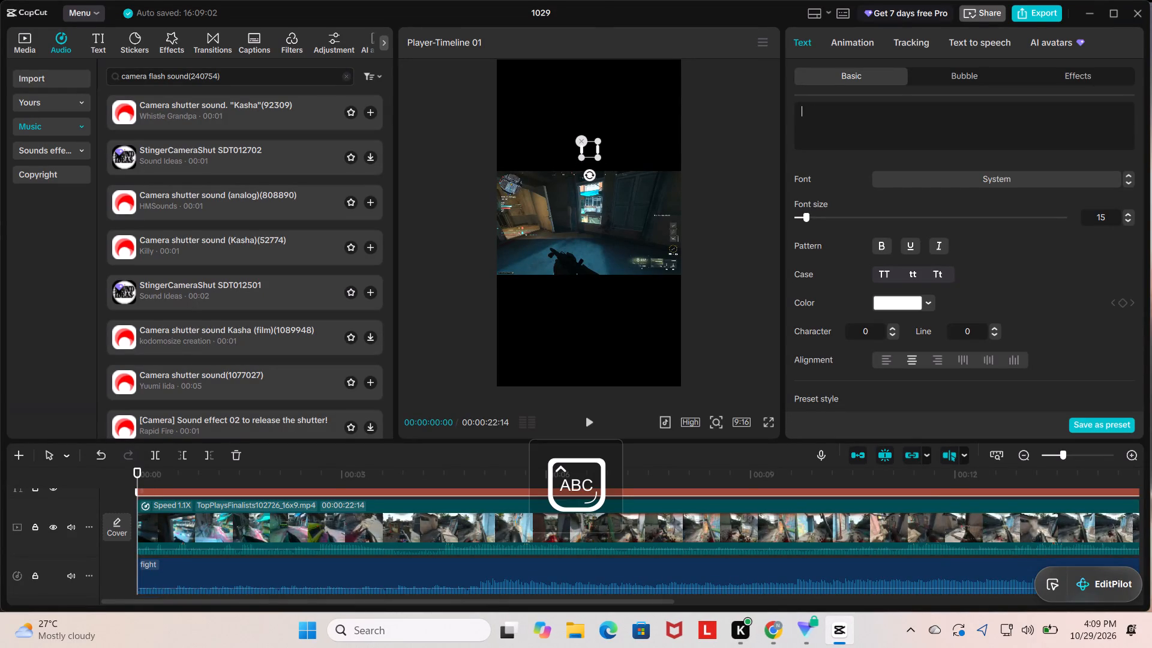
{"action": "type", "text": "SHI"}
{"action": "key", "text": "BackSpace"}
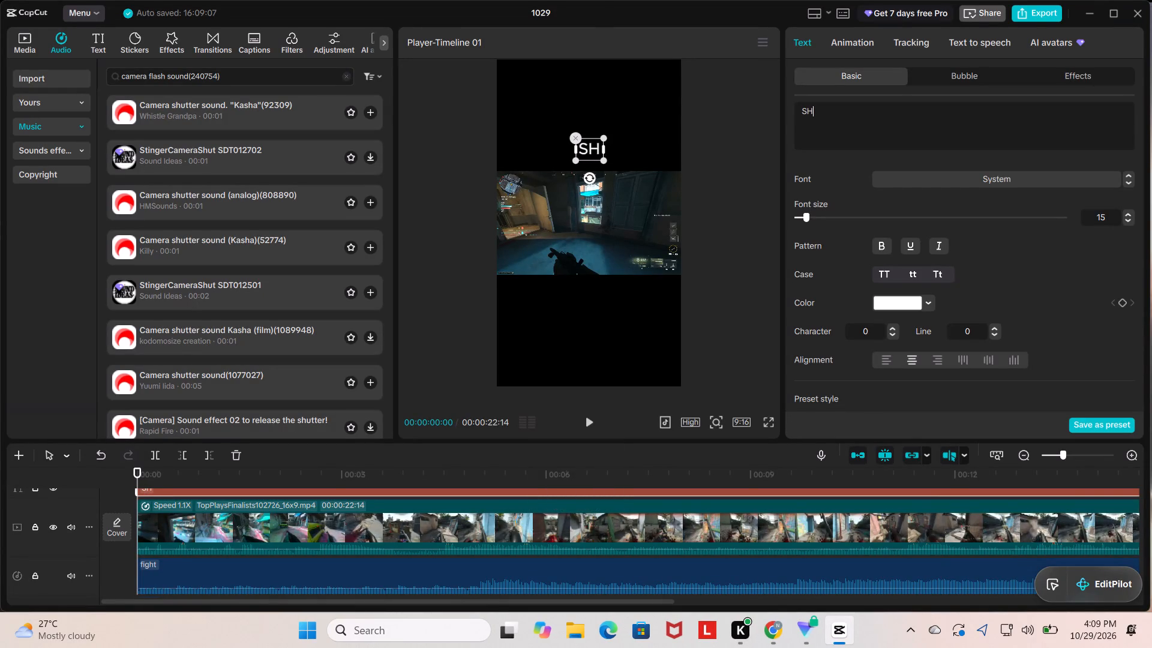
{"action": "type", "text": "IR"}
{"action": "key", "text": "BackSpace"}
{"action": "key", "text": "BackSpace"}
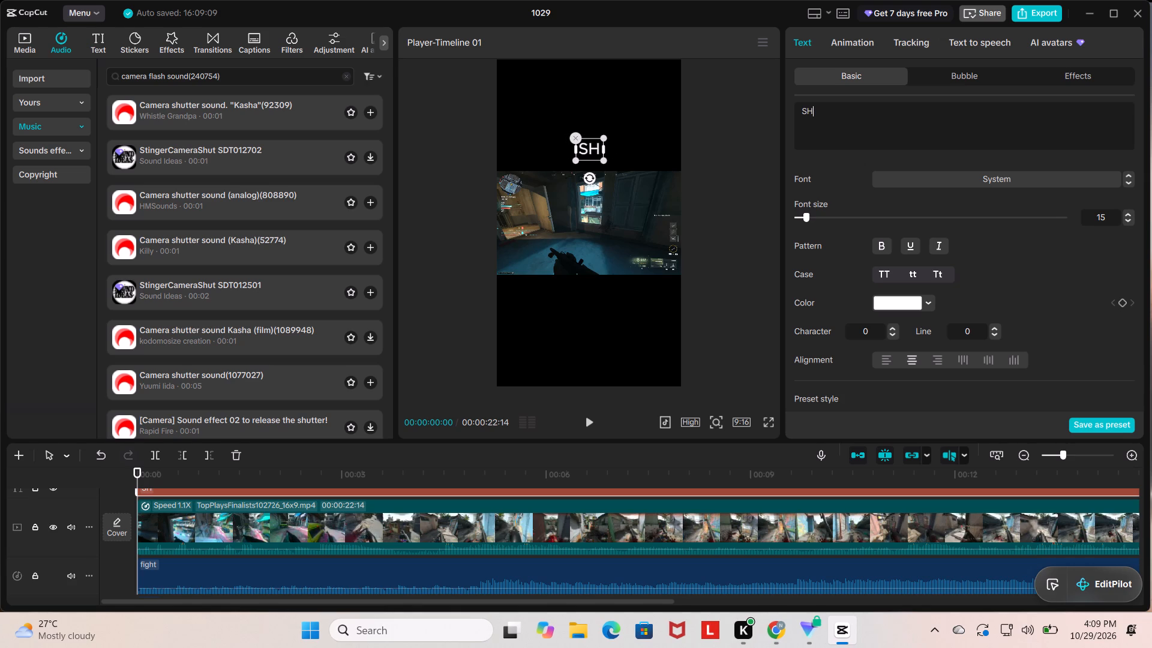
{"action": "type", "text": "OR"}
{"action": "key", "text": "BackSpace"}
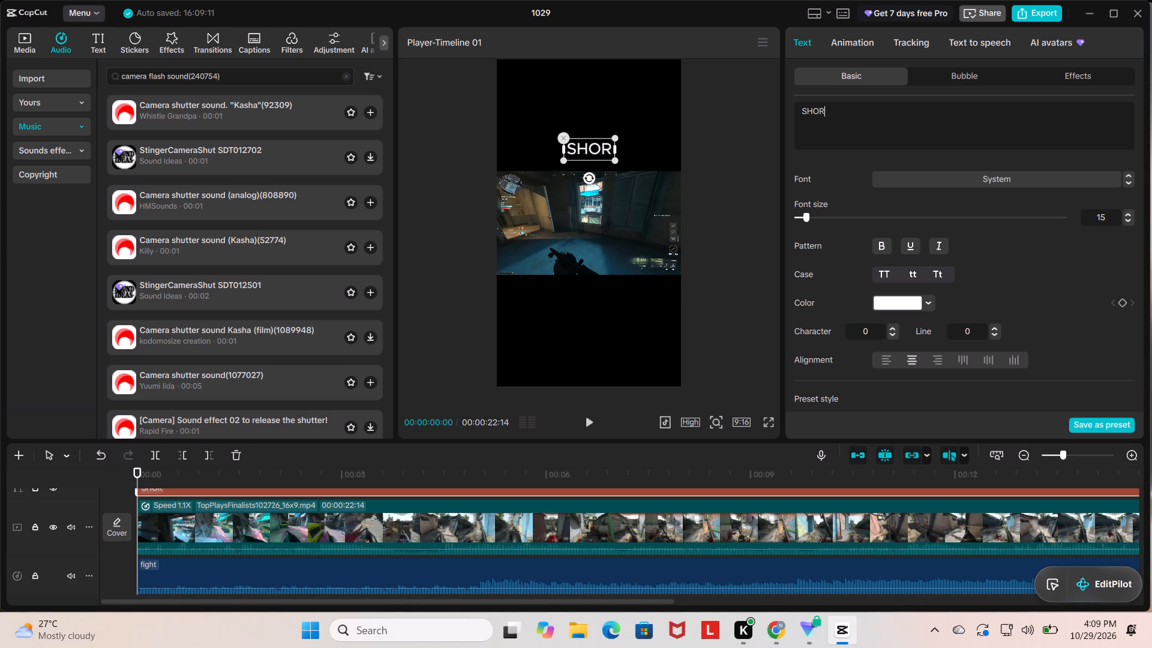
{"action": "type", "text": "T"}
{"action": "key", "text": "space"}
{"action": "type", "text": "GUN KIN"}
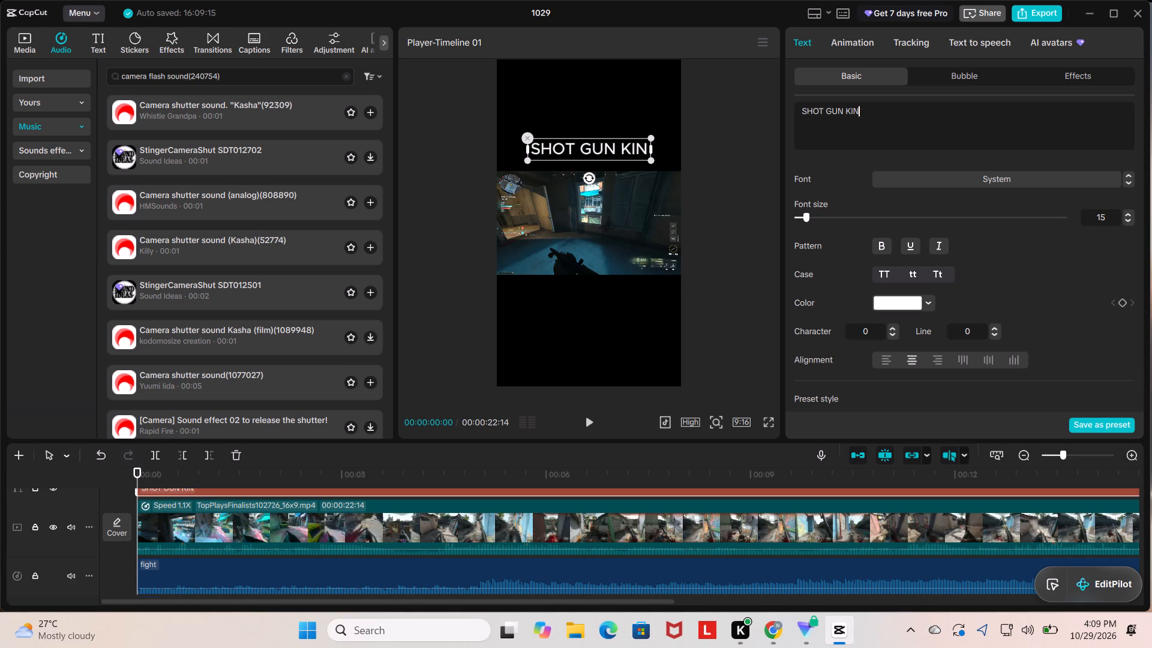
{"action": "type", "text": "G"}
{"action": "key", "text": "space"}
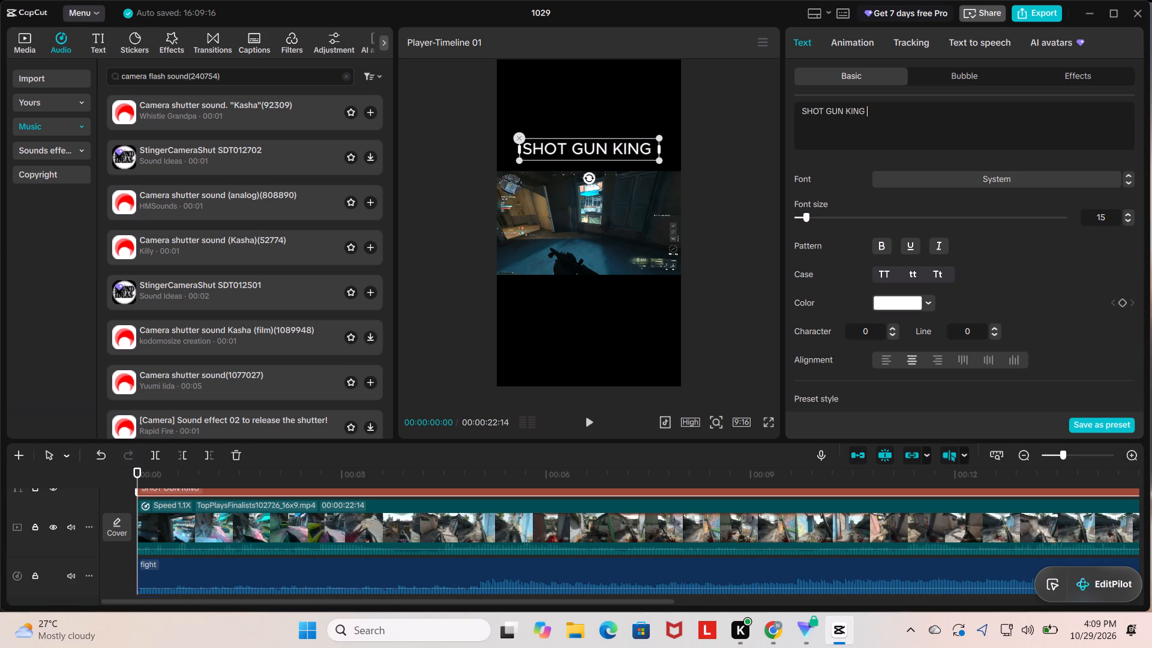
Set the font of the "SHOT GUN KING" overlay to Impact.
{"action": "left_click", "coordinate": [978, 175]}
{"action": "left_click", "coordinate": [954, 169]}
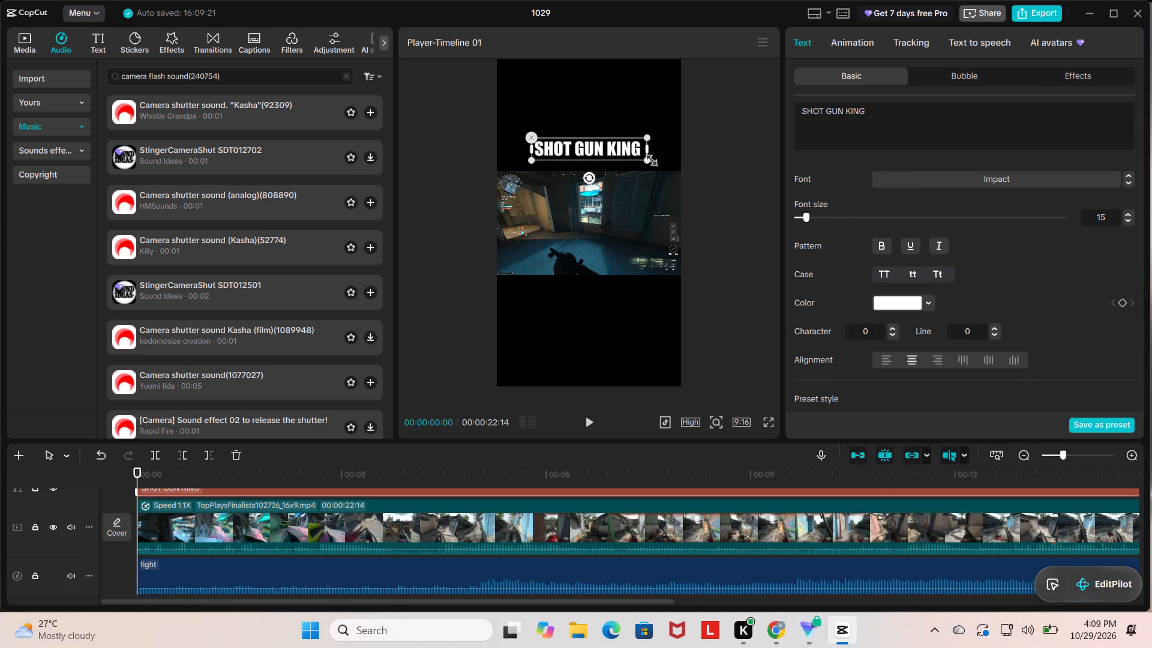
Enlarge the "SHOT GUN KING" overlay to the full frame width and lower it slightly towards the top edge of the gameplay footage.
{"action": "left_click_drag", "start_coordinate": [648, 158], "coordinate": [705, 172]}
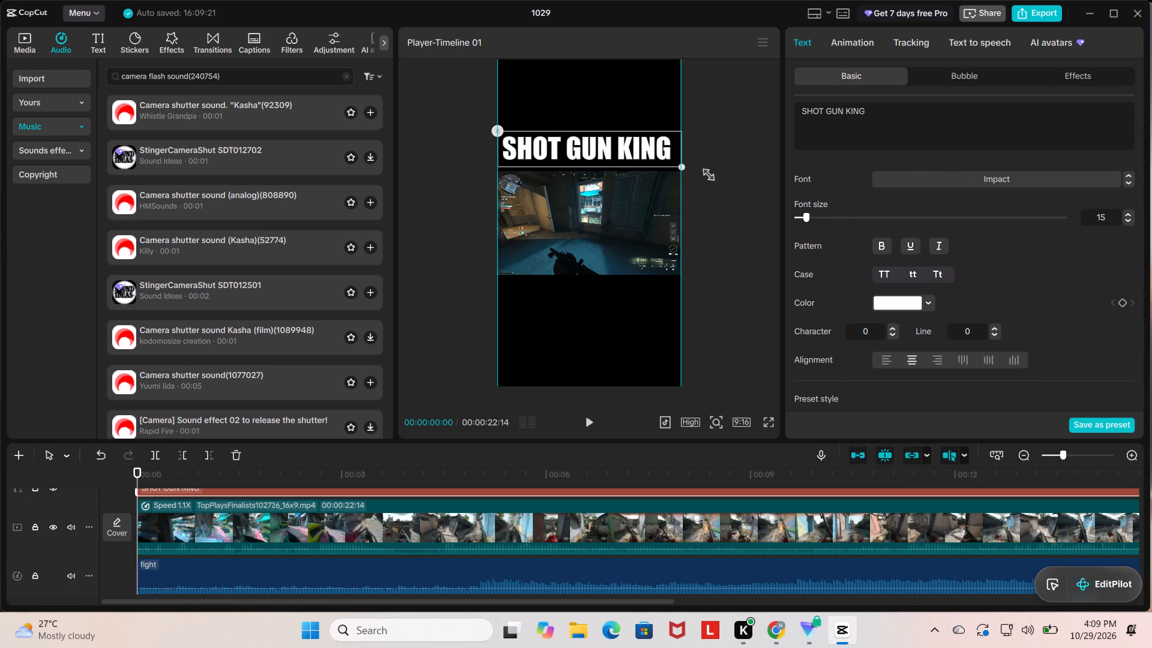
{"action": "left_click_drag", "start_coordinate": [705, 172], "coordinate": [709, 170]}
{"action": "left_click", "coordinate": [754, 141]}
{"action": "left_click", "coordinate": [628, 143]}
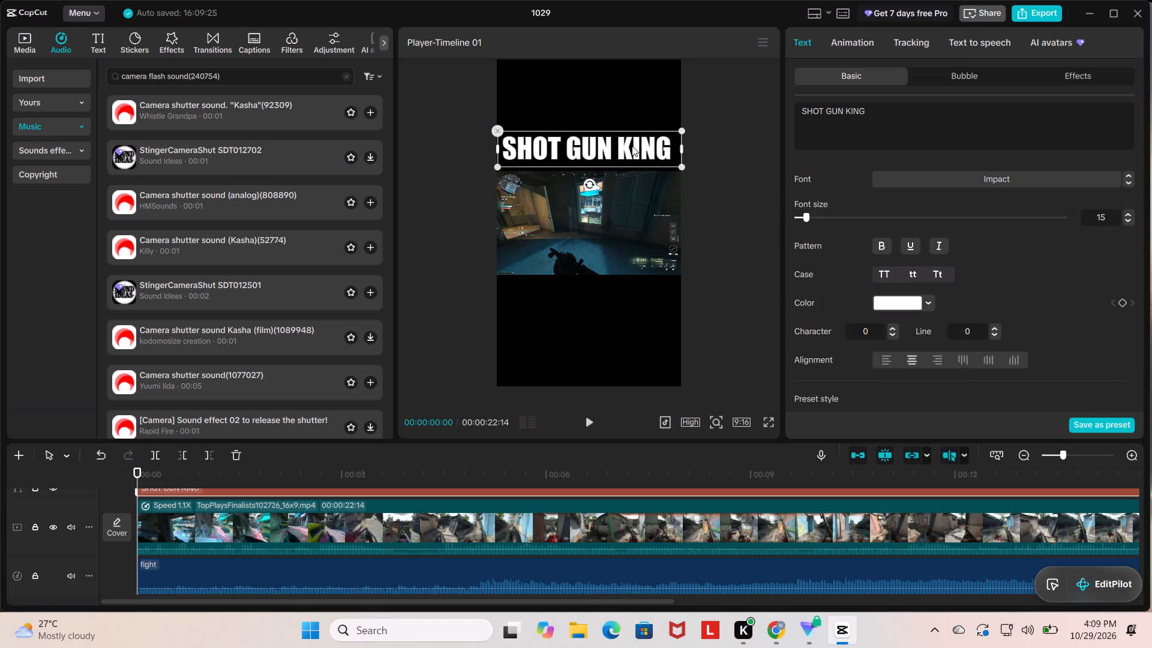
{"action": "left_click", "coordinate": [811, 208]}
{"action": "left_click", "coordinate": [740, 191]}
{"action": "left_click", "coordinate": [587, 148]}
{"action": "left_click", "coordinate": [620, 143]}
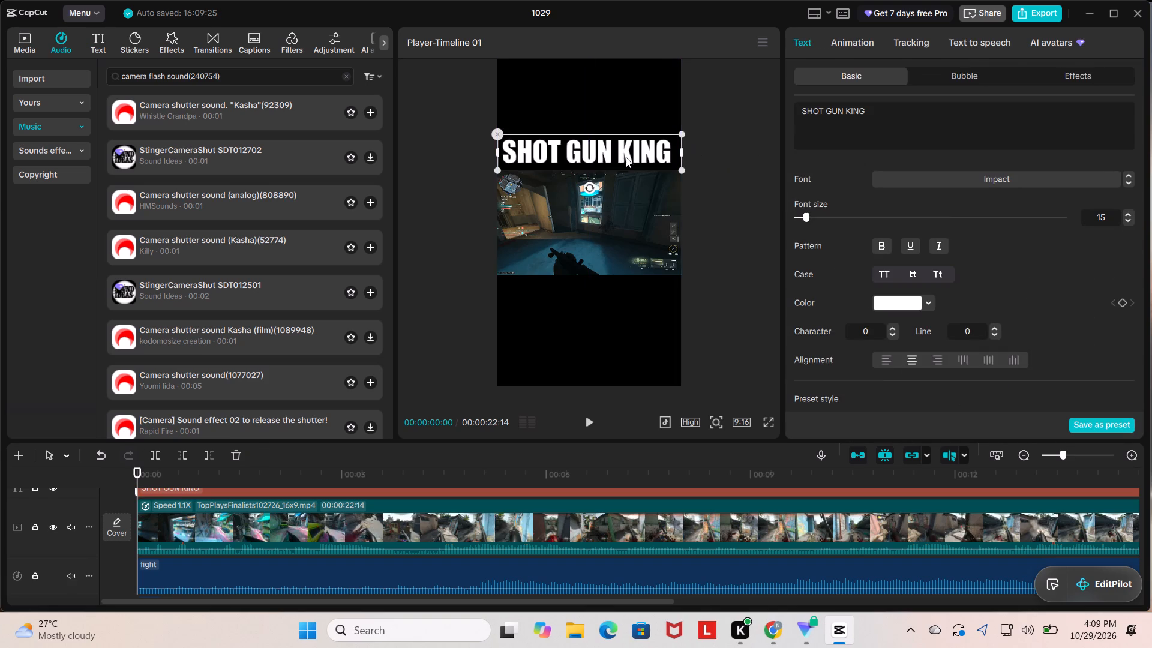
{"action": "left_click", "coordinate": [610, 185]}
{"action": "left_click", "coordinate": [731, 133]}
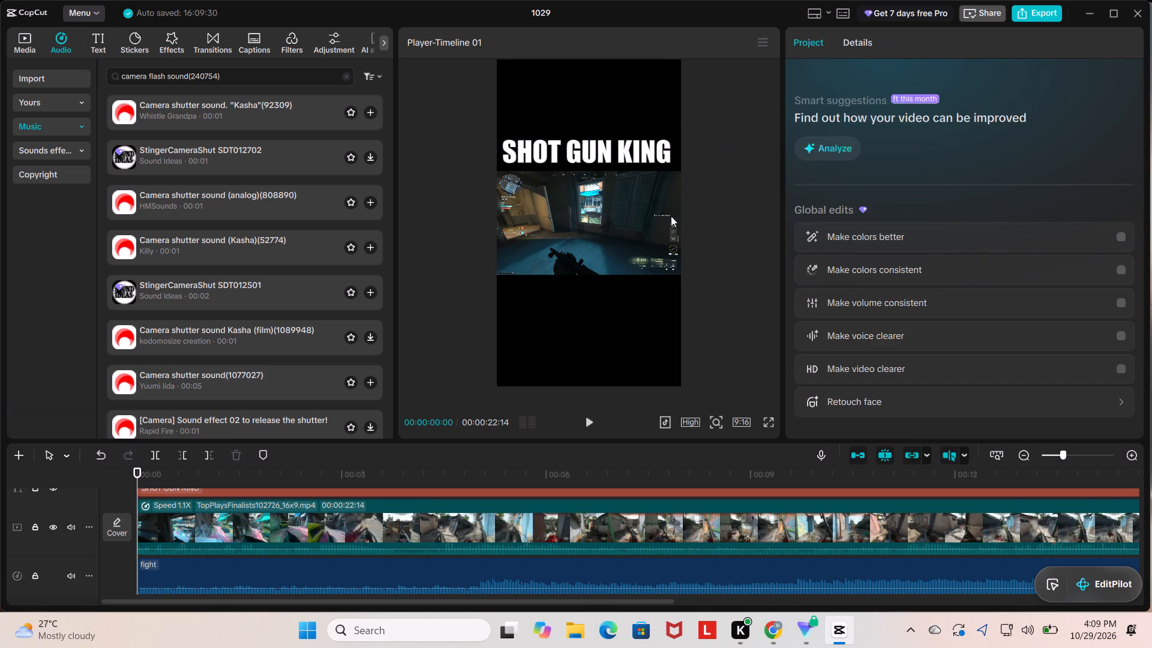
Scale the gameplay footage up uniformly to about 105%, keeping it centred in the frame.
{"action": "left_click", "coordinate": [642, 218]}
{"action": "left_click_drag", "start_coordinate": [682, 167], "coordinate": [688, 164]}
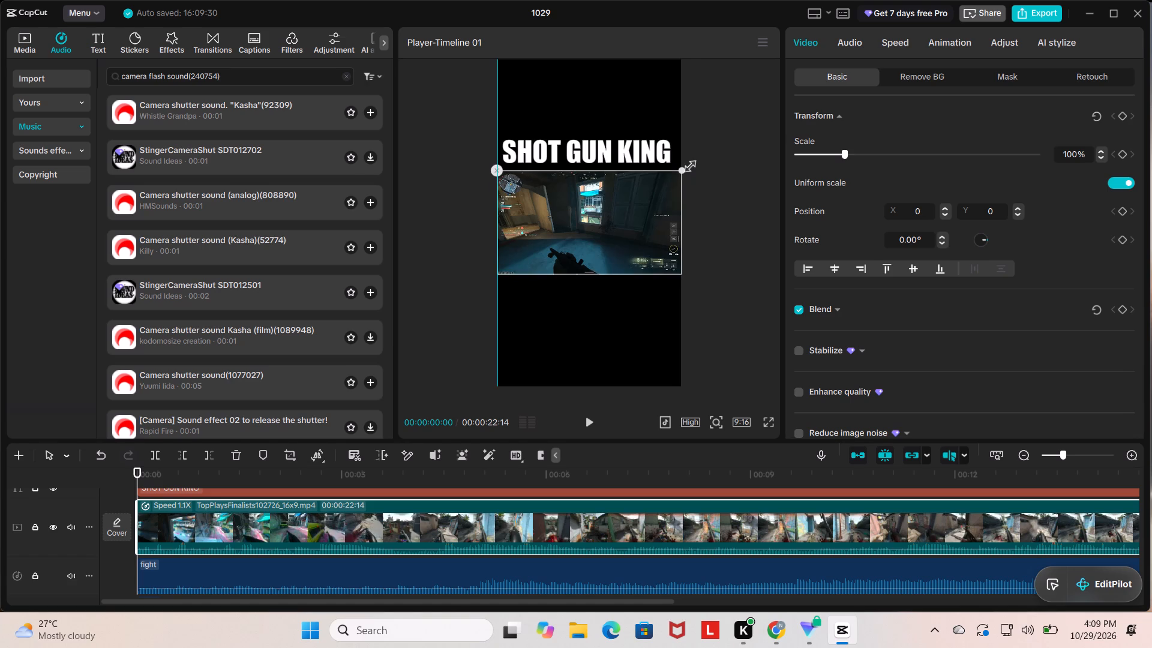
{"action": "left_click_drag", "start_coordinate": [688, 164], "coordinate": [692, 160]}
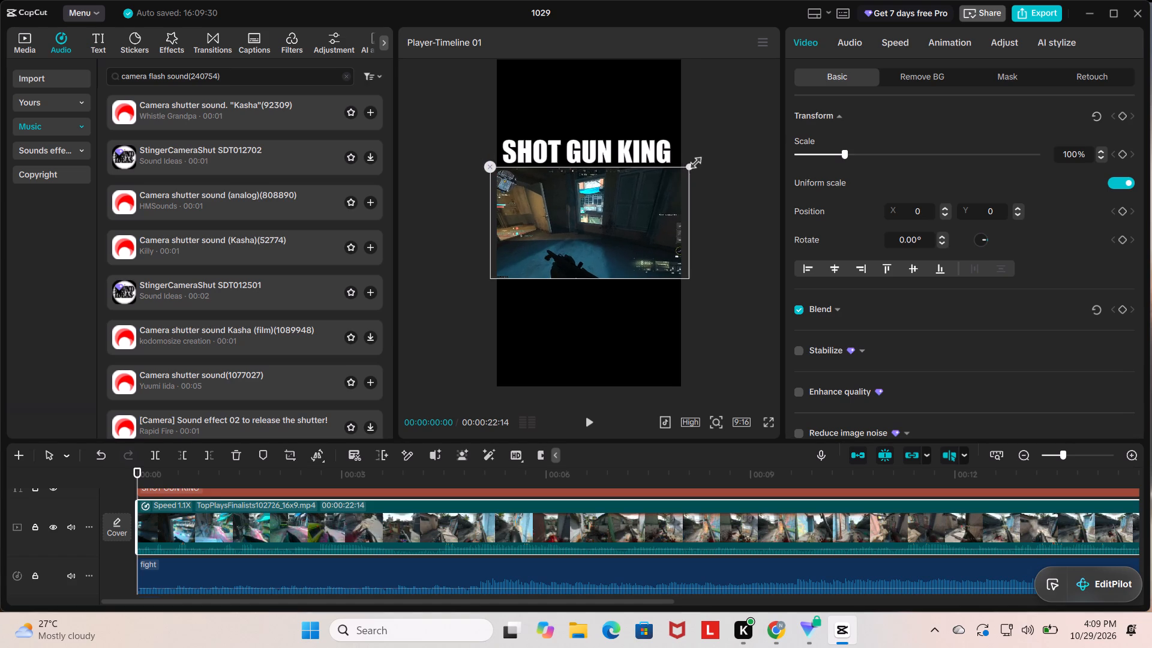
{"action": "left_click_drag", "start_coordinate": [692, 160], "coordinate": [688, 163]}
{"action": "left_click", "coordinate": [719, 160]}
{"action": "left_click", "coordinate": [609, 244]}
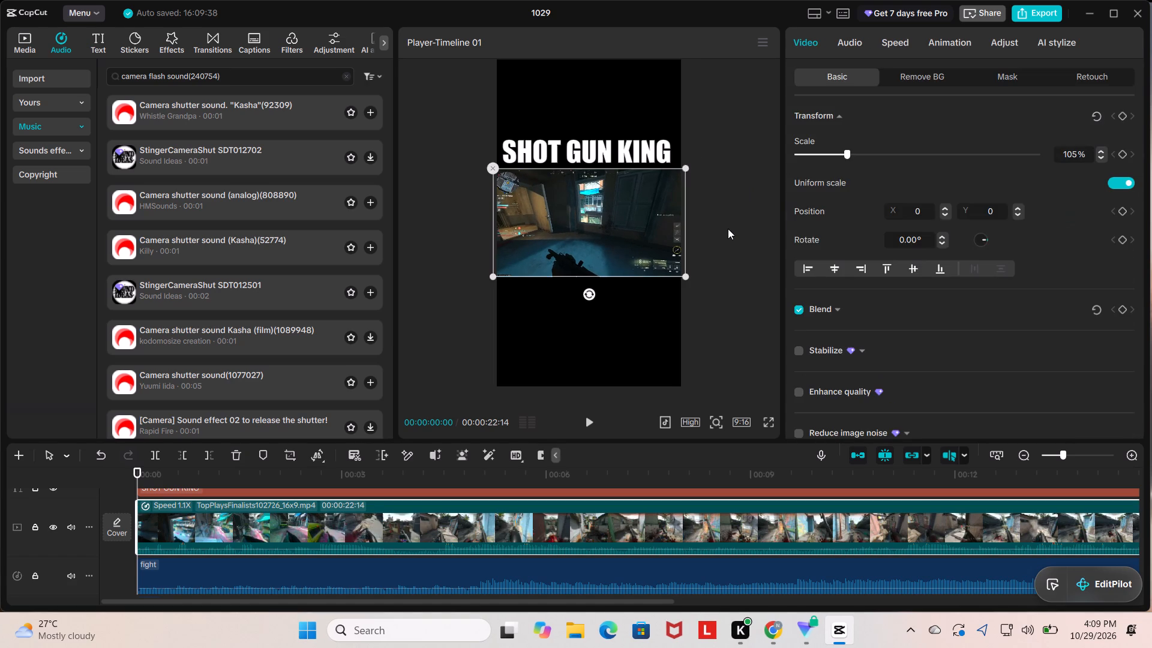
{"action": "left_click", "coordinate": [728, 229]}
Colour only the word "KING" in the overlay orange, hex E8933B.
{"action": "left_click", "coordinate": [619, 154]}
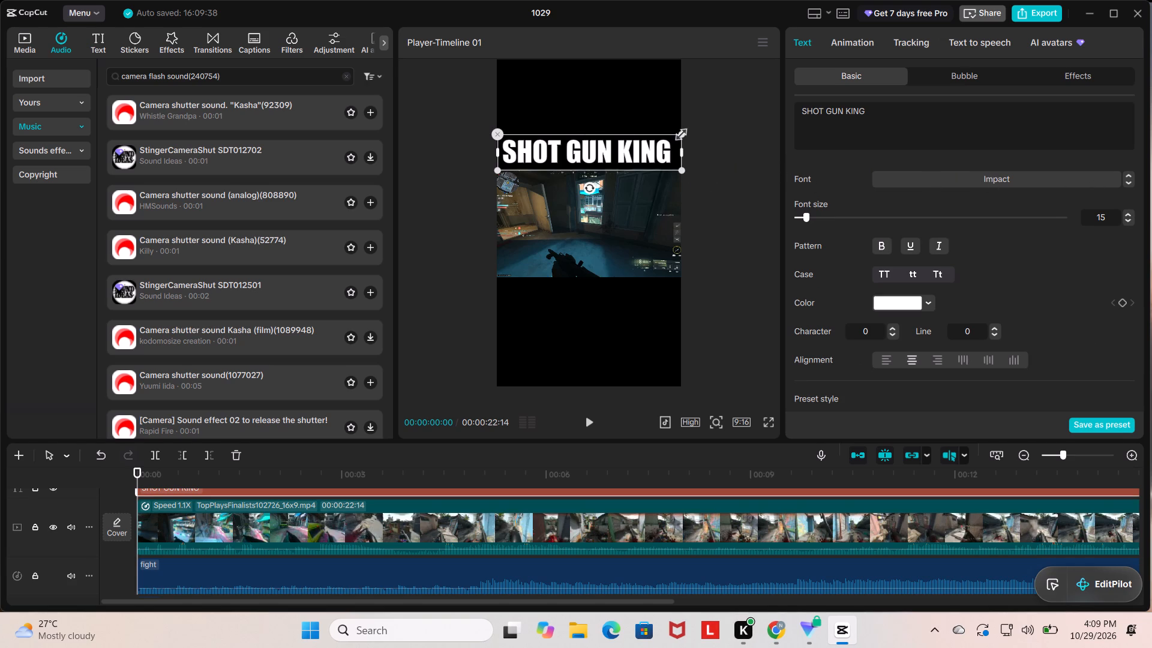
{"action": "left_click", "coordinate": [898, 133]}
{"action": "left_click_drag", "start_coordinate": [884, 110], "coordinate": [850, 111]}
{"action": "left_click", "coordinate": [877, 116]}
{"action": "left_click_drag", "start_coordinate": [873, 113], "coordinate": [846, 114]}
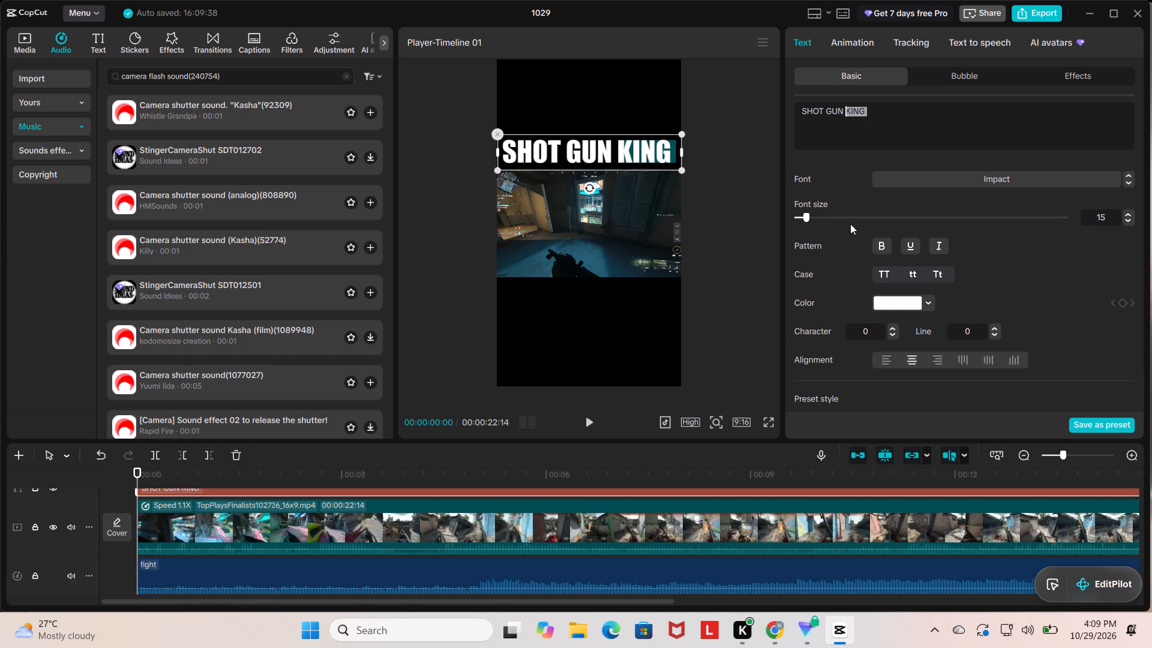
{"action": "left_click", "coordinate": [903, 301]}
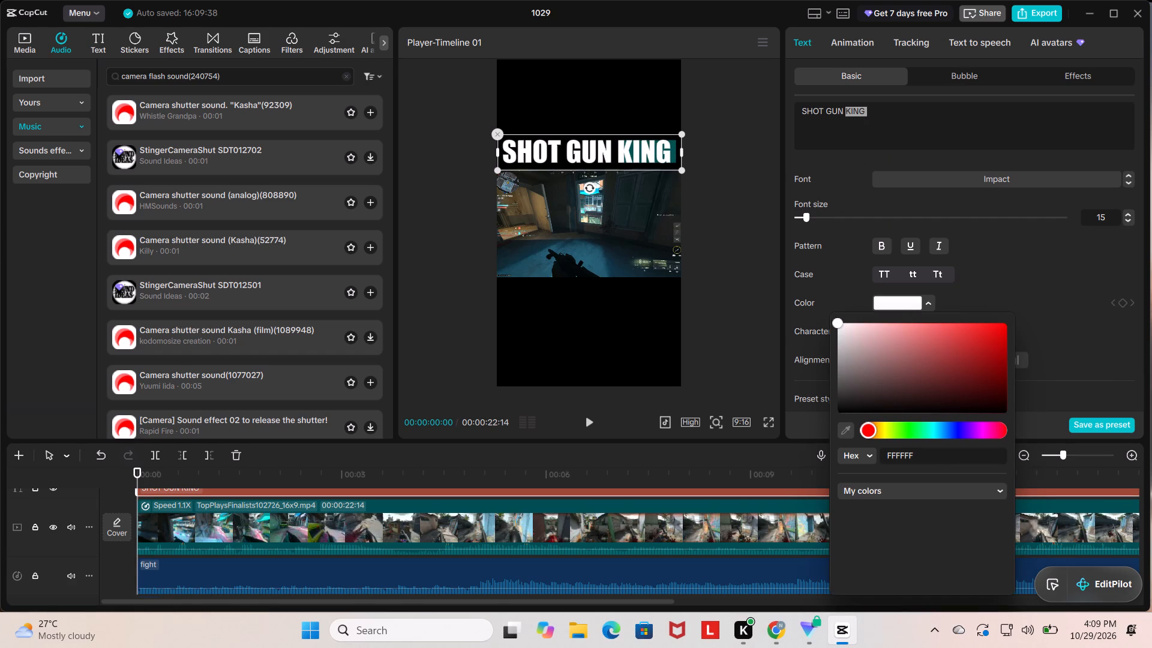
{"action": "left_click", "coordinate": [881, 428]}
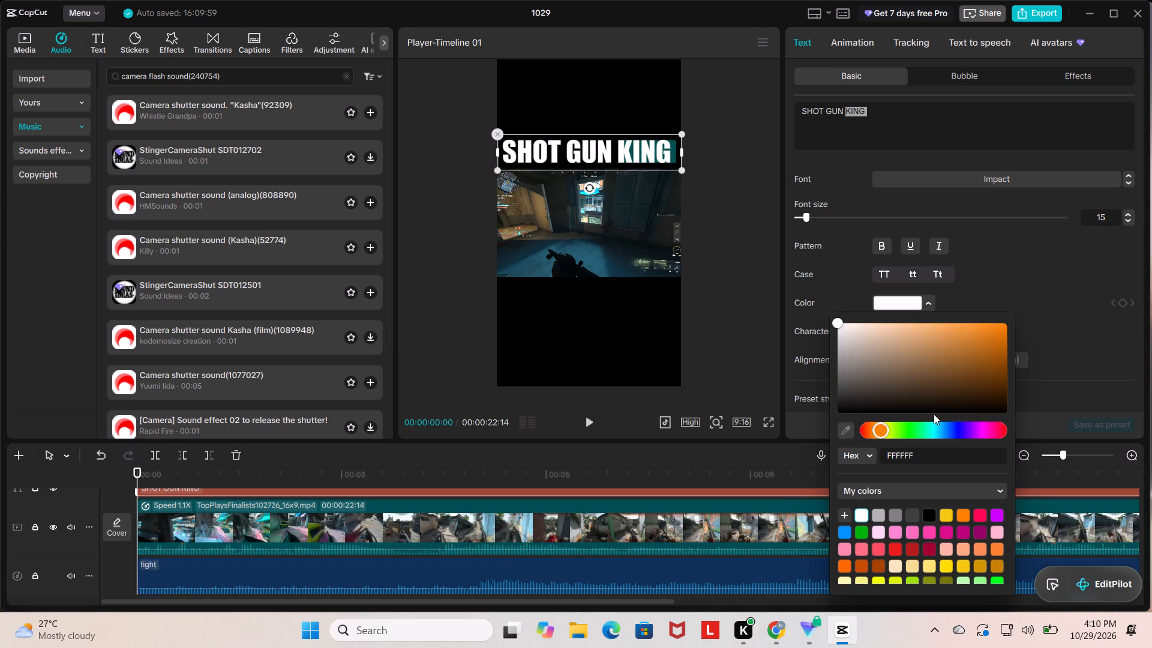
{"action": "left_click", "coordinate": [1000, 329]}
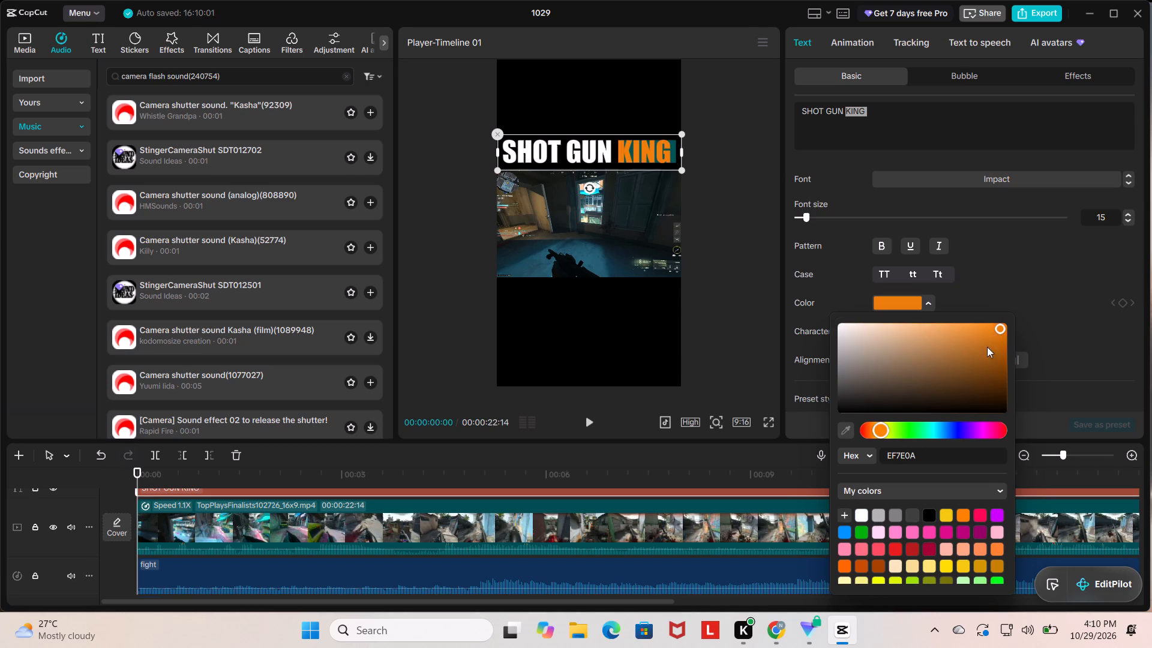
{"action": "left_click", "coordinate": [964, 331]}
{"action": "left_click", "coordinate": [963, 327]}
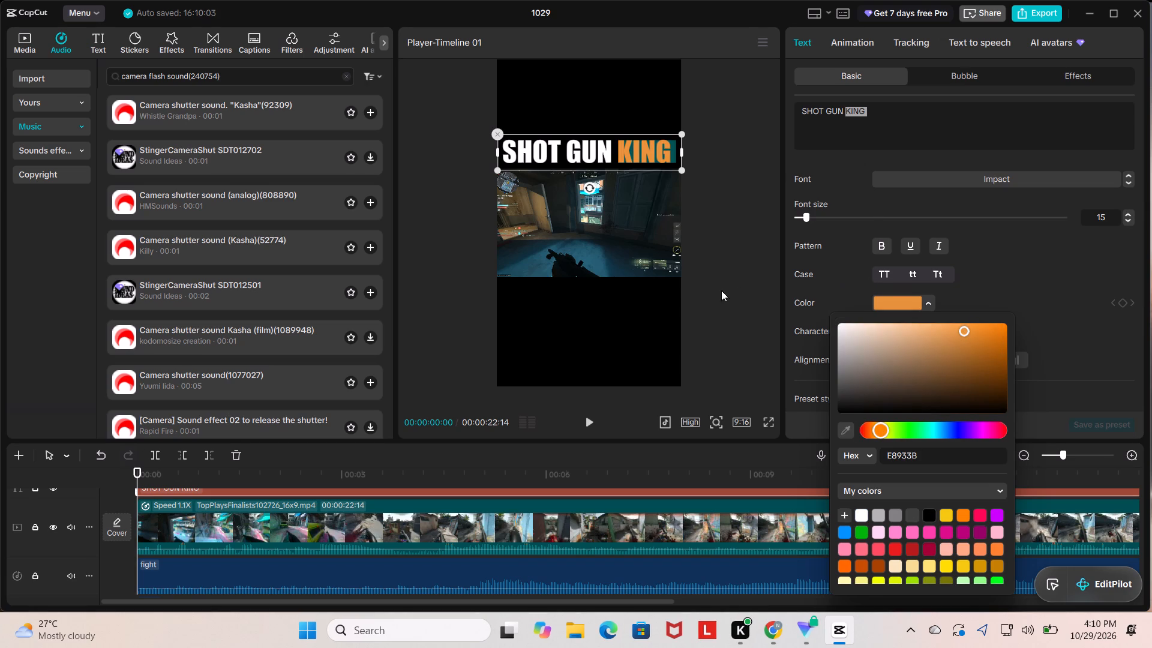
{"action": "left_click", "coordinate": [733, 275]}
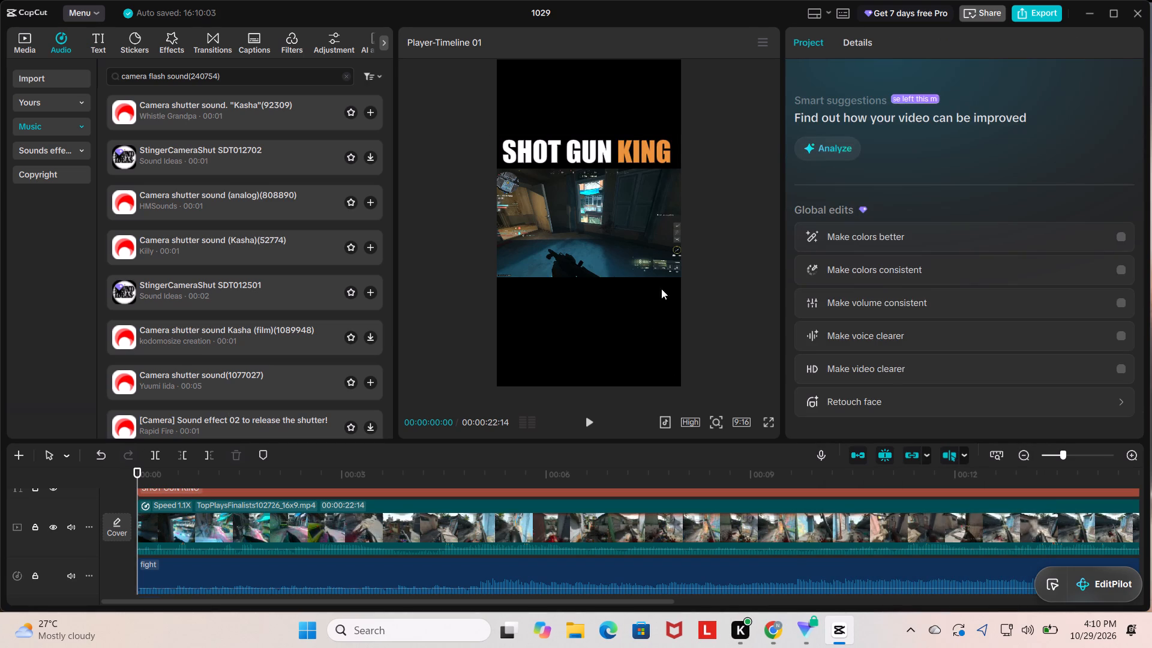
Shrink the "SHOT GUN KING" overlay slightly and move it to the frame's left edge, just above the gameplay footage.
{"action": "left_click", "coordinate": [693, 110]}
{"action": "left_click", "coordinate": [661, 141]}
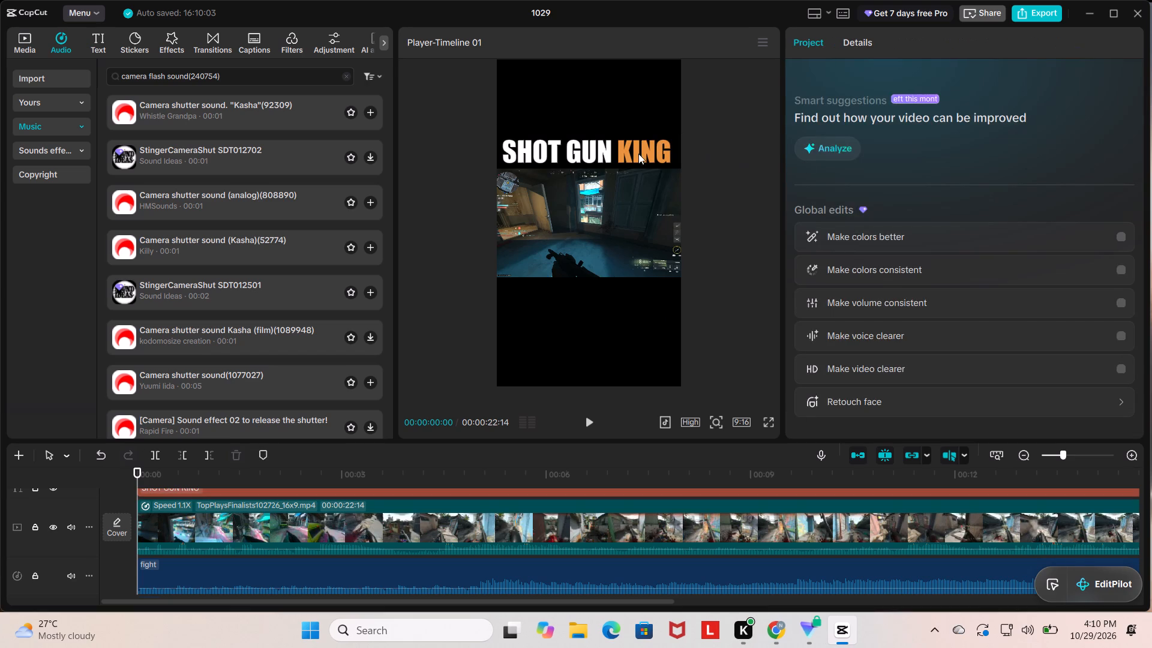
{"action": "left_click", "coordinate": [643, 152]}
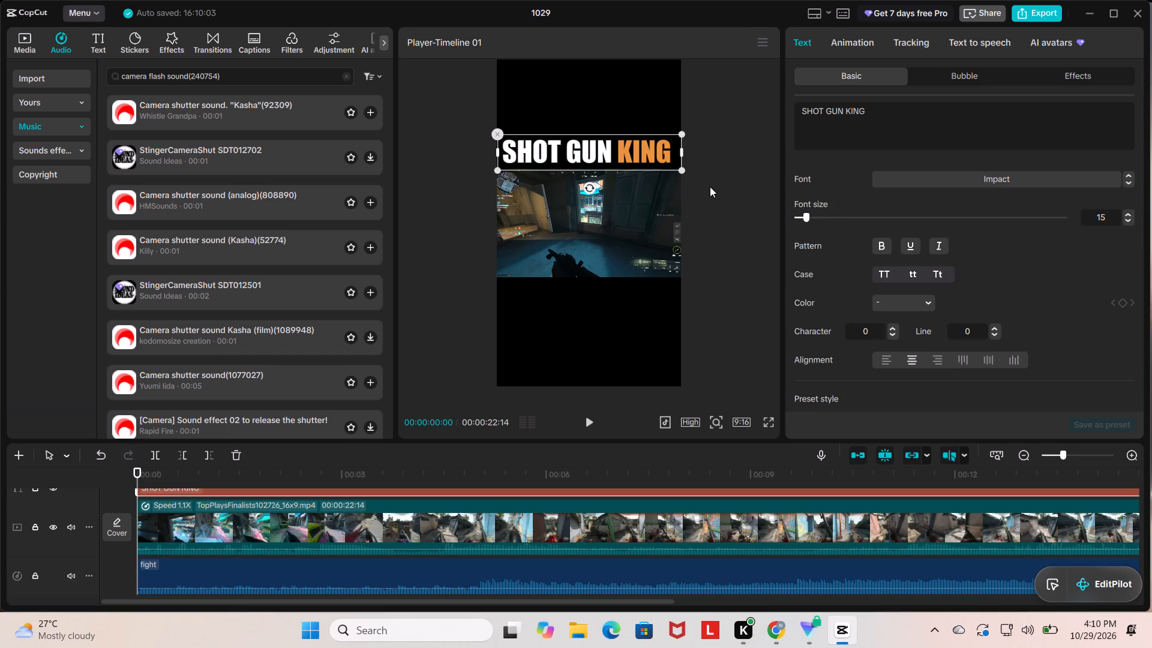
{"action": "left_click", "coordinate": [710, 187]}
{"action": "left_click", "coordinate": [658, 147]}
{"action": "left_click", "coordinate": [637, 145]}
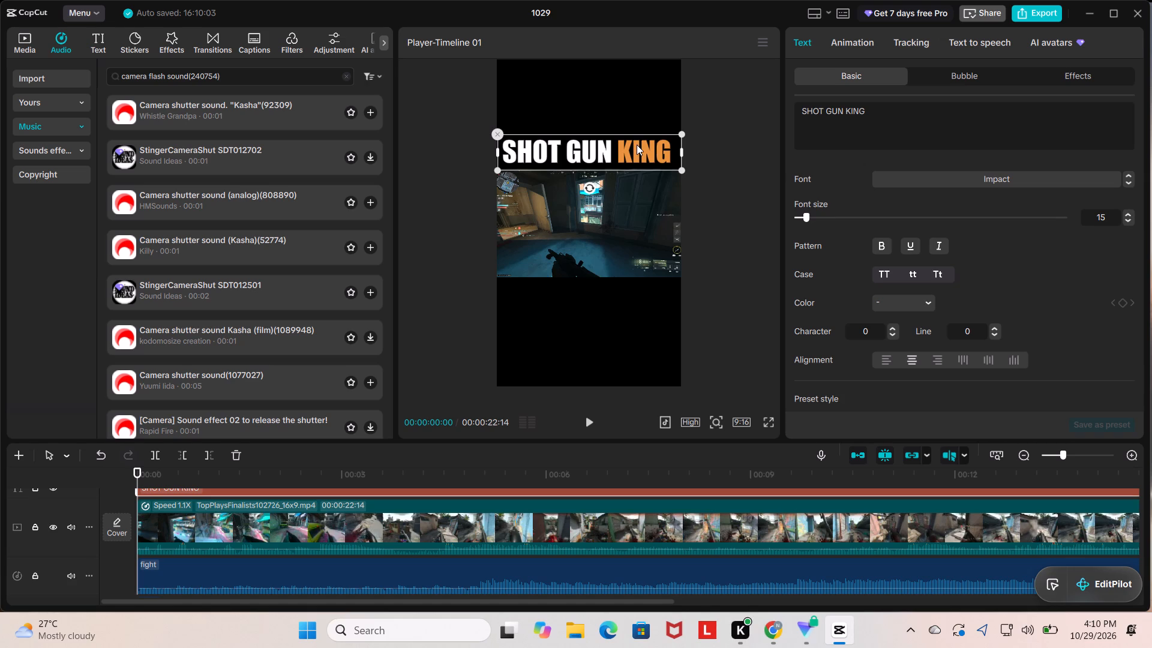
{"action": "left_click_drag", "start_coordinate": [679, 171], "coordinate": [671, 163]}
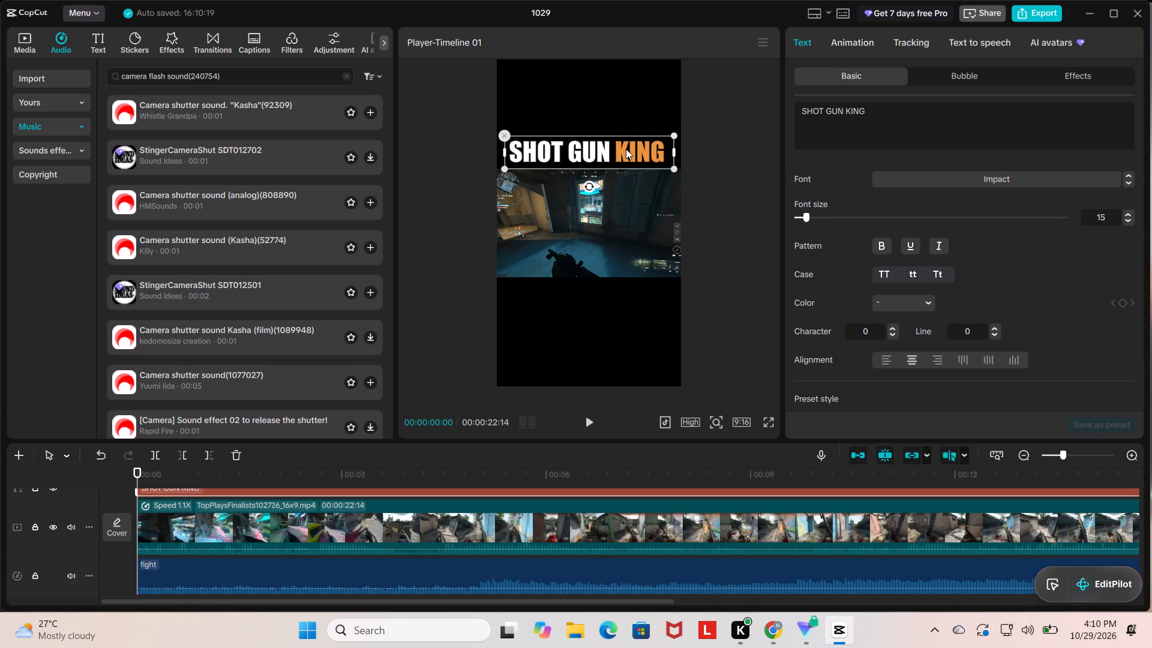
{"action": "left_click_drag", "start_coordinate": [626, 149], "coordinate": [617, 152]}
{"action": "left_click", "coordinate": [737, 147]}
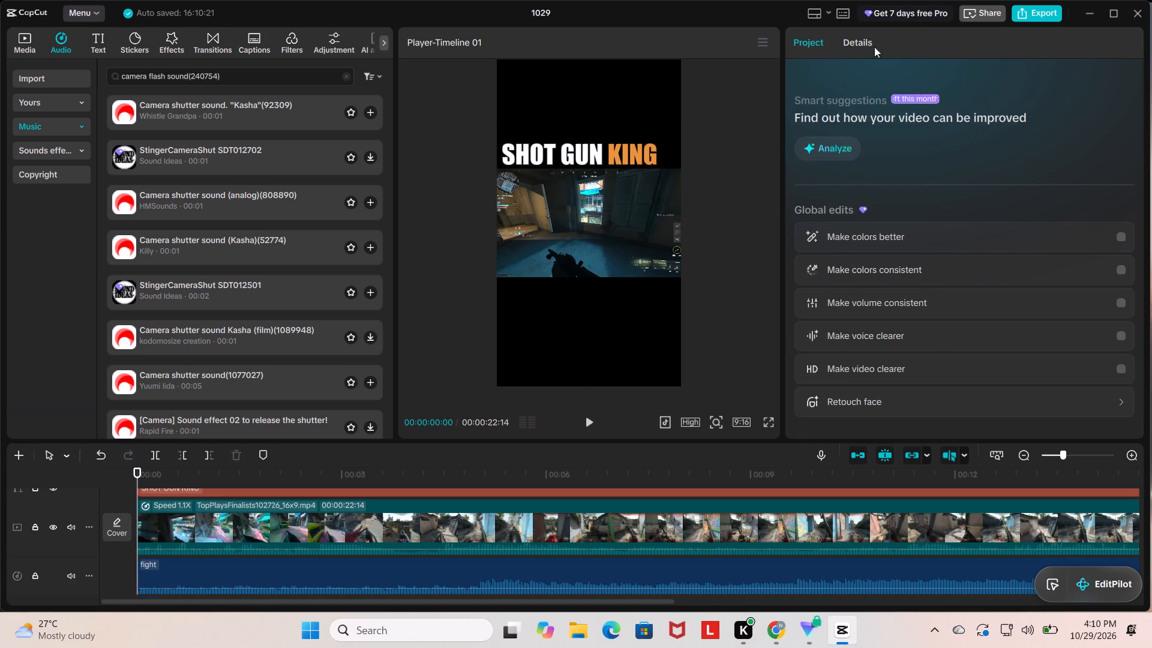
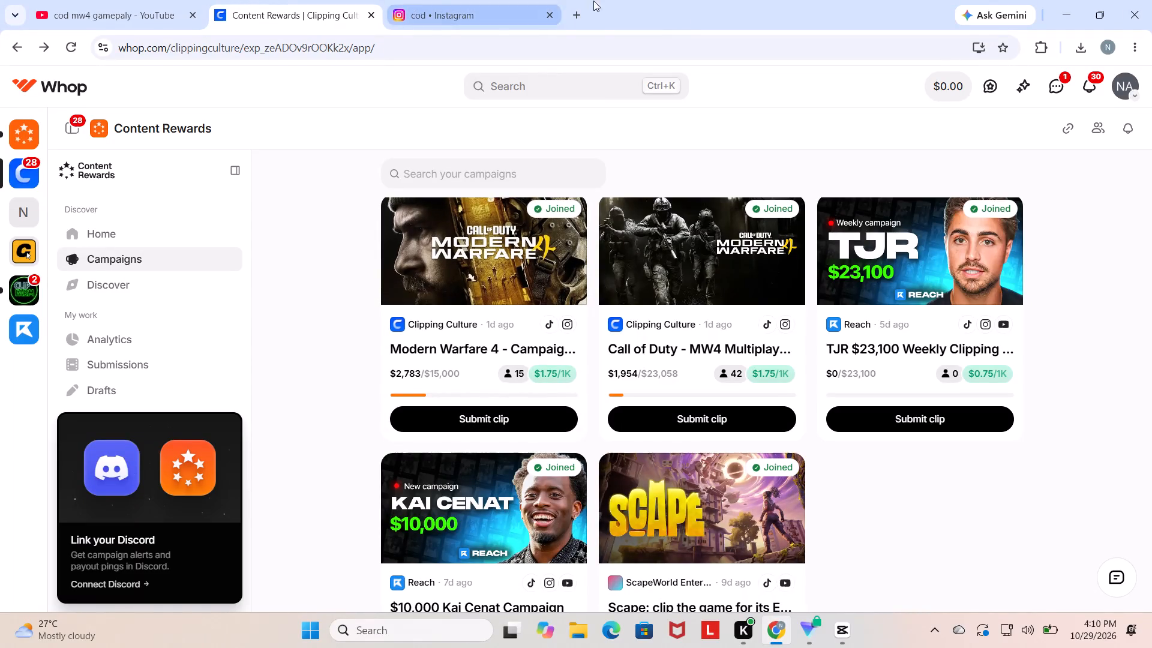
Search Google for "smart emoji" in a new browser tab.
{"action": "left_click", "coordinate": [577, 10]}
{"action": "left_click", "coordinate": [432, 287]}
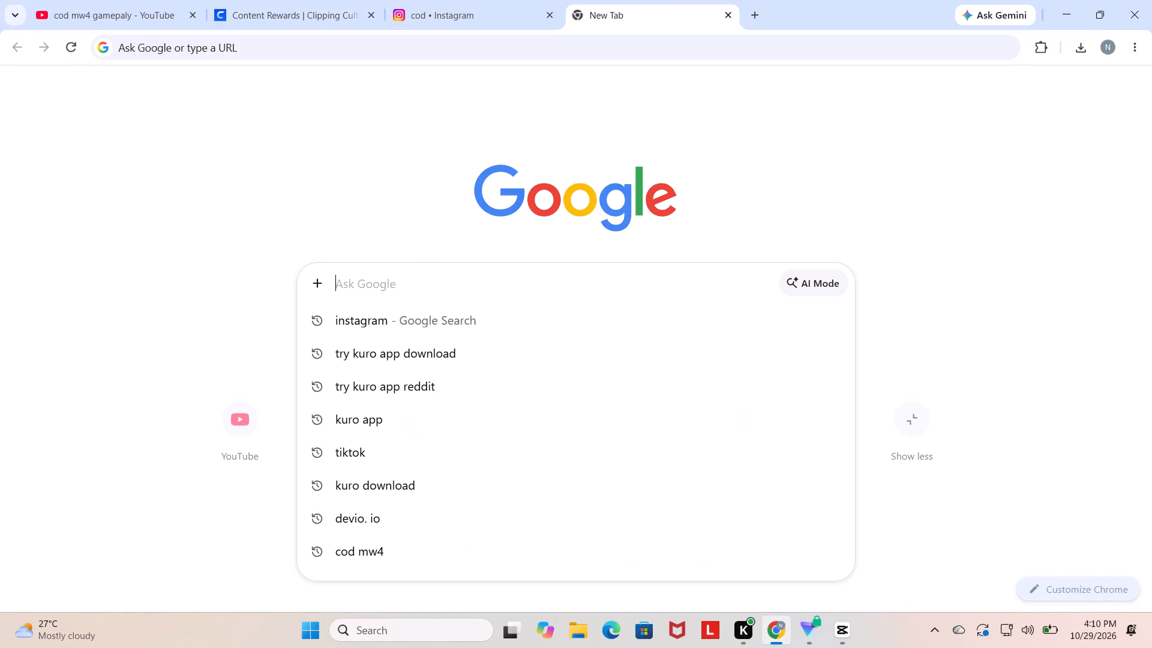
{"action": "type", "text": "SMART"}
{"action": "key", "text": "space"}
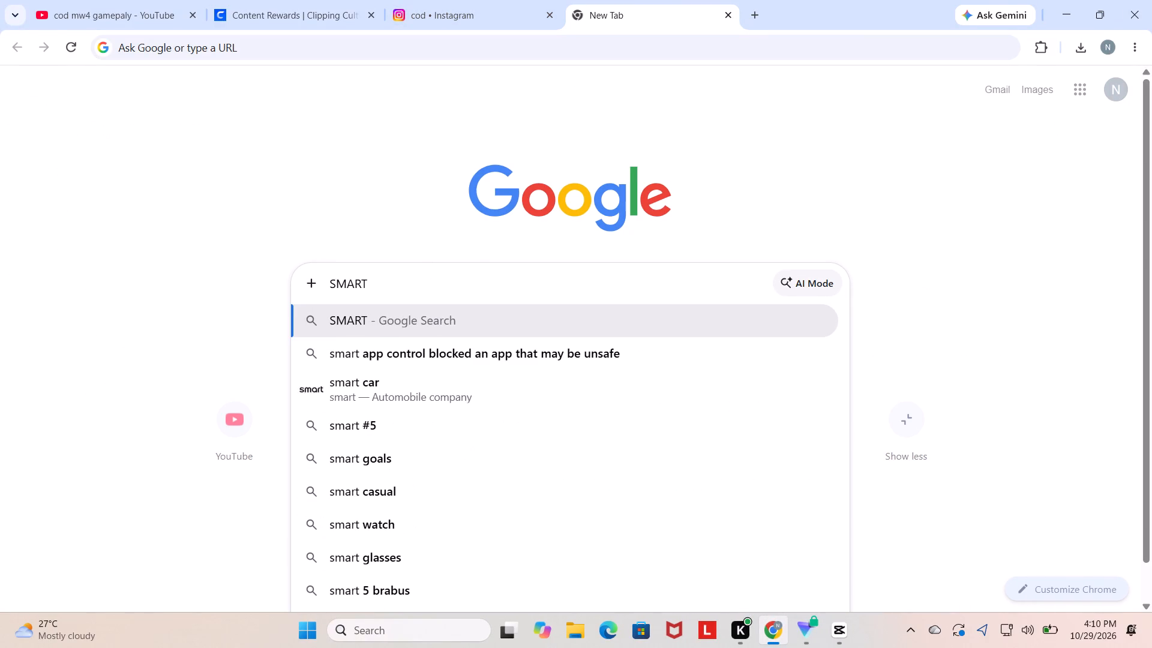
{"action": "type", "text": "EMOHI"}
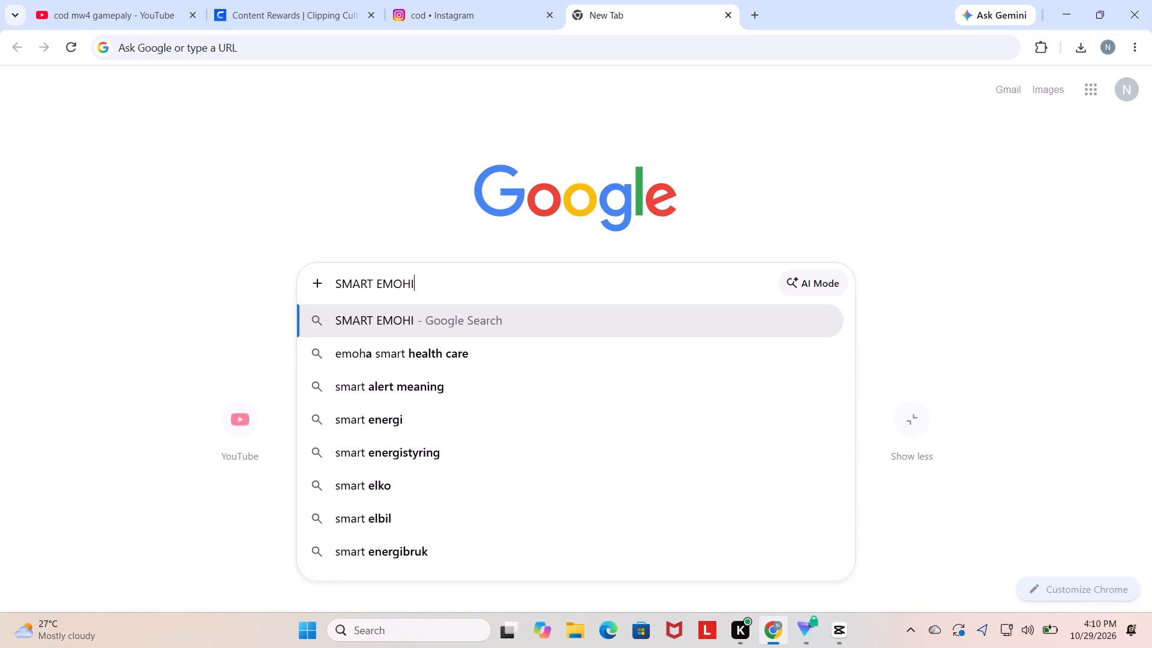
{"action": "key", "text": "BackSpace"}
{"action": "key", "text": "BackSpace"}
{"action": "key", "text": "BackSpace"}
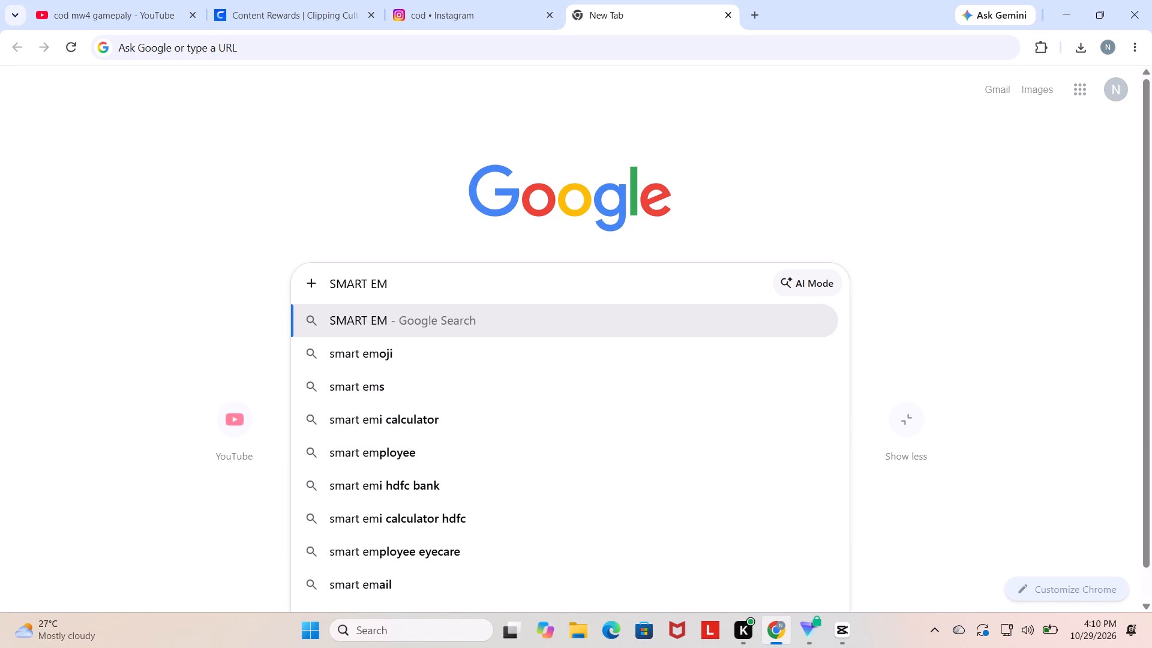
{"action": "key", "text": "o"}
{"action": "key", "text": "j"}
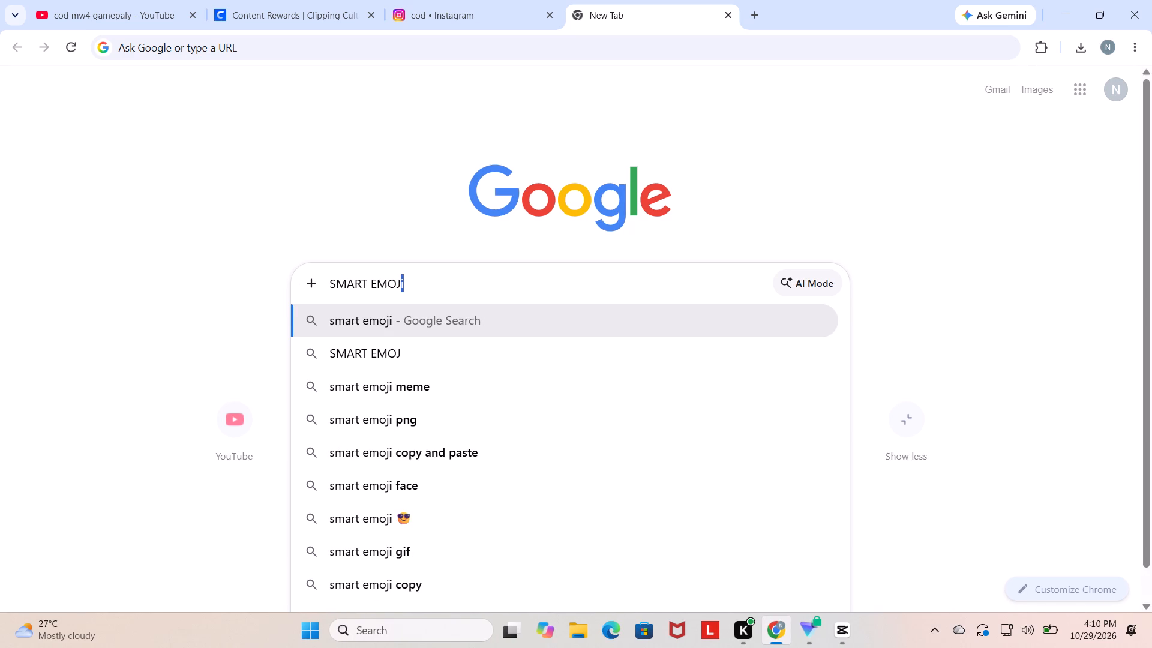
{"action": "key", "text": "i"}
{"action": "key", "text": "Return"}
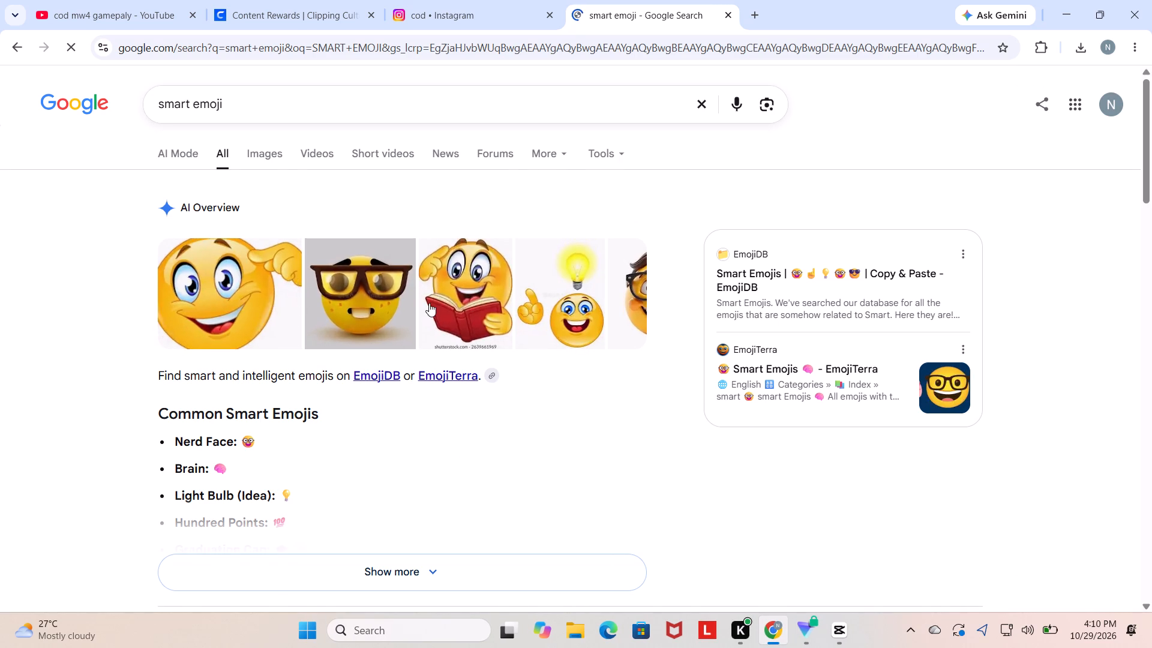
Look over the "smart emoji" web results and switch the search to images.
{"action": "scroll", "coordinate": [459, 307], "scroll_direction": "down", "scroll_amount": 7}
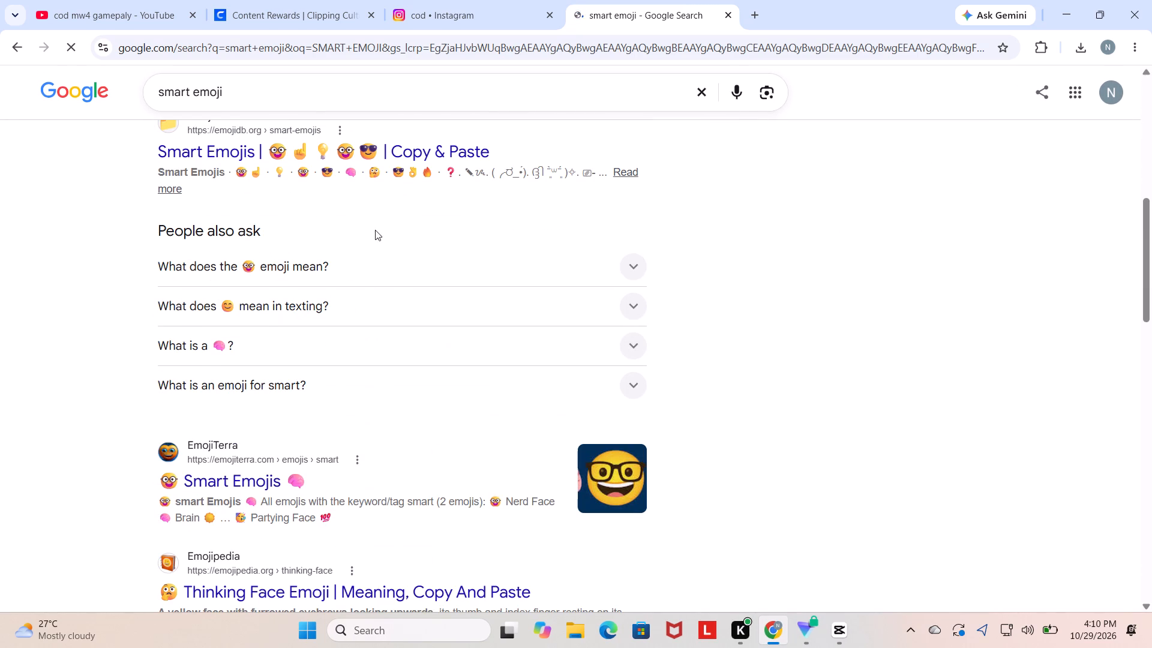
{"action": "scroll", "coordinate": [331, 305], "scroll_direction": "up", "scroll_amount": 10}
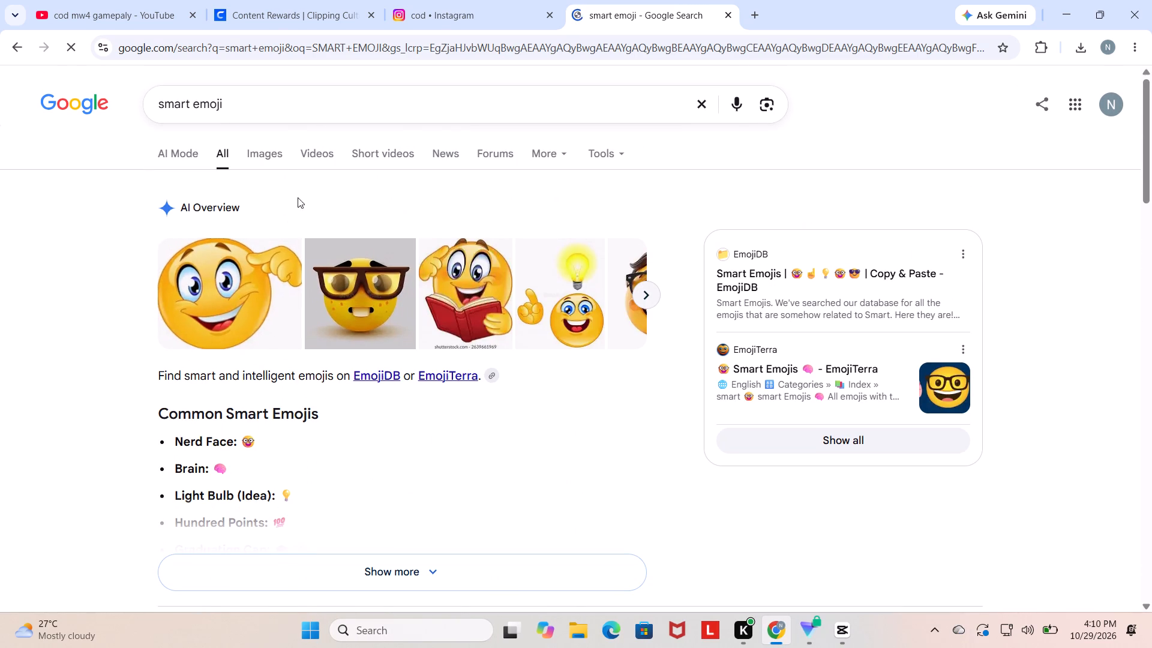
{"action": "left_click", "coordinate": [252, 139]}
{"action": "left_click", "coordinate": [263, 155]}
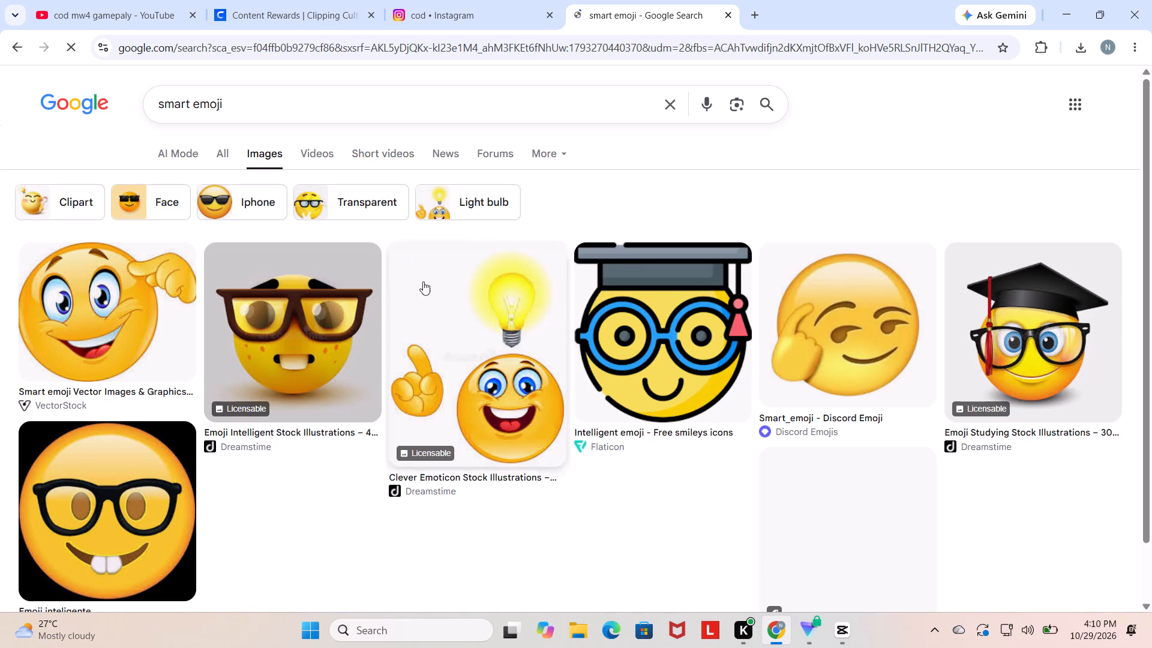
Browse the "smart emoji" image results for an emoji suited to the video title.
{"action": "scroll", "coordinate": [286, 328], "scroll_direction": "down", "scroll_amount": 2}
{"action": "scroll", "coordinate": [566, 367], "scroll_direction": "down", "scroll_amount": 1}
{"action": "scroll", "coordinate": [476, 358], "scroll_direction": "down", "scroll_amount": 2}
{"action": "scroll", "coordinate": [389, 348], "scroll_direction": "down", "scroll_amount": 3}
{"action": "scroll", "coordinate": [585, 399], "scroll_direction": "down", "scroll_amount": 2}
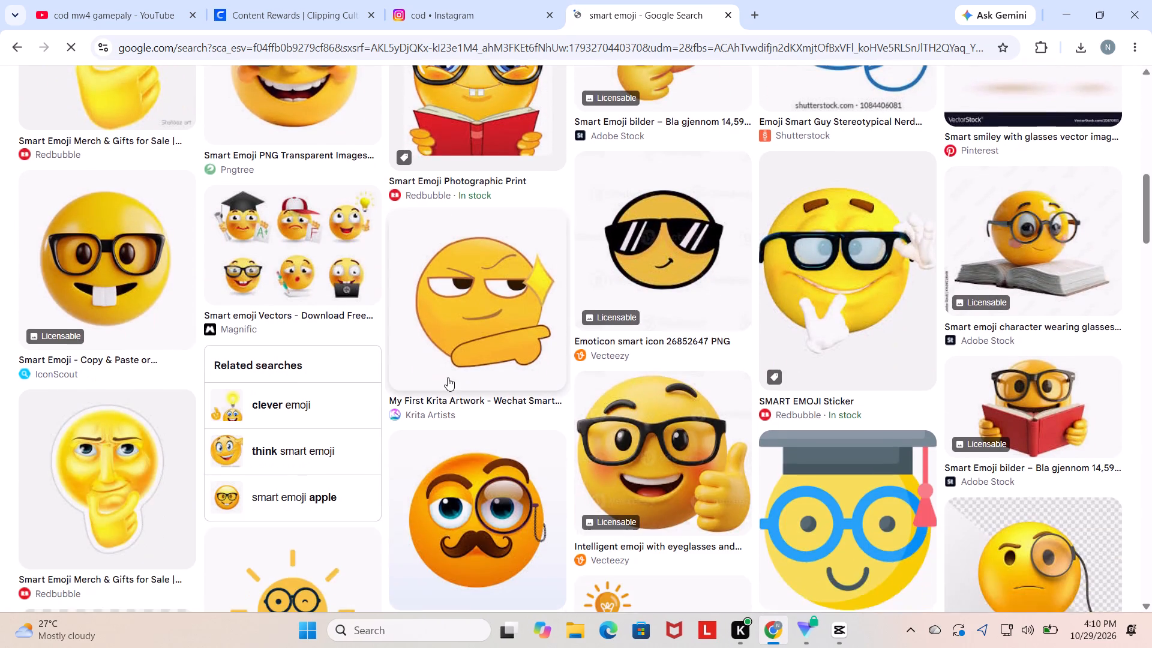
{"action": "scroll", "coordinate": [466, 381], "scroll_direction": "down", "scroll_amount": 7}
{"action": "scroll", "coordinate": [519, 419], "scroll_direction": "up", "scroll_amount": 2}
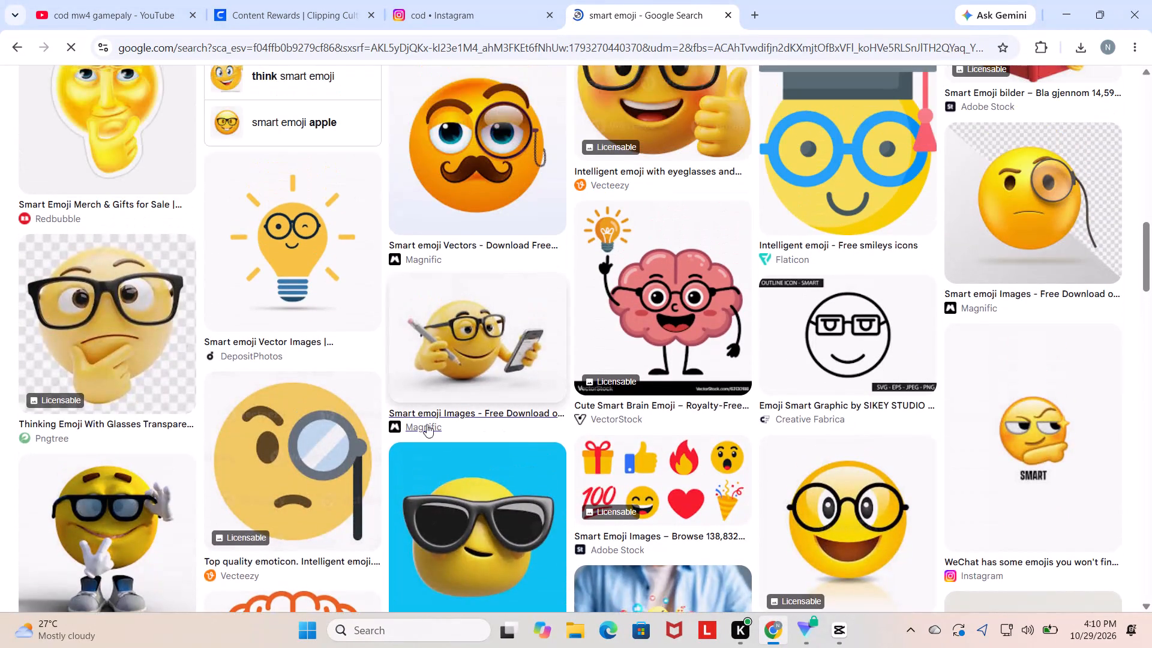
{"action": "scroll", "coordinate": [440, 424], "scroll_direction": "up", "scroll_amount": 3}
{"action": "scroll", "coordinate": [530, 430], "scroll_direction": "up", "scroll_amount": 1}
{"action": "scroll", "coordinate": [532, 429], "scroll_direction": "down", "scroll_amount": 5}
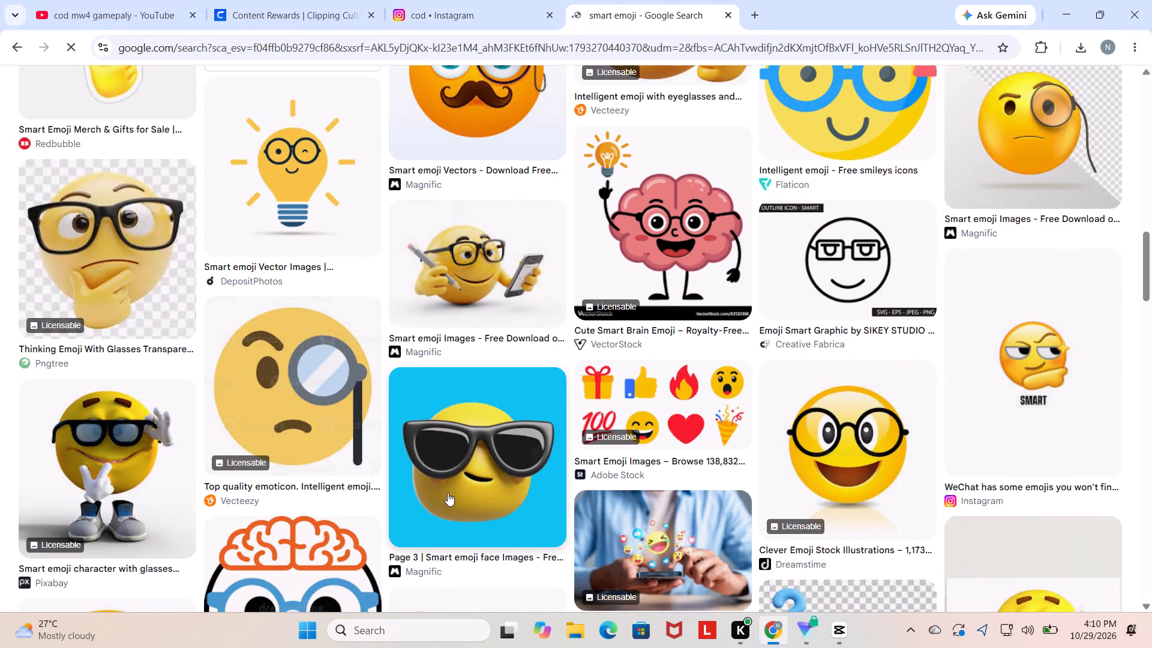
{"action": "scroll", "coordinate": [569, 444], "scroll_direction": "up", "scroll_amount": 15}
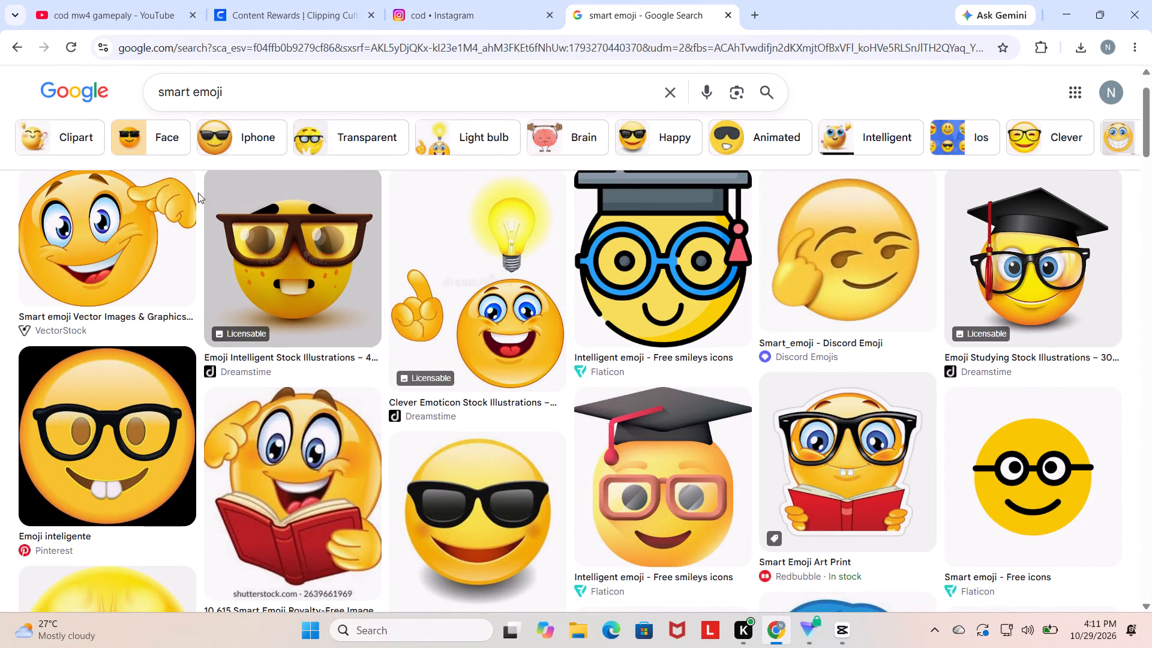
Narrow the emoji images to the Iphone style and preview the smiling sunglasses emoji from Pinterest along with its related images.
{"action": "left_click", "coordinate": [258, 152]}
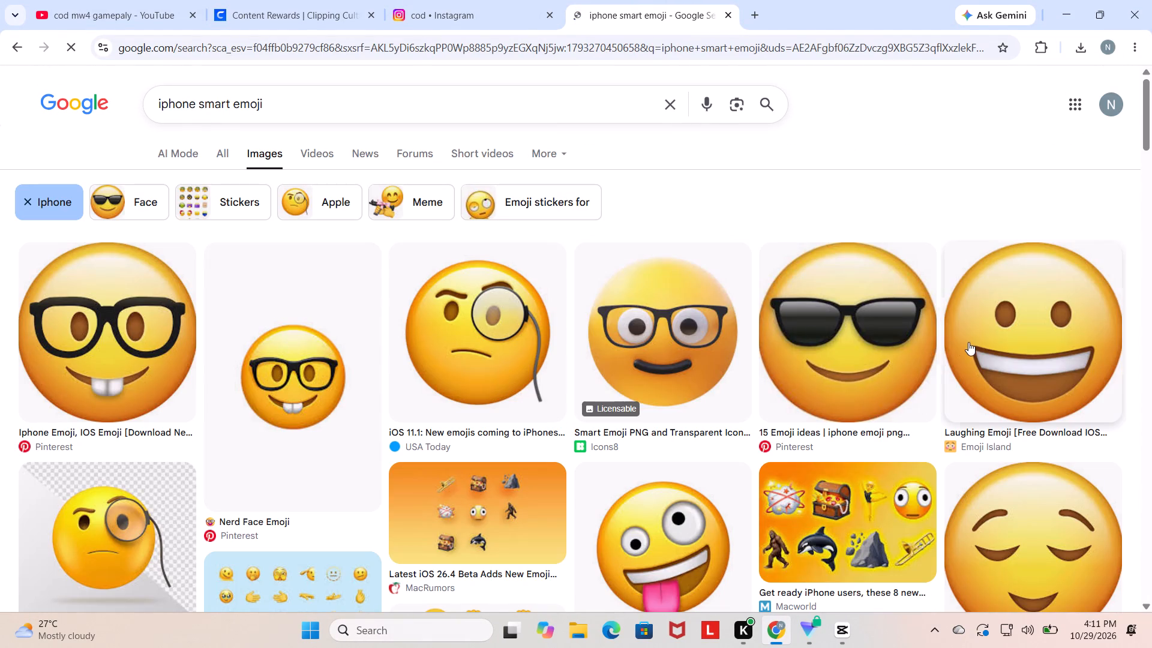
{"action": "left_click", "coordinate": [862, 333]}
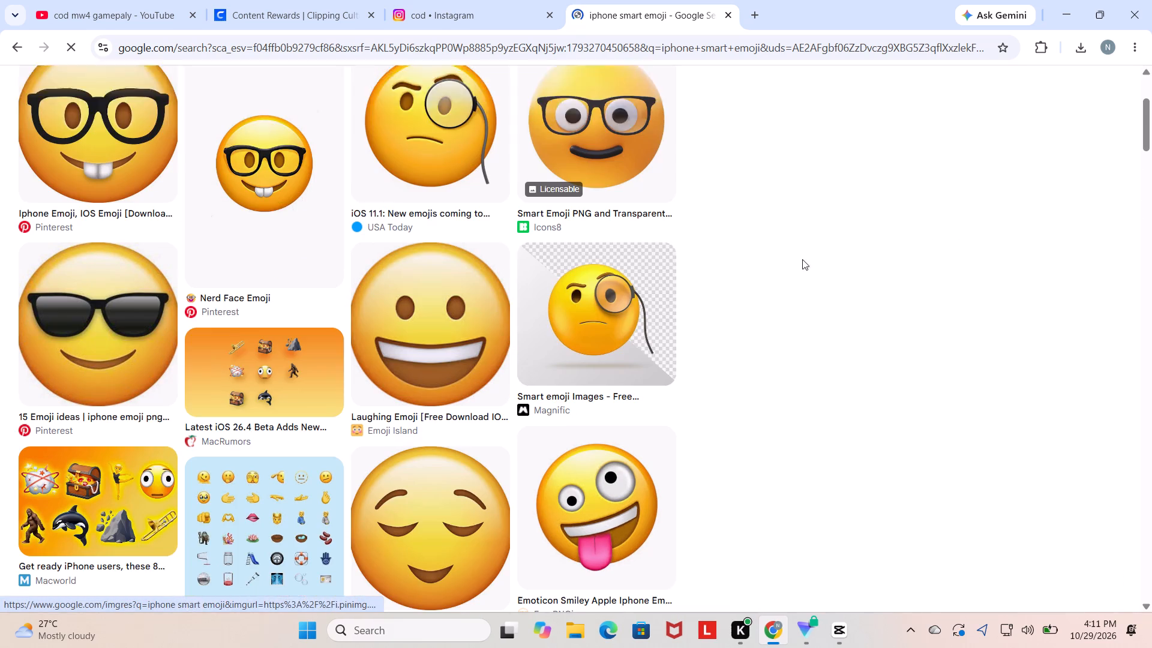
{"action": "scroll", "coordinate": [796, 262], "scroll_direction": "down", "scroll_amount": 3}
{"action": "scroll", "coordinate": [920, 269], "scroll_direction": "down", "scroll_amount": 1}
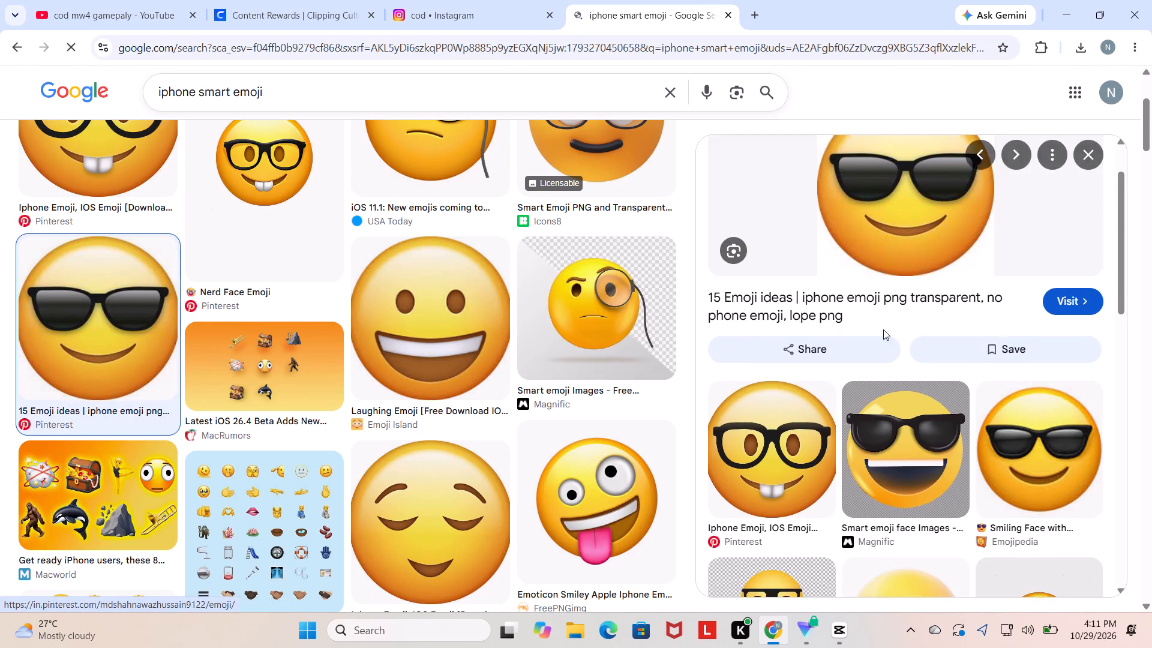
{"action": "scroll", "coordinate": [882, 329], "scroll_direction": "down", "scroll_amount": 4}
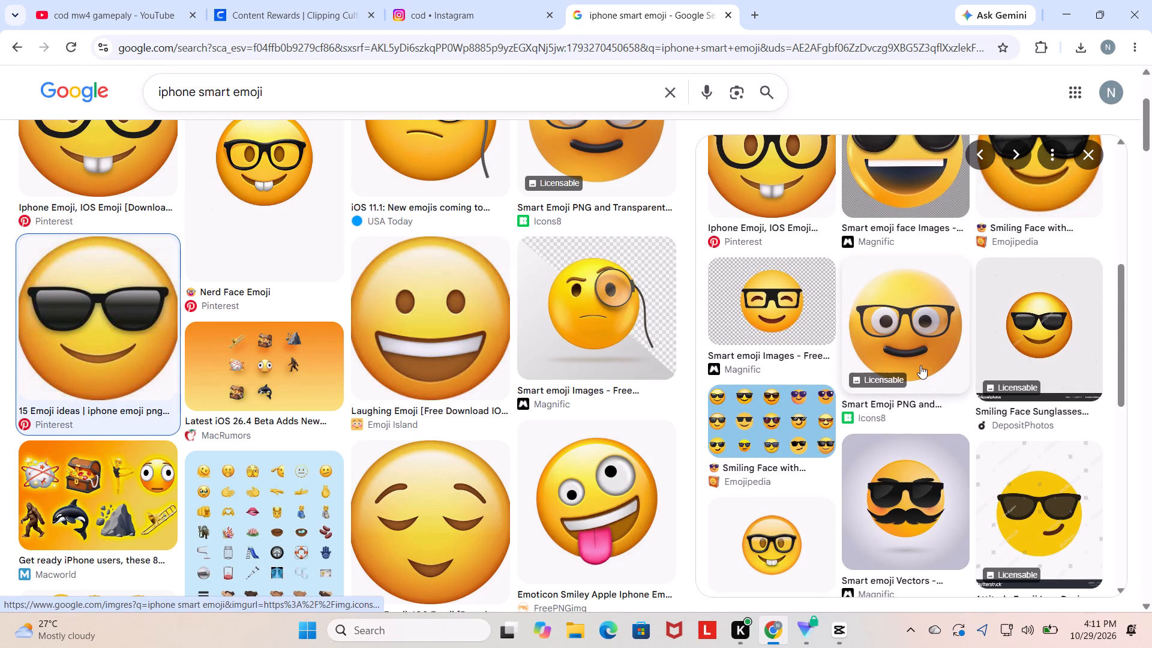
{"action": "scroll", "coordinate": [920, 364], "scroll_direction": "up", "scroll_amount": 4}
{"action": "scroll", "coordinate": [917, 314], "scroll_direction": "up", "scroll_amount": 2}
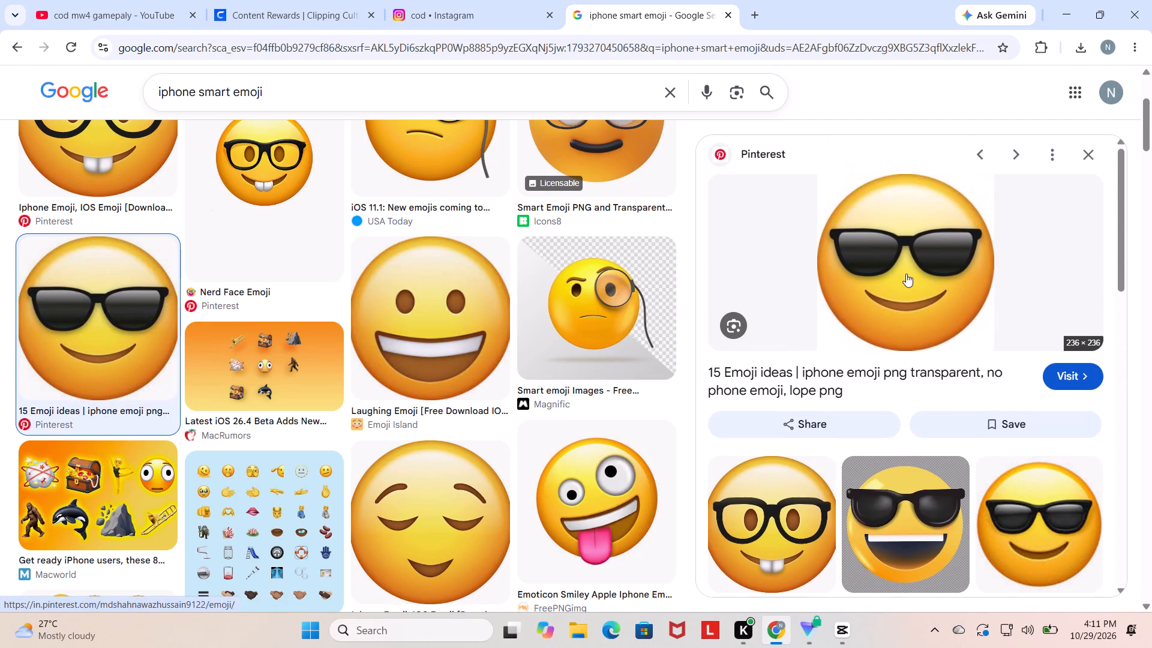
Save the previewed sunglasses emoji as a JPEG in Downloads, keeping the suggested file name, and open a new browser tab.
{"action": "left_click", "coordinate": [906, 274]}
{"action": "left_click", "coordinate": [870, 14]}
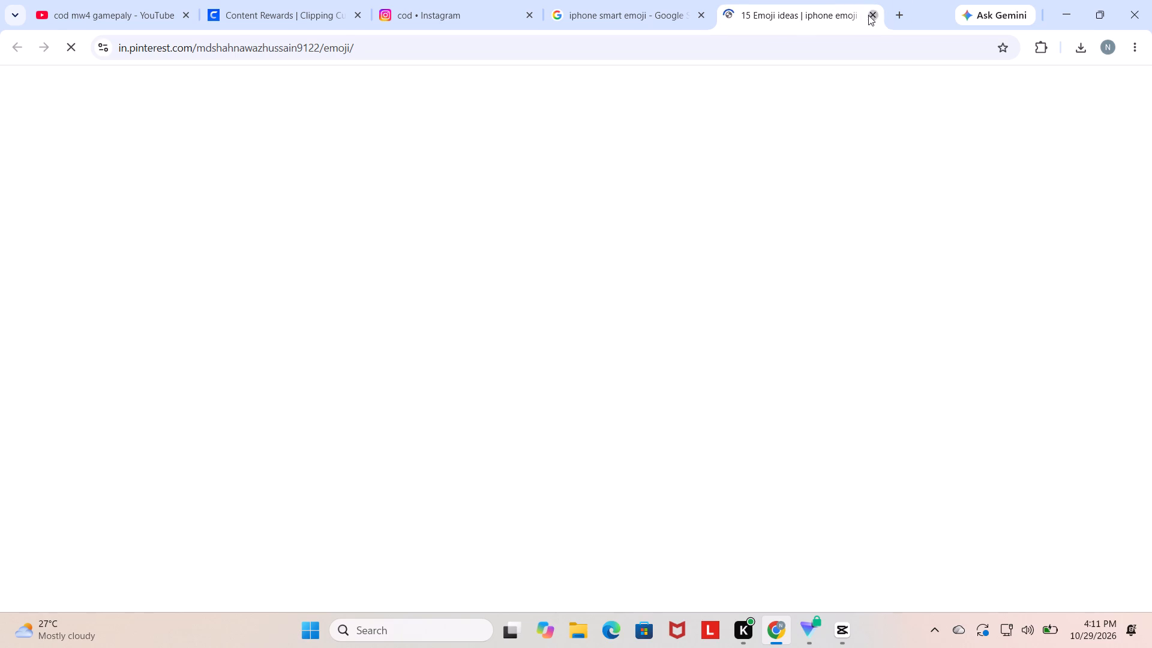
{"action": "right_click", "coordinate": [868, 223]}
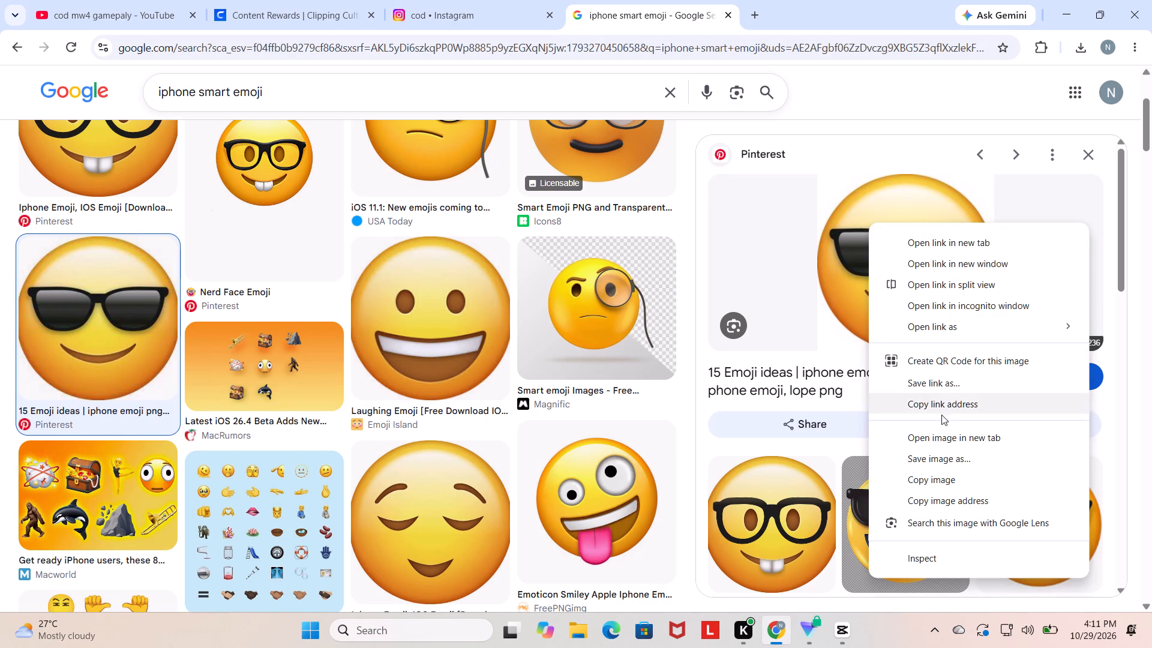
{"action": "left_click", "coordinate": [950, 465]}
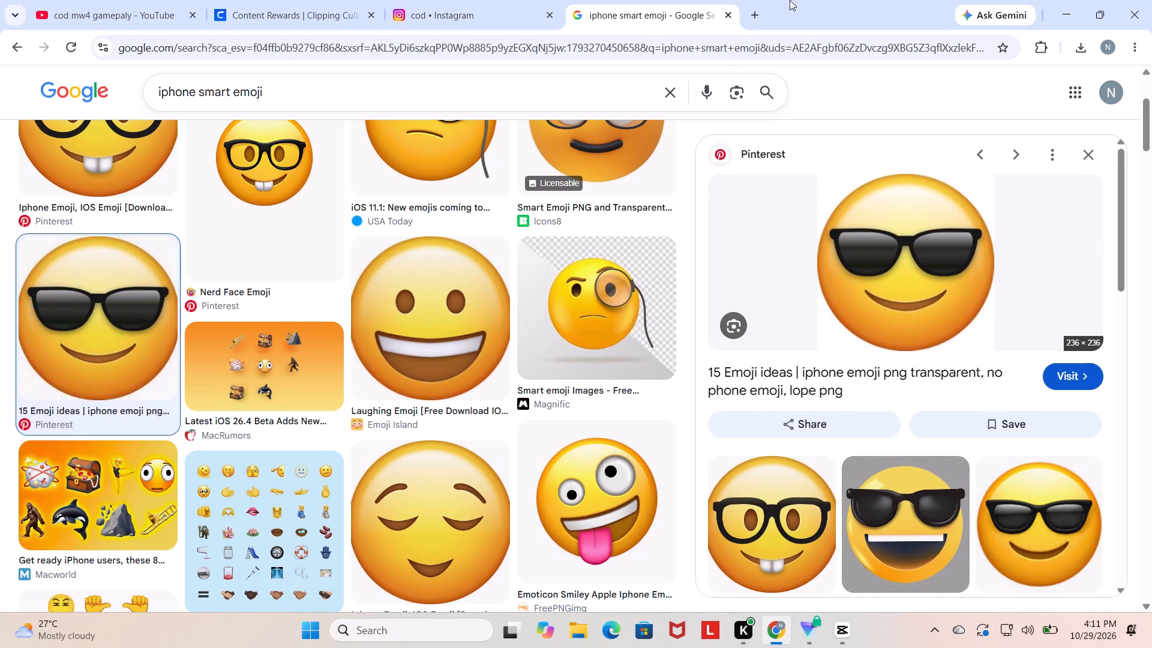
{"action": "left_click", "coordinate": [758, 14]}
{"action": "left_click", "coordinate": [623, 286]}
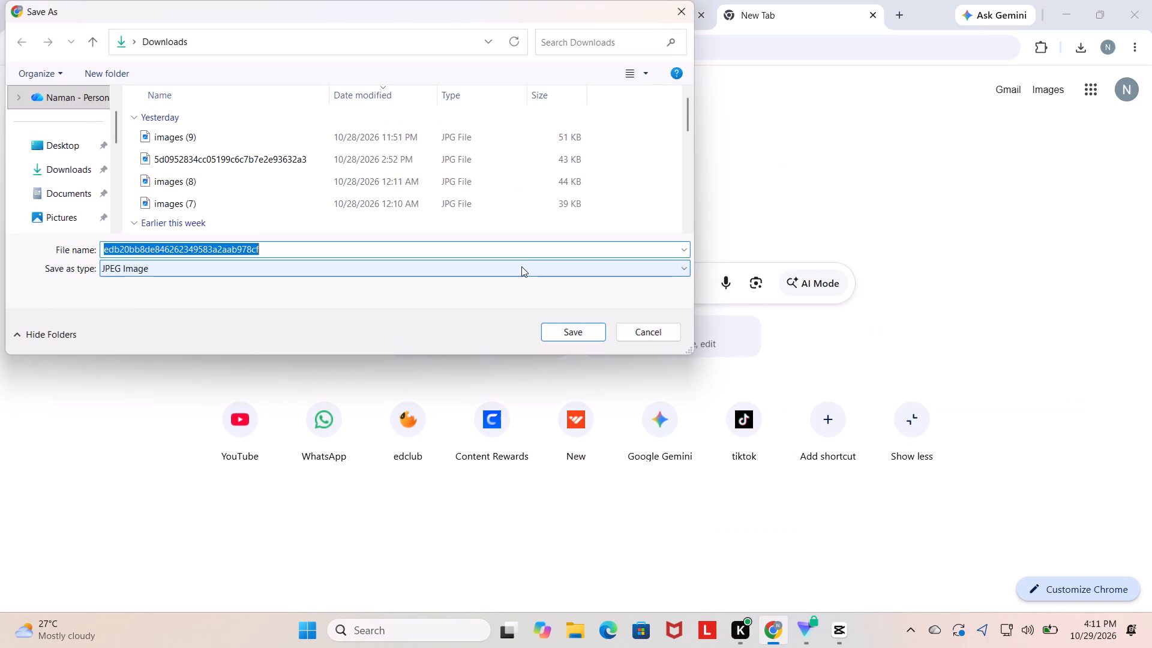
{"action": "left_click", "coordinate": [563, 340]}
Search Google for "remove background" in the new tab and open the remove.bg site.
{"action": "left_click", "coordinate": [451, 282]}
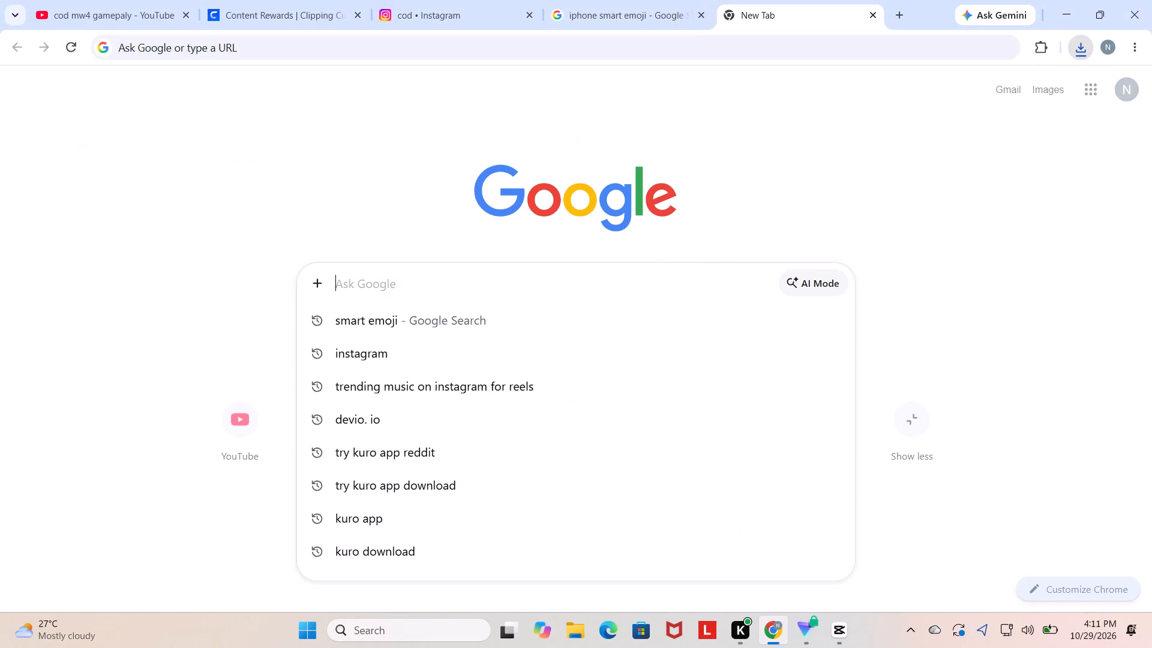
{"action": "key", "text": "r"}
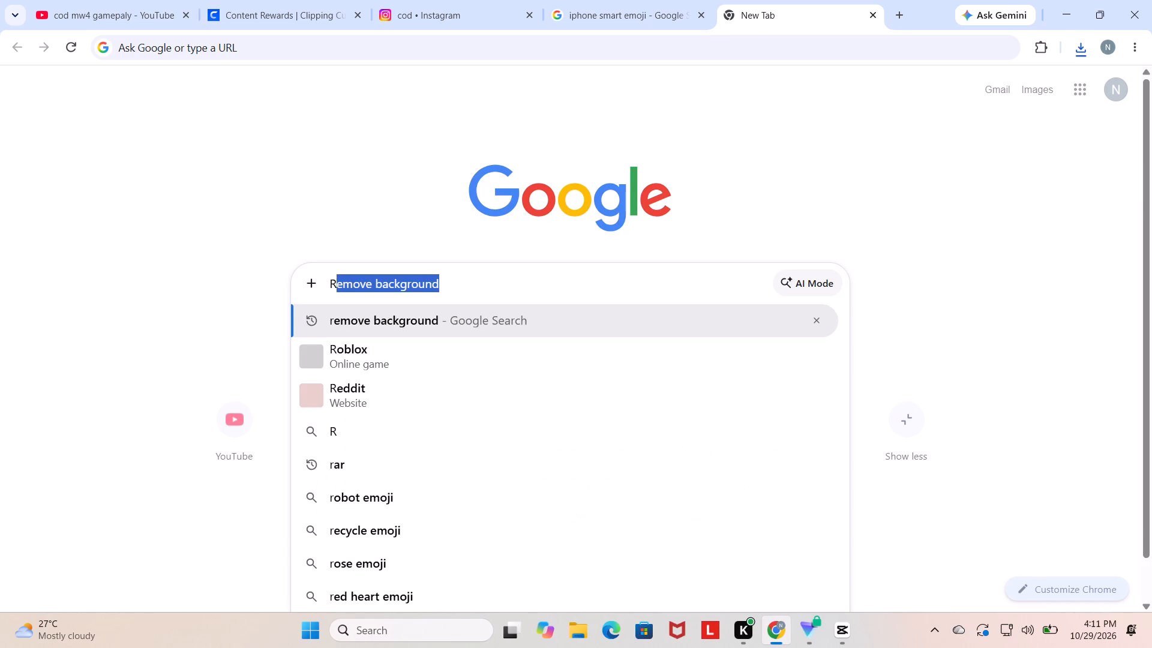
{"action": "key", "text": "Return"}
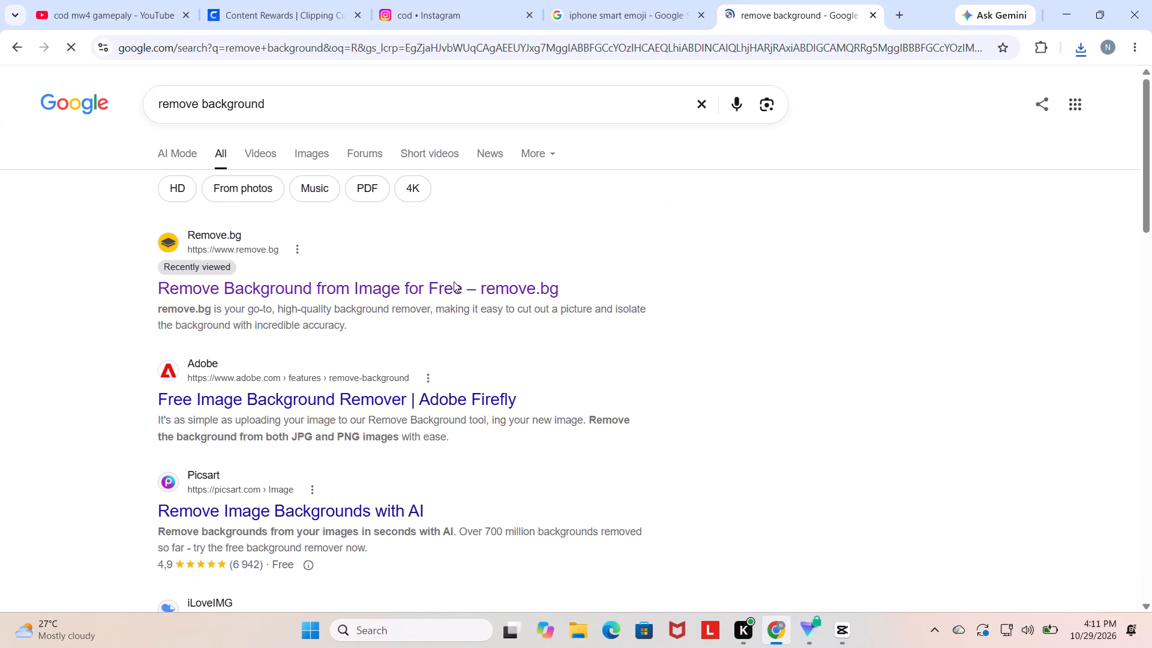
{"action": "left_click", "coordinate": [430, 272]}
{"action": "left_click", "coordinate": [426, 280]}
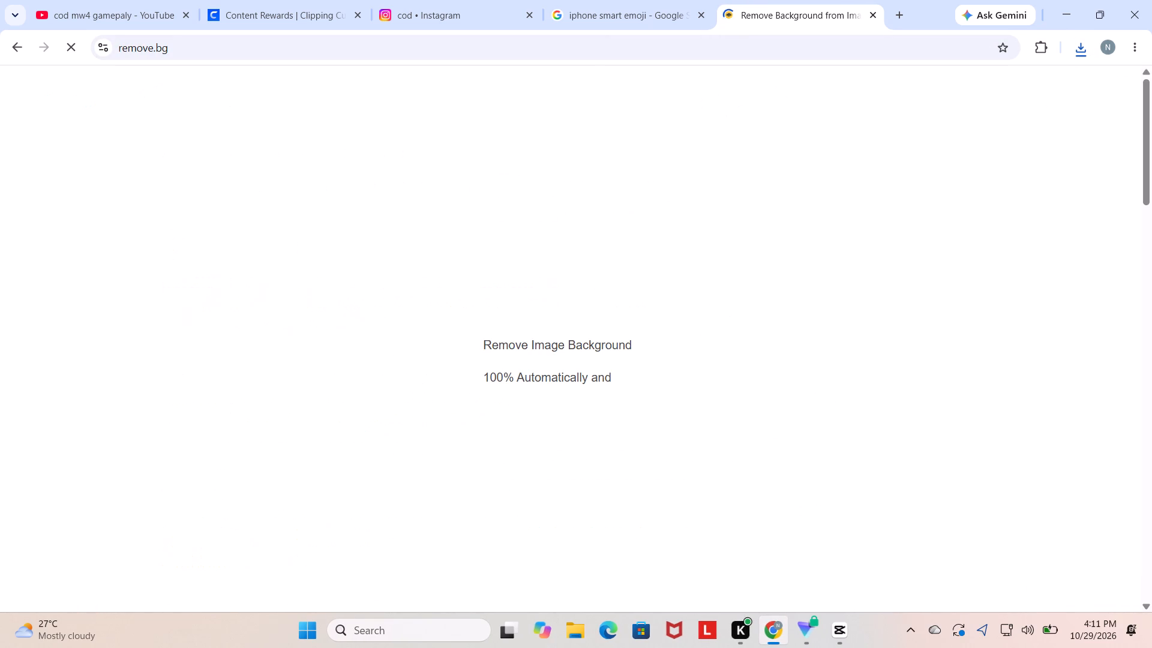
Switch to CapCut, play the first seconds of the timeline and return the playhead to the start.
{"action": "left_click", "coordinate": [829, 628]}
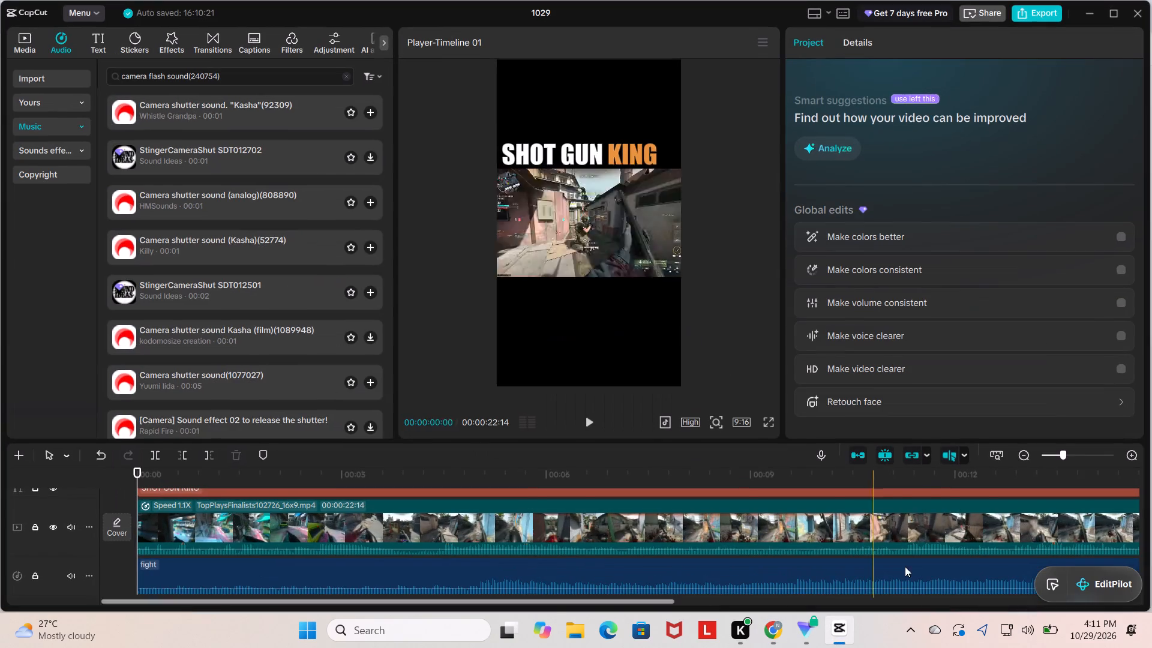
{"action": "key", "text": "space"}
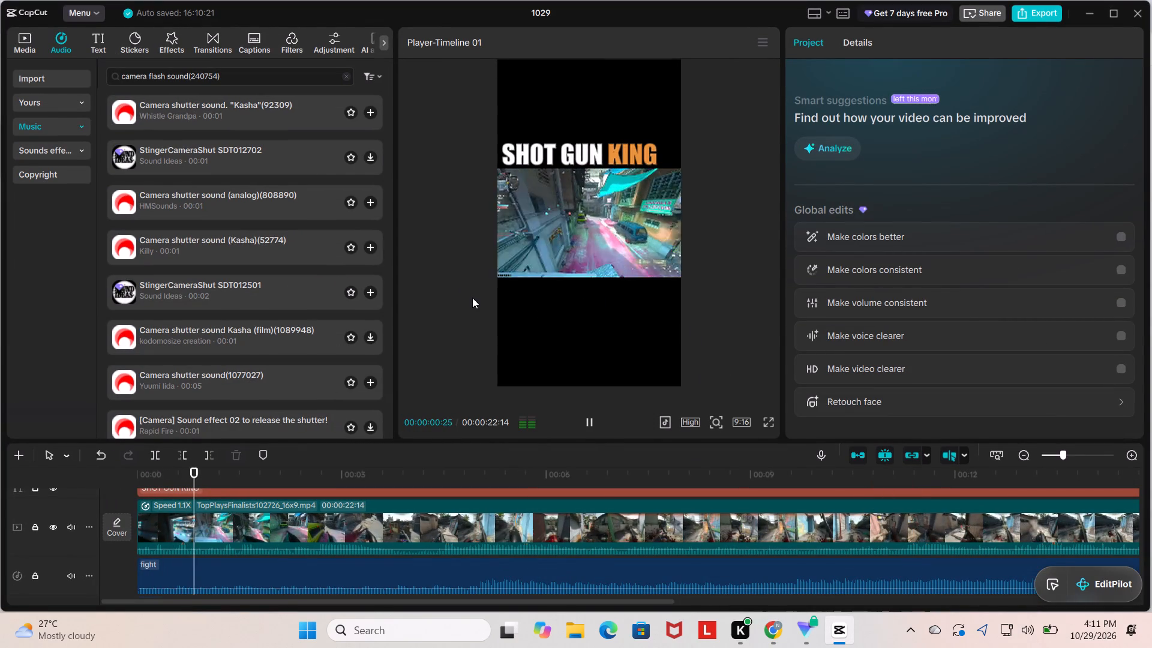
{"action": "key", "text": "space"}
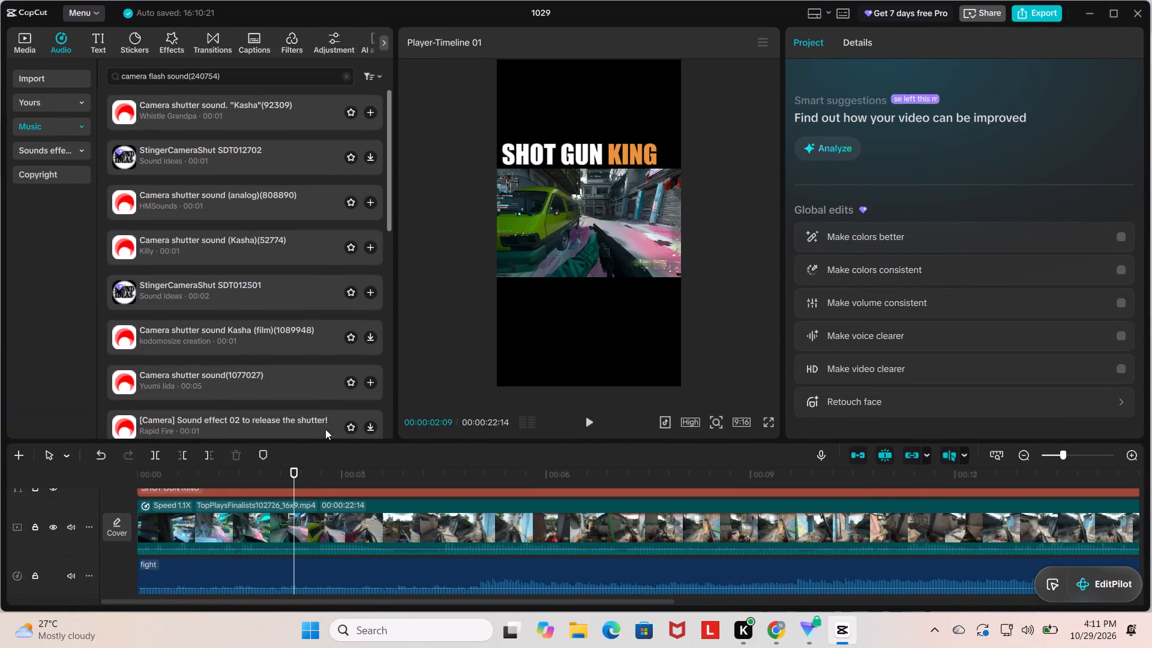
{"action": "left_click_drag", "start_coordinate": [295, 469], "coordinate": [112, 464]}
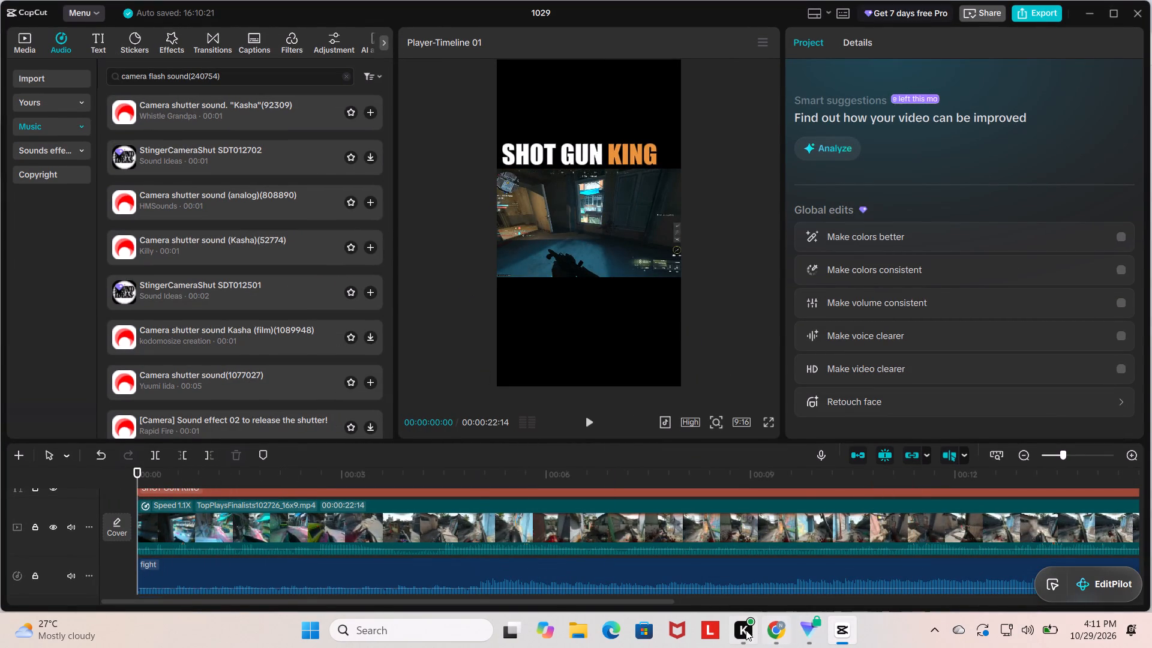
Back in Chrome, upload the saved sunglasses emoji to remove.bg and download the free 236 x 236 background-free version.
{"action": "left_click", "coordinate": [785, 637]}
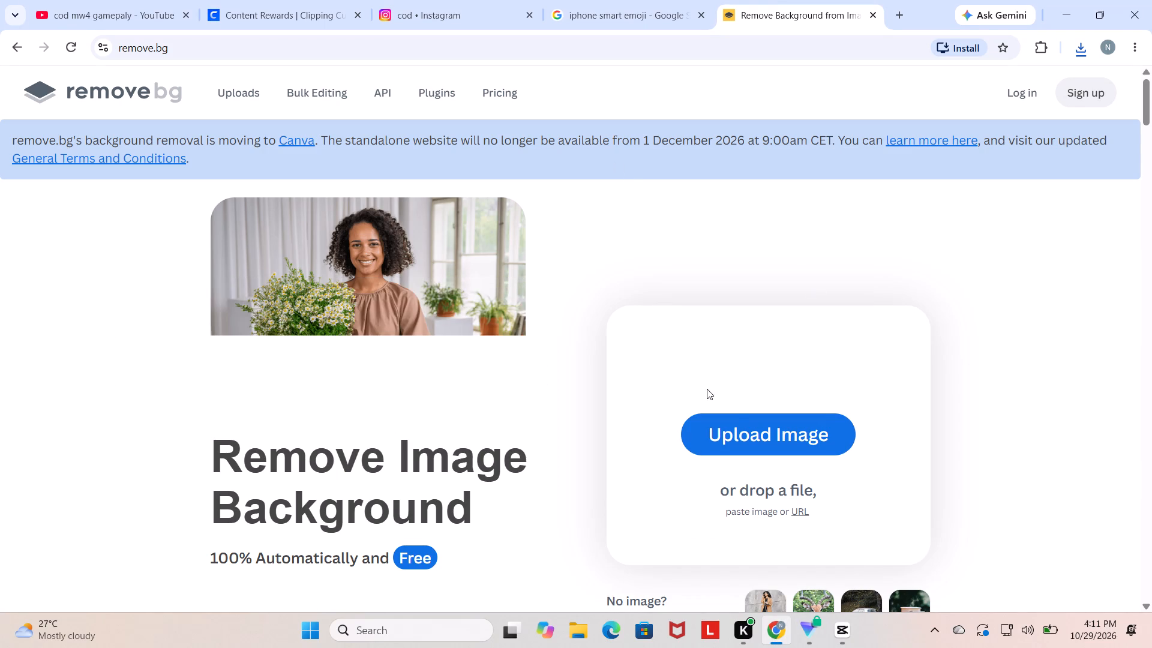
{"action": "left_click", "coordinate": [772, 436]}
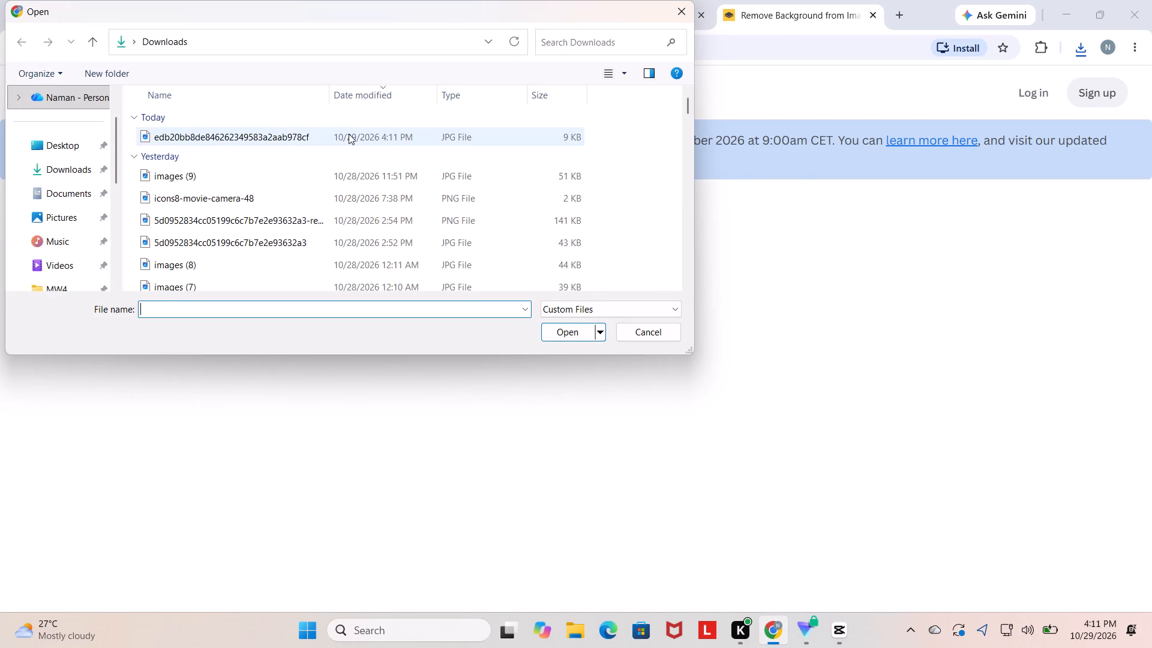
{"action": "double_click", "coordinate": [349, 134]}
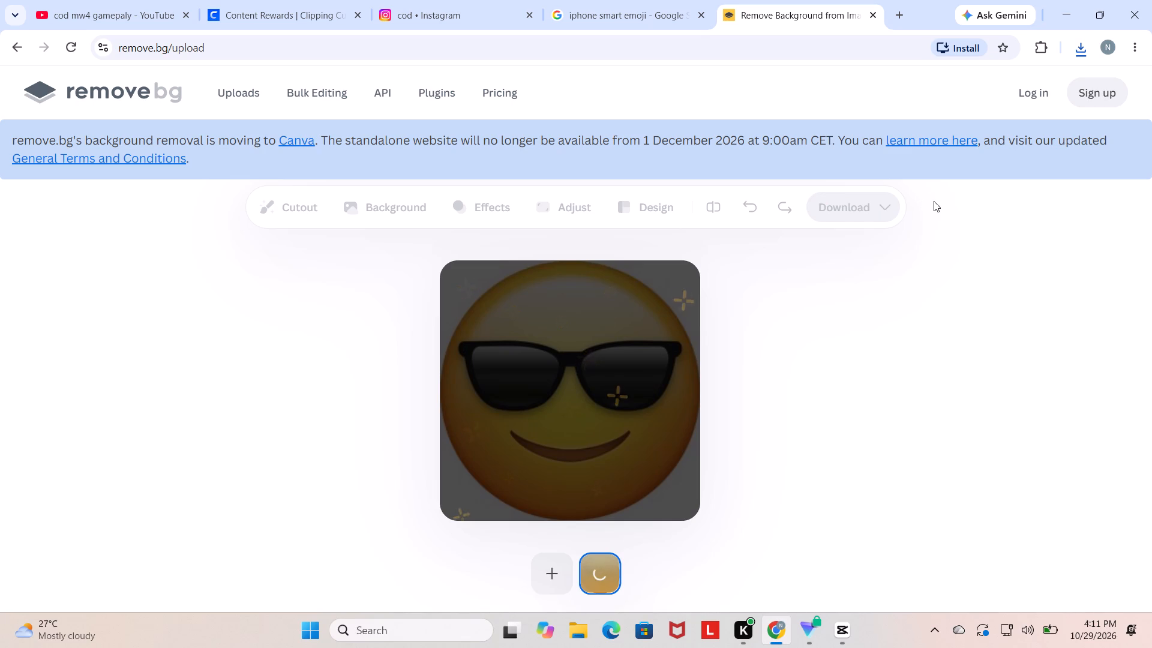
{"action": "left_click", "coordinate": [849, 201]}
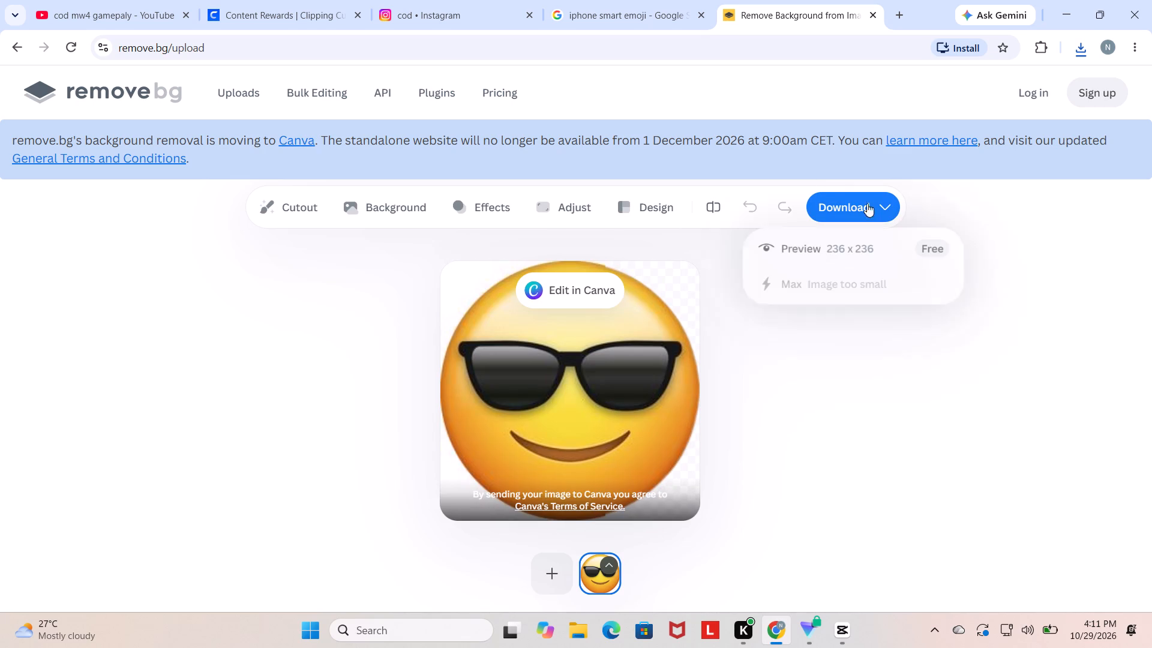
{"action": "left_click", "coordinate": [878, 254]}
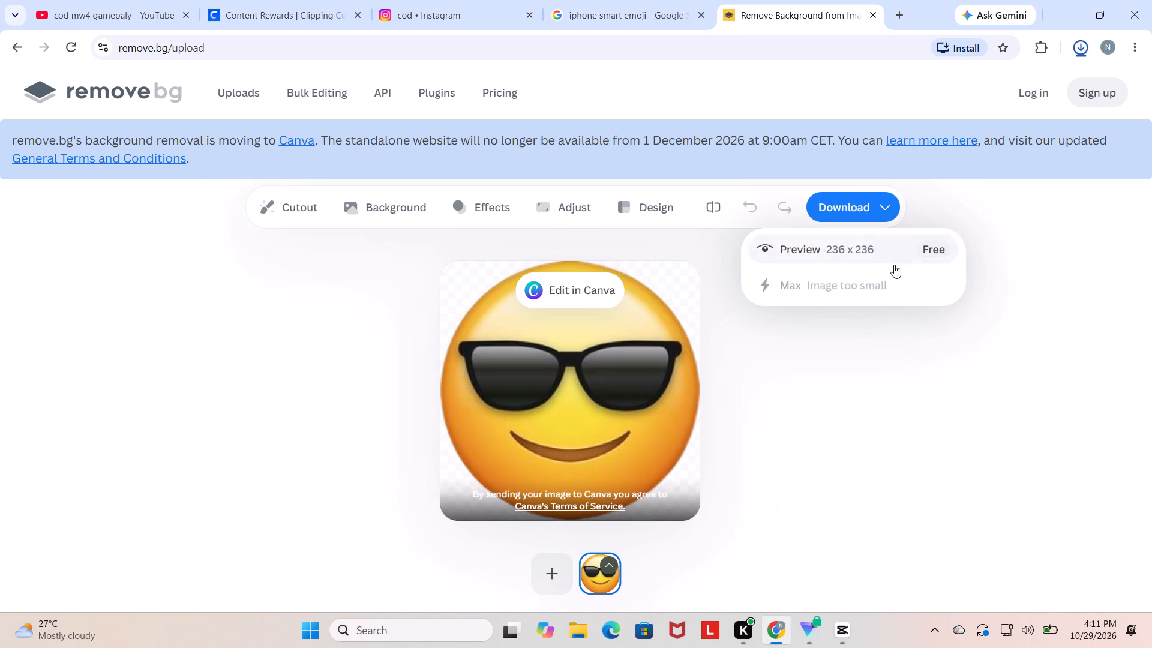
Switch to CapCut and extend the start of the gameplay clip by about four frames.
{"action": "left_click", "coordinate": [914, 523]}
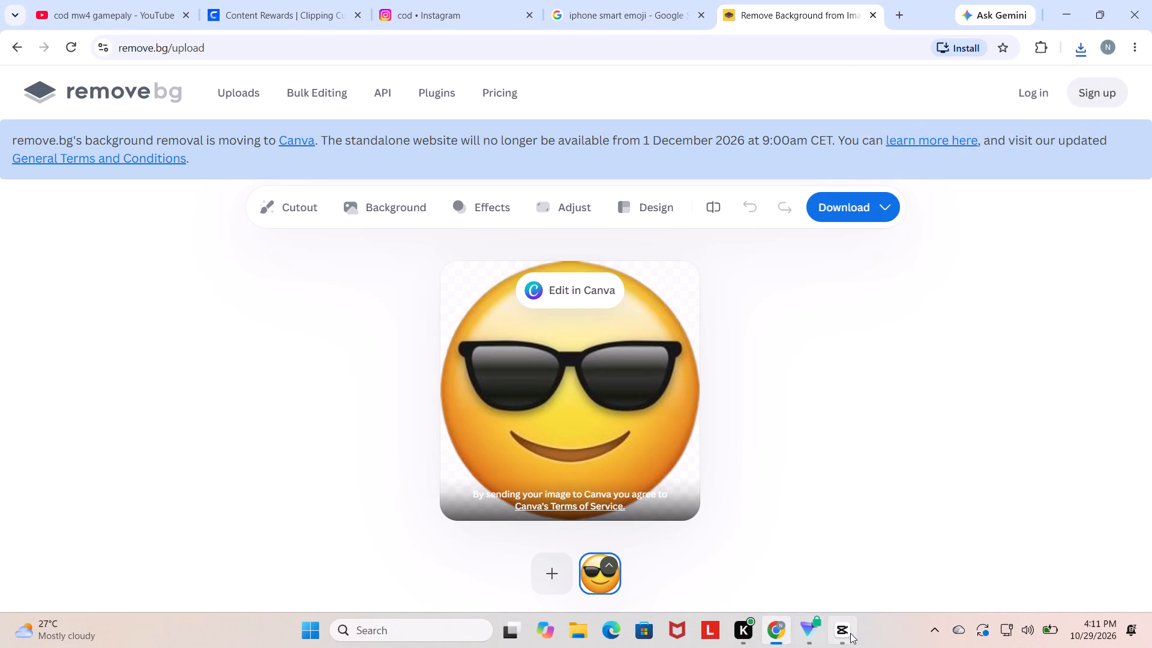
{"action": "left_click", "coordinate": [857, 634]}
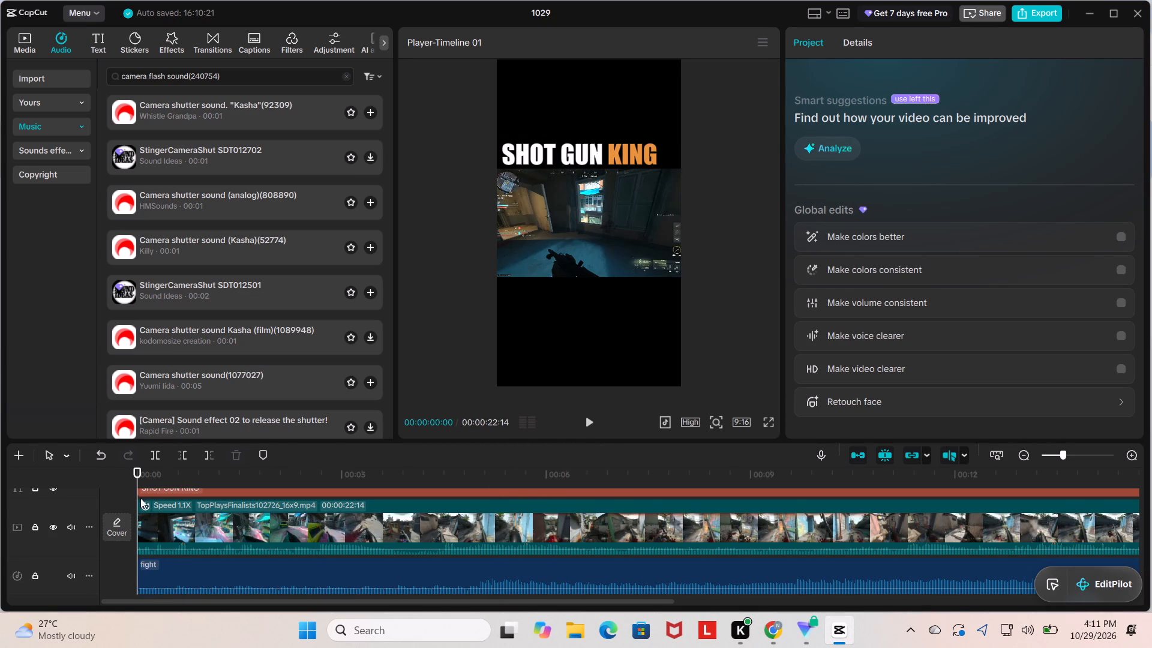
{"action": "left_click", "coordinate": [161, 513]}
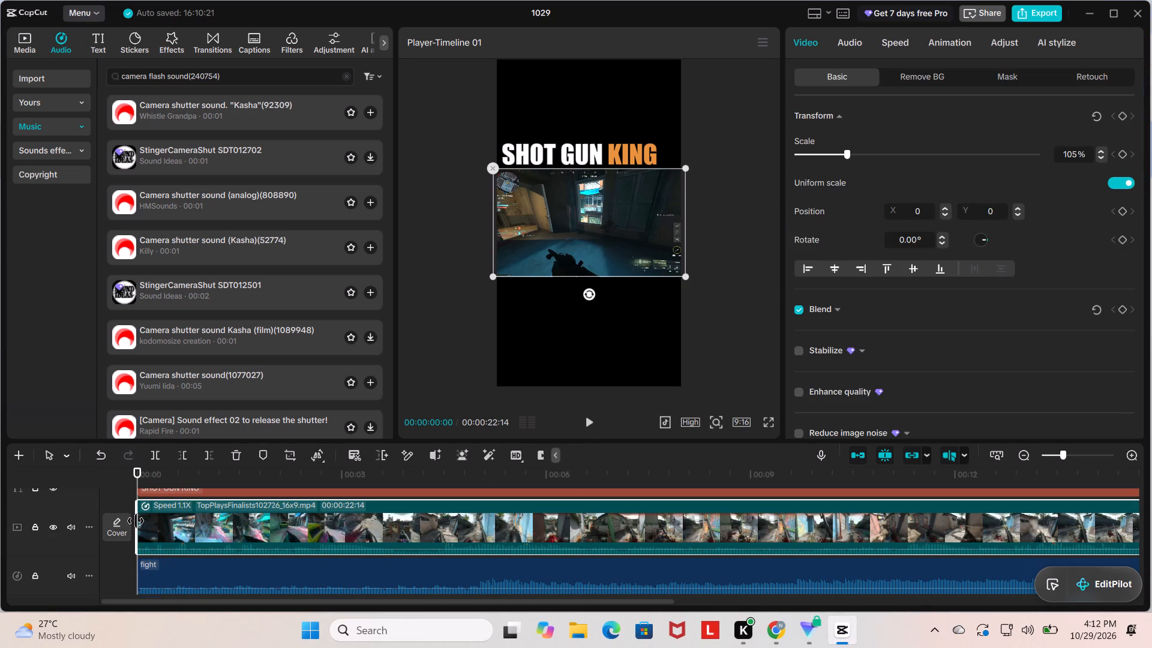
{"action": "left_click_drag", "start_coordinate": [136, 521], "coordinate": [130, 520]}
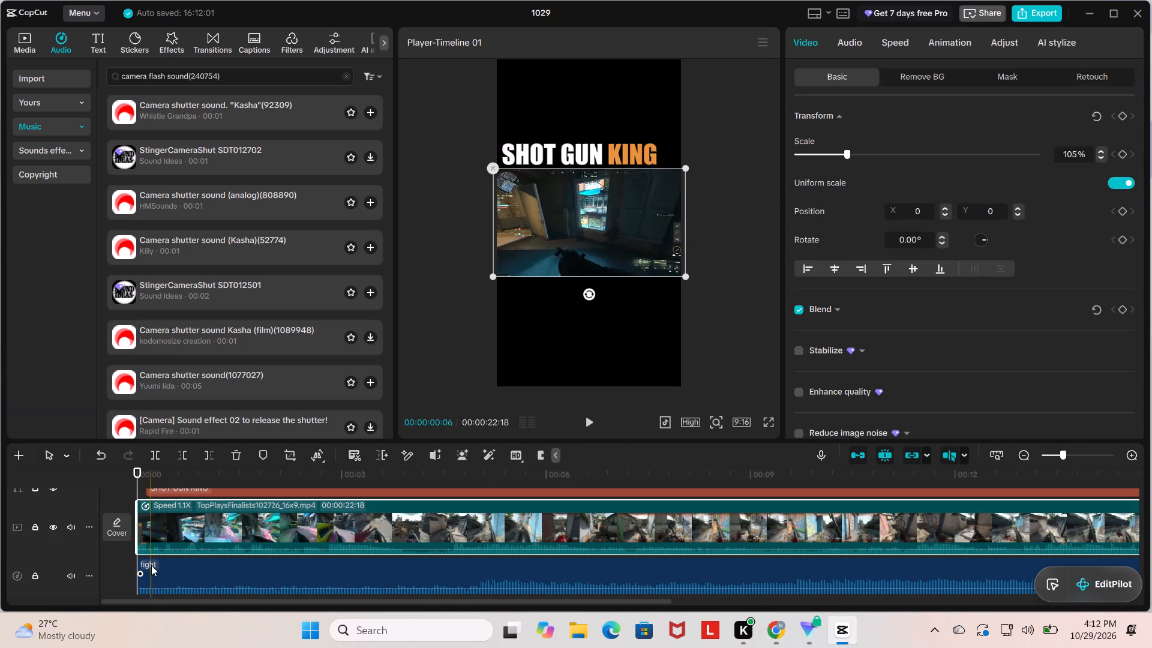
Lengthen the opening camera shutter sound clip to about half a second by extending its end.
{"action": "scroll", "coordinate": [160, 509], "scroll_direction": "down", "scroll_amount": 2}
{"action": "left_click", "coordinate": [155, 572]}
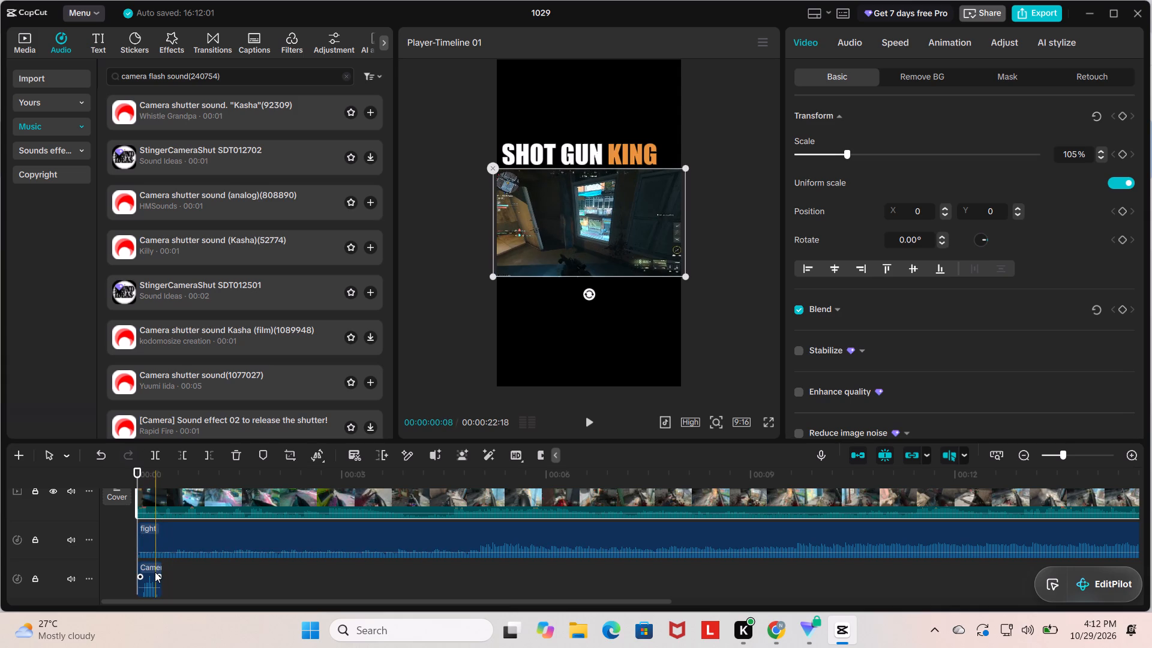
{"action": "left_click", "coordinate": [165, 577]}
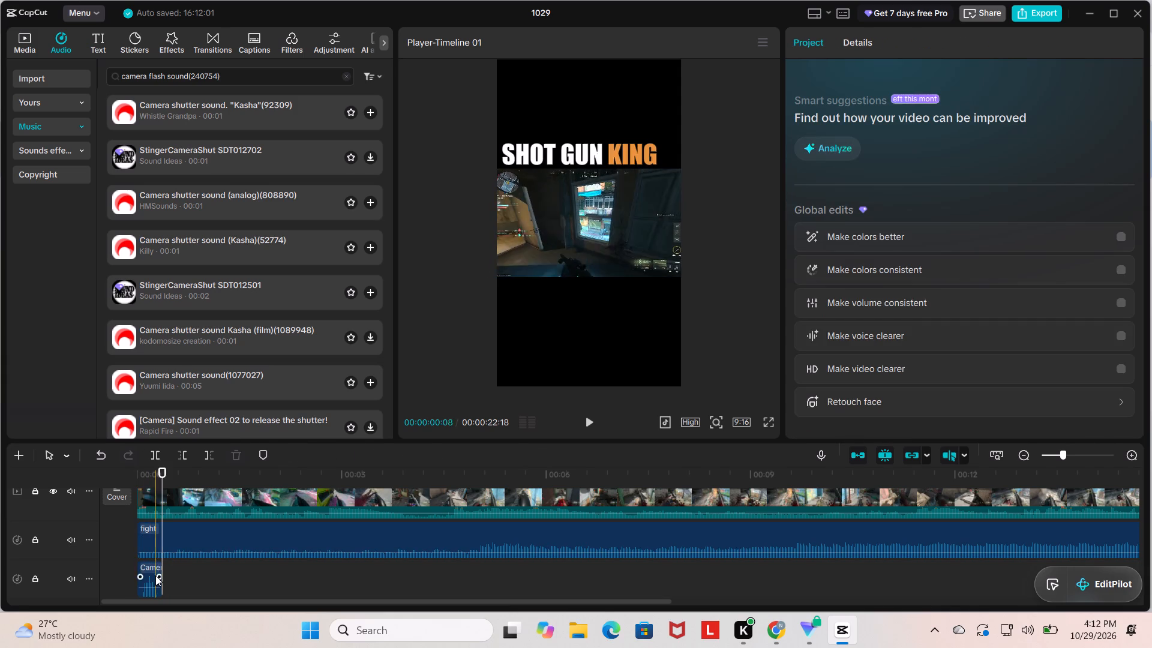
{"action": "left_click", "coordinate": [160, 577]}
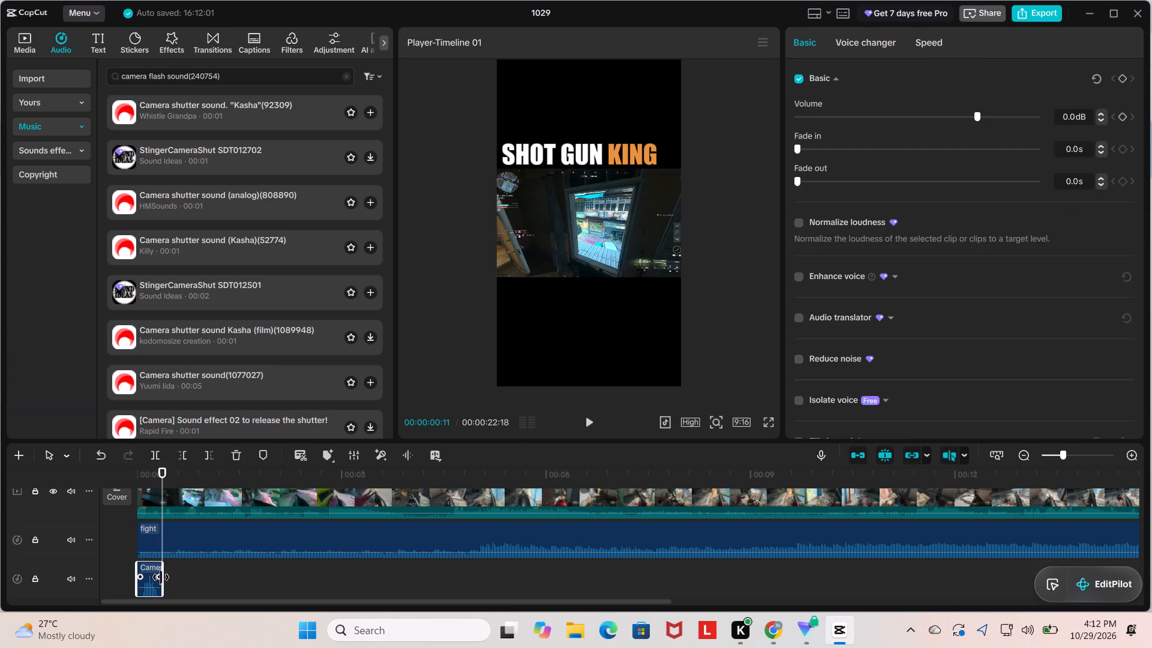
{"action": "left_click", "coordinate": [164, 575]}
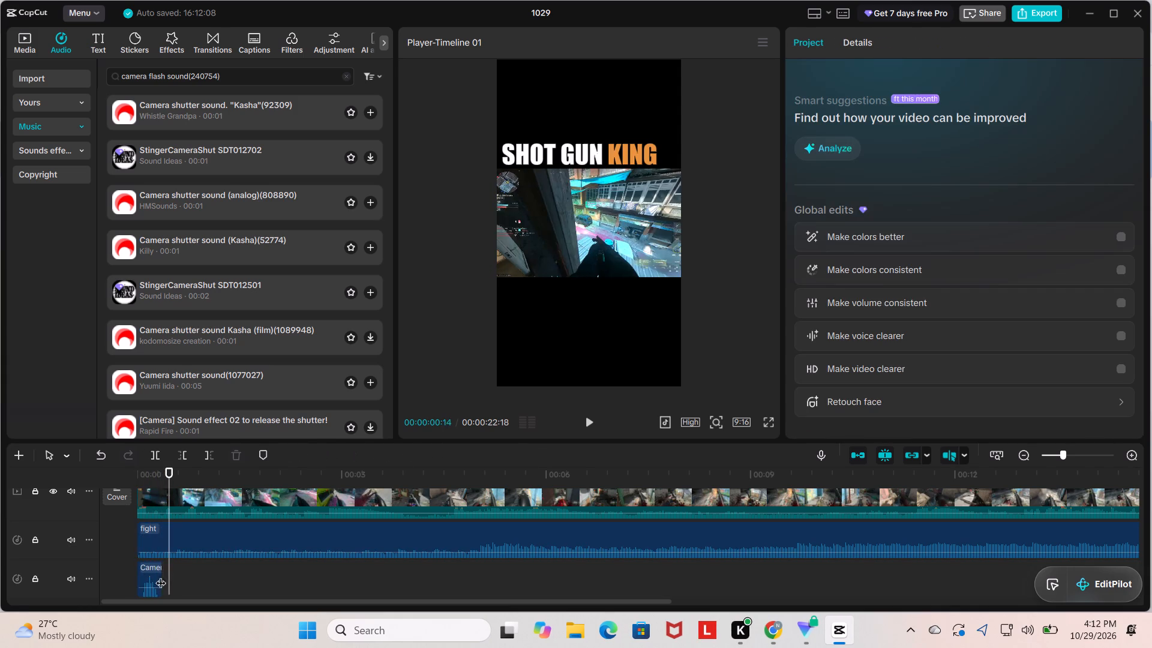
{"action": "left_click", "coordinate": [154, 575]}
{"action": "left_click", "coordinate": [165, 572]}
{"action": "left_click", "coordinate": [153, 571]}
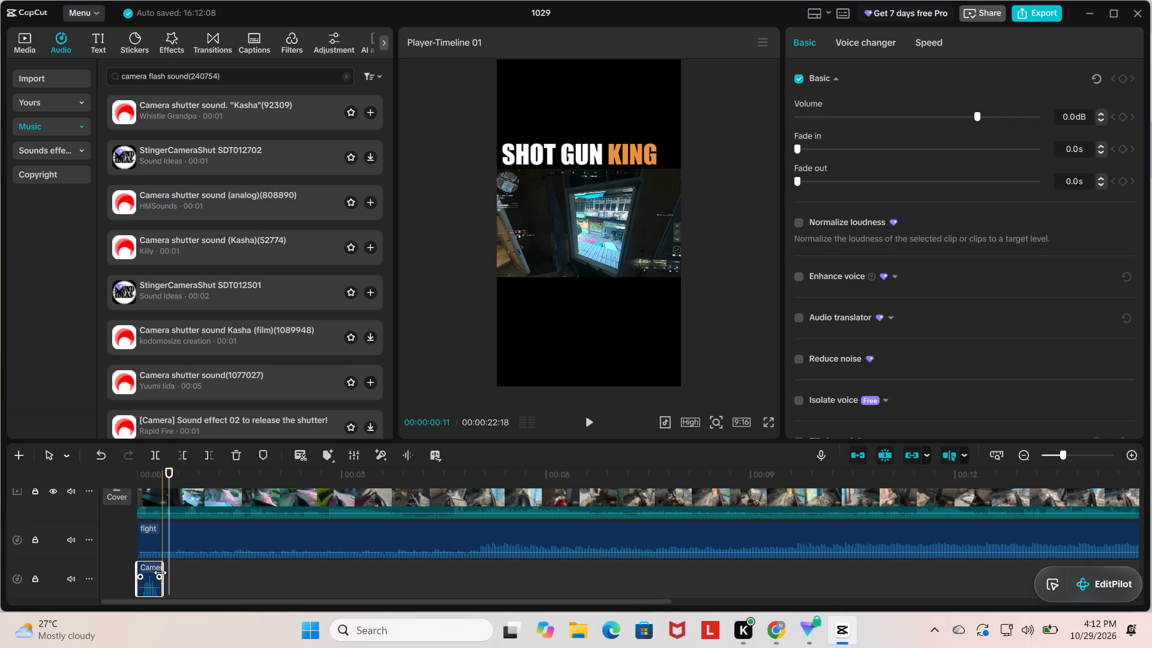
{"action": "left_click_drag", "start_coordinate": [163, 571], "coordinate": [168, 570]}
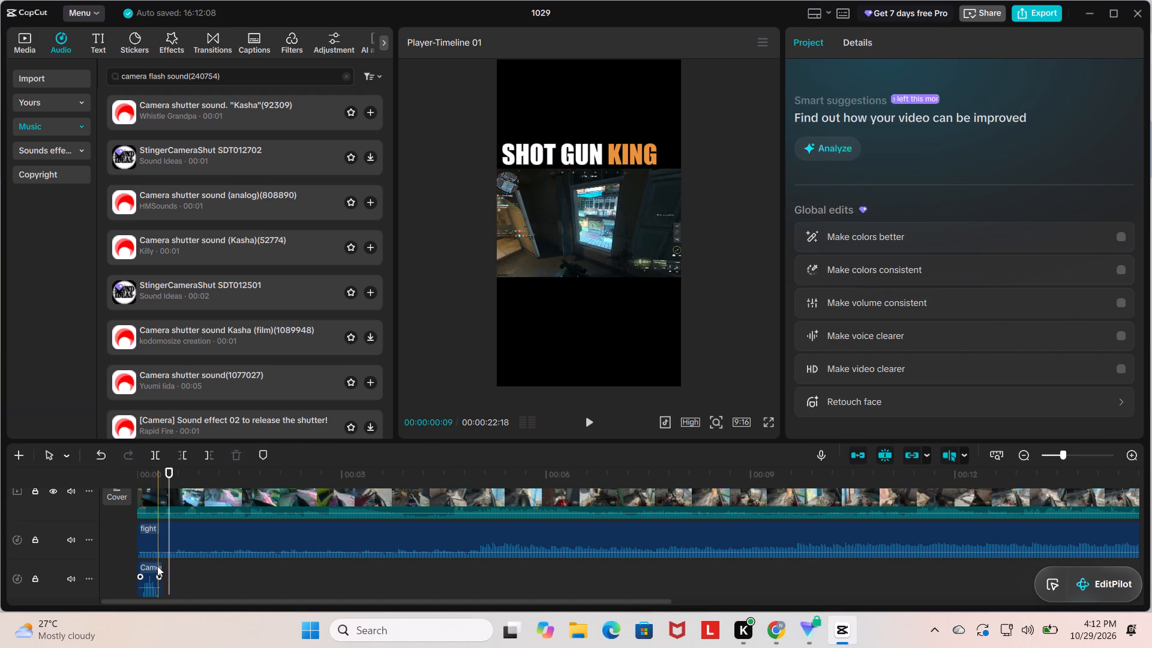
{"action": "left_click", "coordinate": [157, 565]}
{"action": "left_click_drag", "start_coordinate": [160, 566], "coordinate": [183, 569]}
Play the video from the start through the first few seconds to check the lengthened shutter sound.
{"action": "scroll", "coordinate": [199, 559], "scroll_direction": "up", "scroll_amount": 1}
{"action": "left_click_drag", "start_coordinate": [170, 471], "coordinate": [129, 476]}
{"action": "key", "text": "space"}
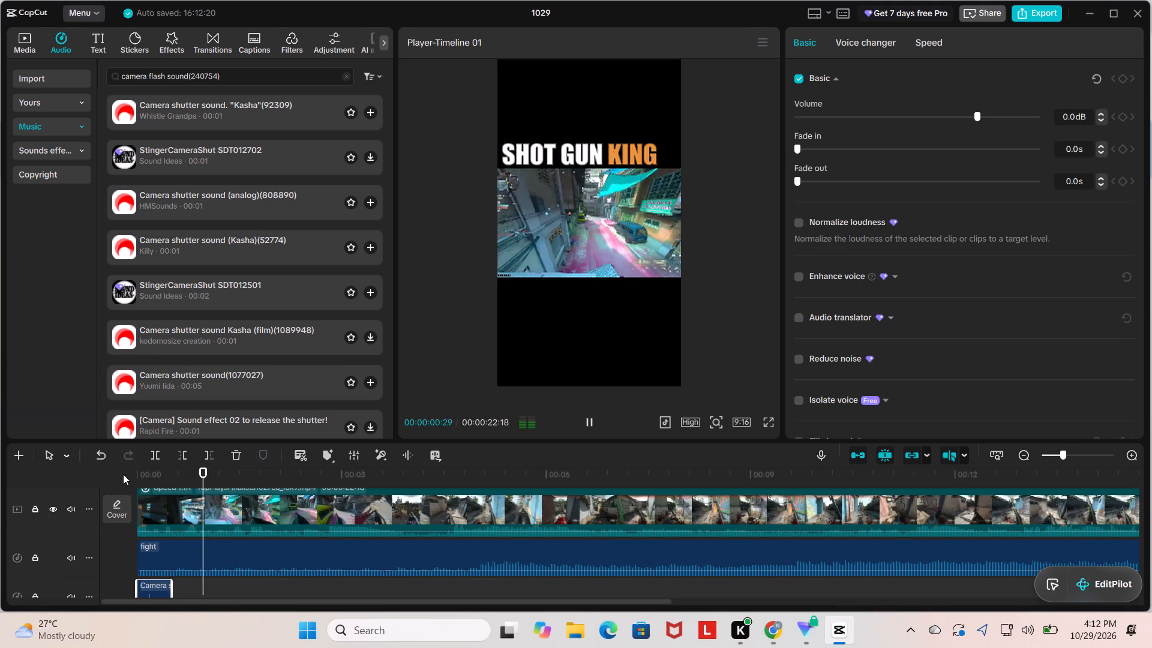
{"action": "key", "text": "space"}
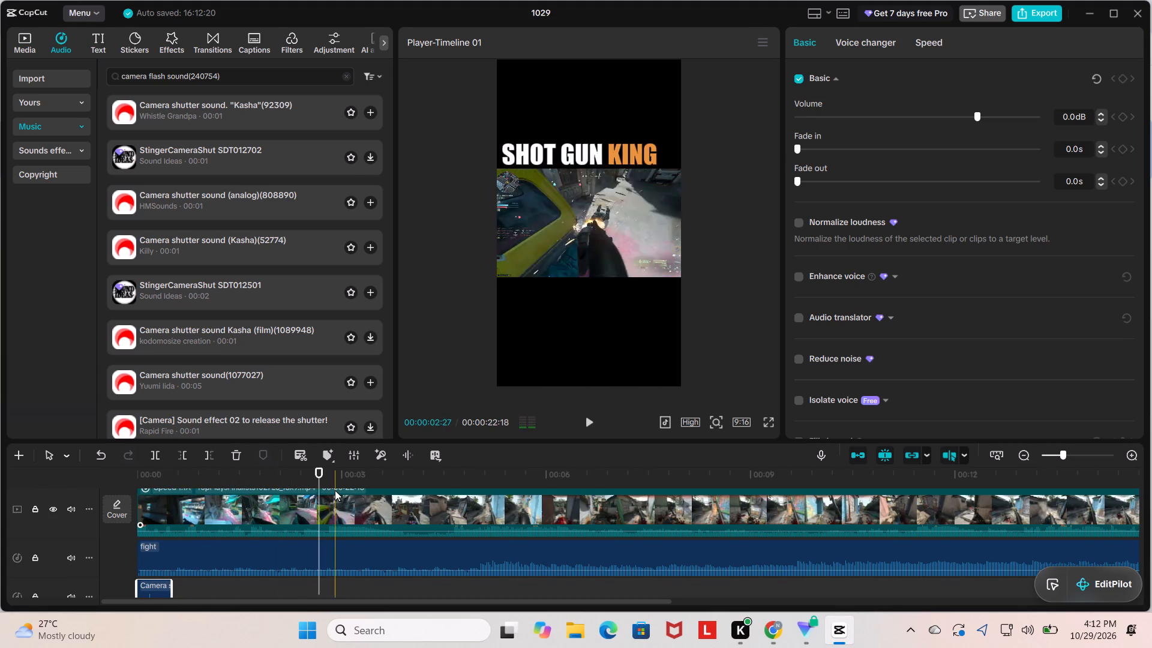
{"action": "key", "text": "space"}
{"action": "key", "text": "space"}
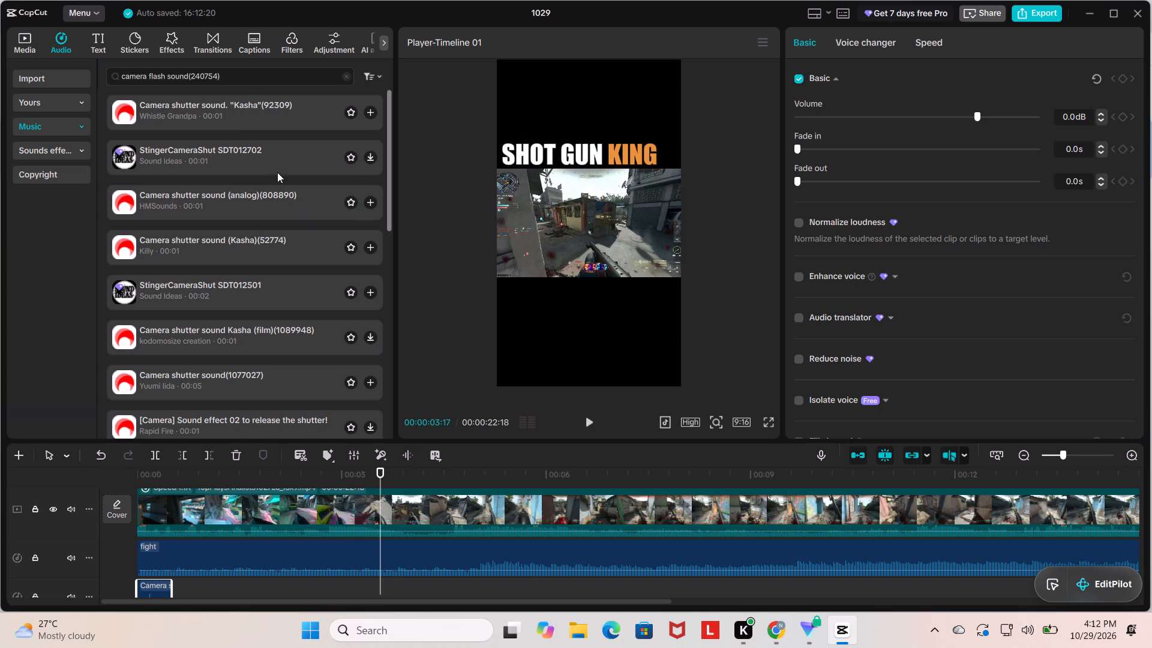
Preview the library sounds Camera shutter sound. "Kasha"(92309) and StingerCameraShut SDT012702.
{"action": "left_click", "coordinate": [247, 109]}
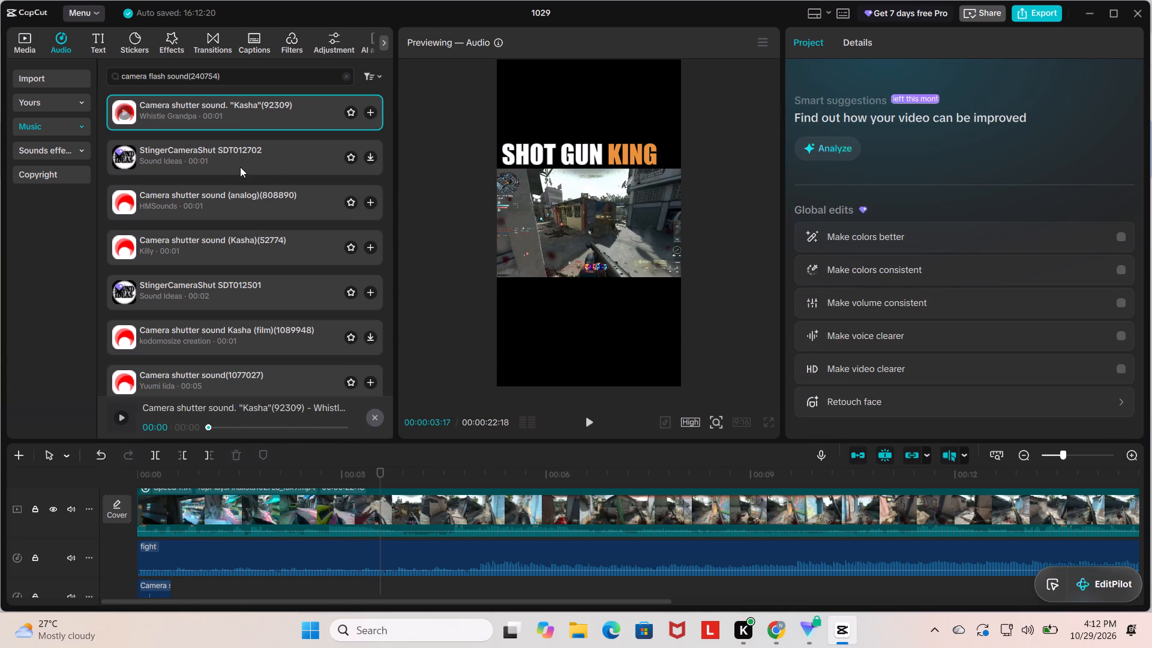
{"action": "left_click", "coordinate": [233, 157]}
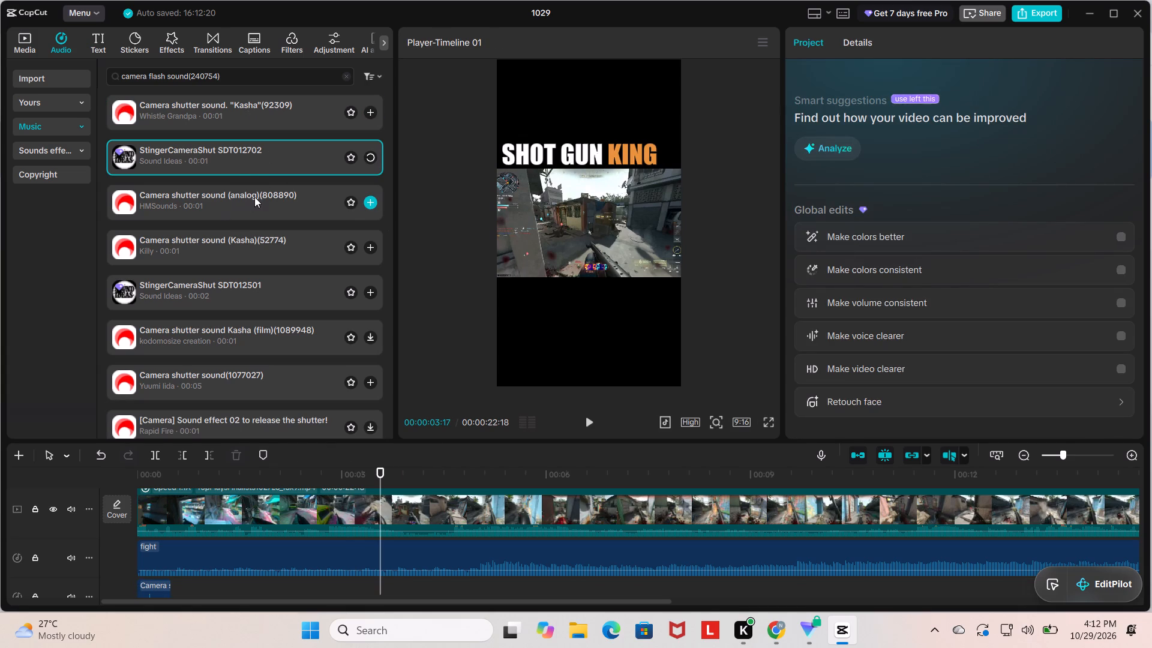
{"action": "left_click", "coordinate": [218, 115]}
Raise the opening camera shutter clip's volume to 10.0 dB, replaying the opening seconds to judge the level.
{"action": "scroll", "coordinate": [255, 452], "scroll_direction": "down", "scroll_amount": 1}
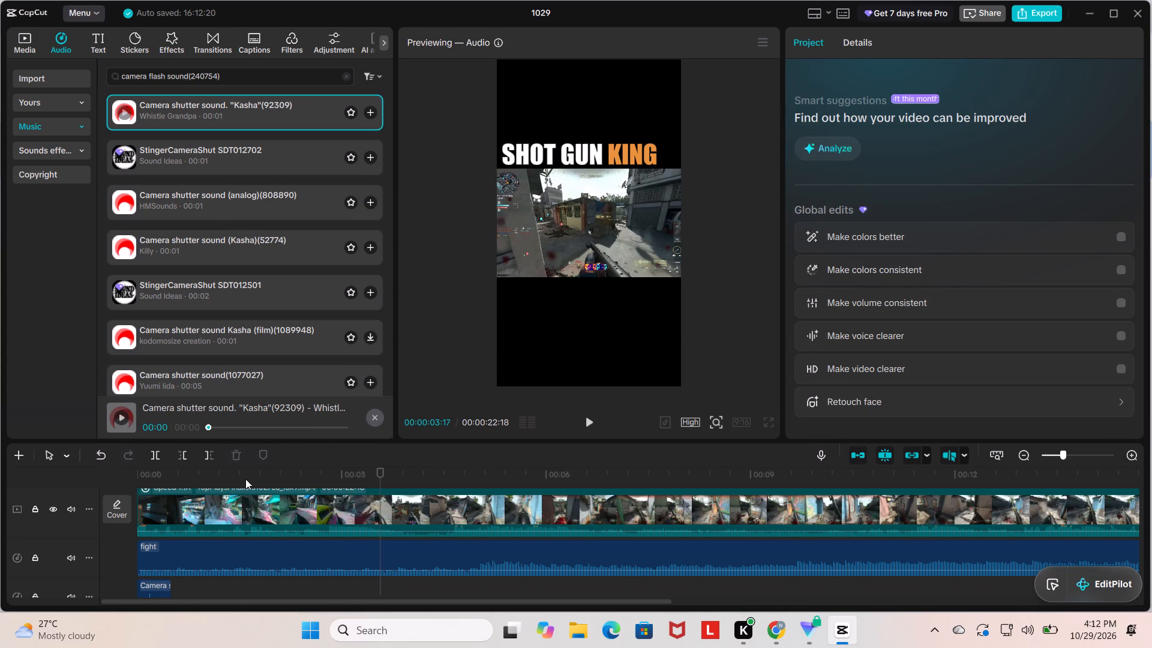
{"action": "scroll", "coordinate": [215, 517], "scroll_direction": "down", "scroll_amount": 3}
{"action": "left_click", "coordinate": [163, 529]}
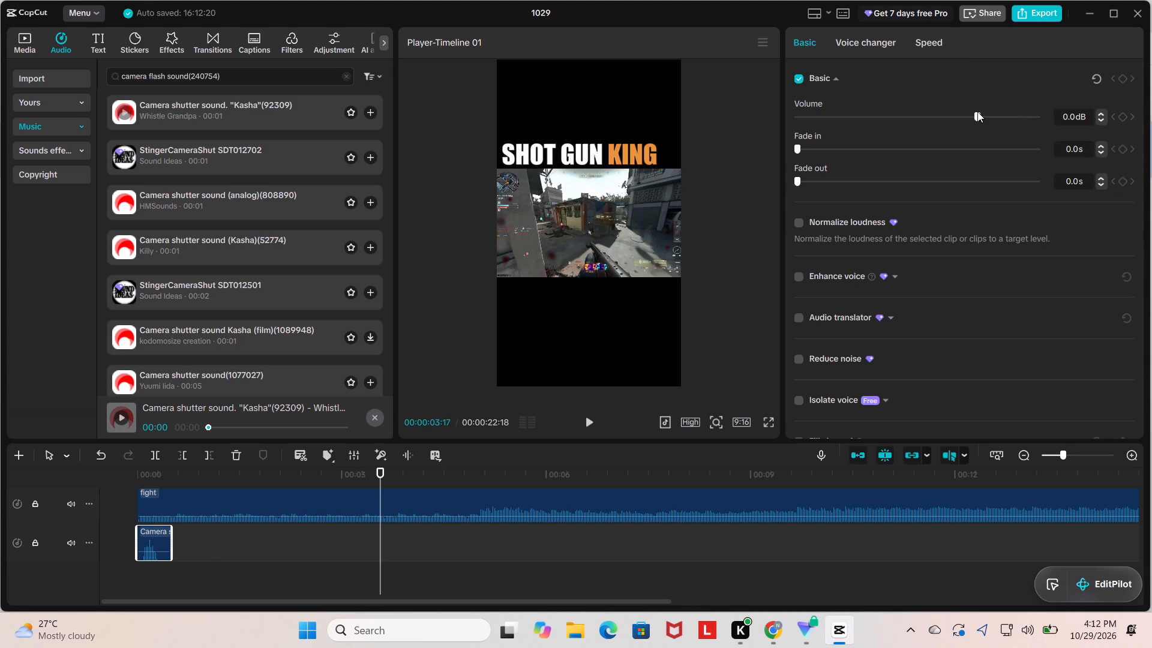
{"action": "left_click_drag", "start_coordinate": [977, 112], "coordinate": [995, 110]}
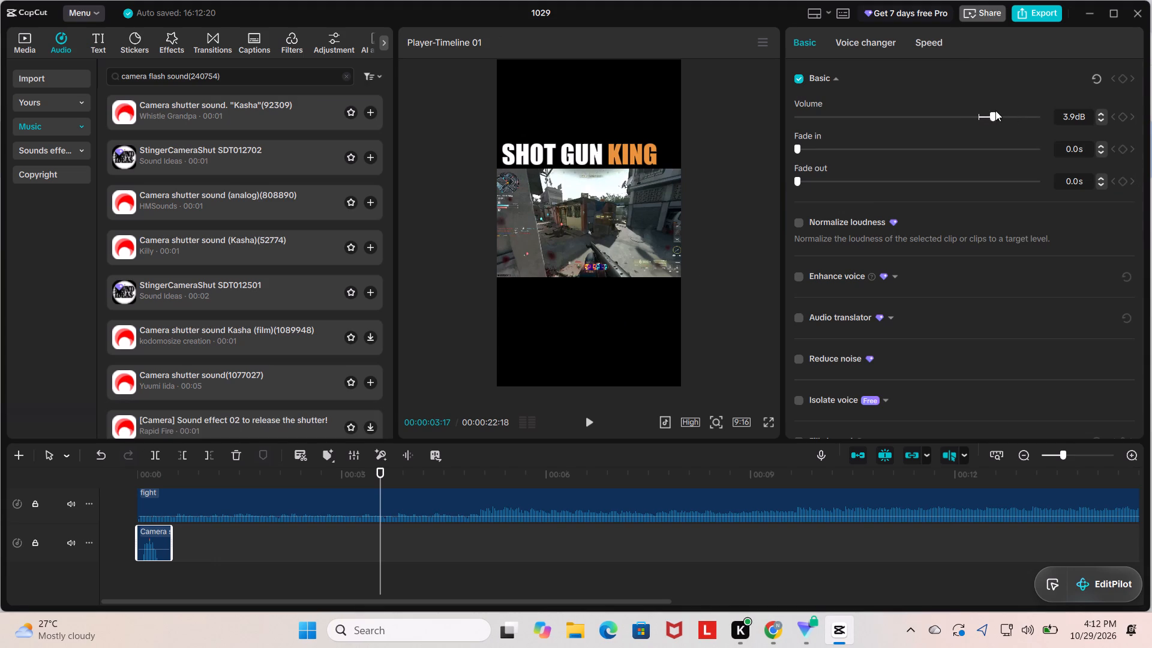
{"action": "left_click_drag", "start_coordinate": [995, 110], "coordinate": [1006, 110]}
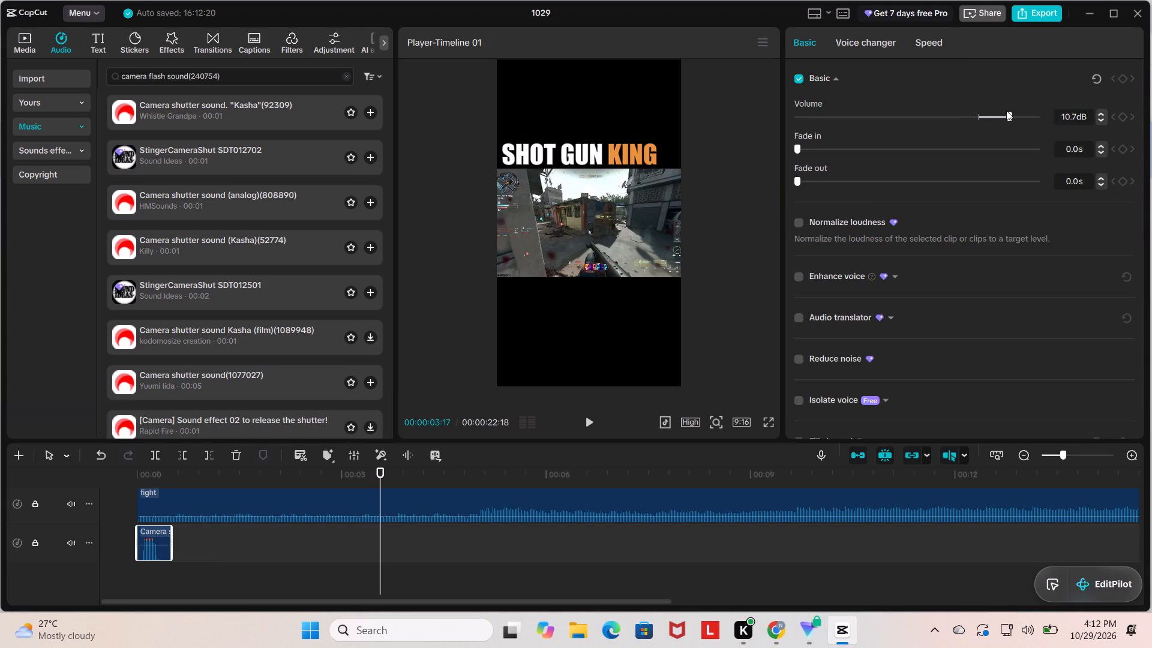
{"action": "left_click_drag", "start_coordinate": [1006, 110], "coordinate": [1004, 112]}
{"action": "key", "text": "space"}
{"action": "key", "text": "space"}
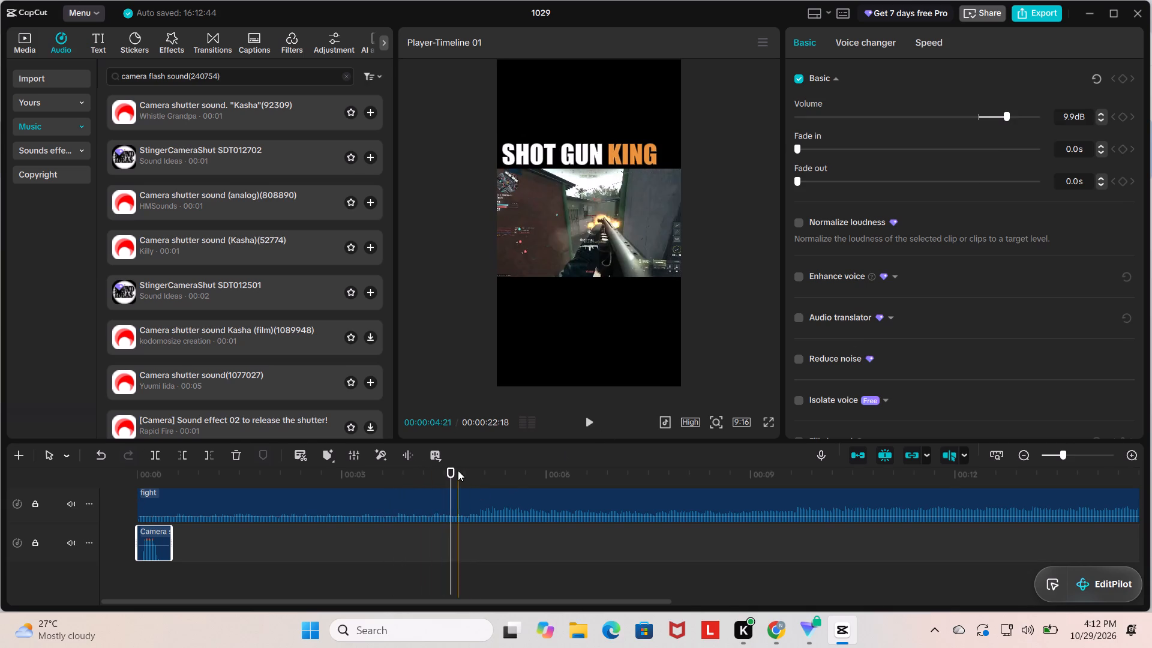
{"action": "left_click_drag", "start_coordinate": [454, 468], "coordinate": [113, 446]}
{"action": "key", "text": "space"}
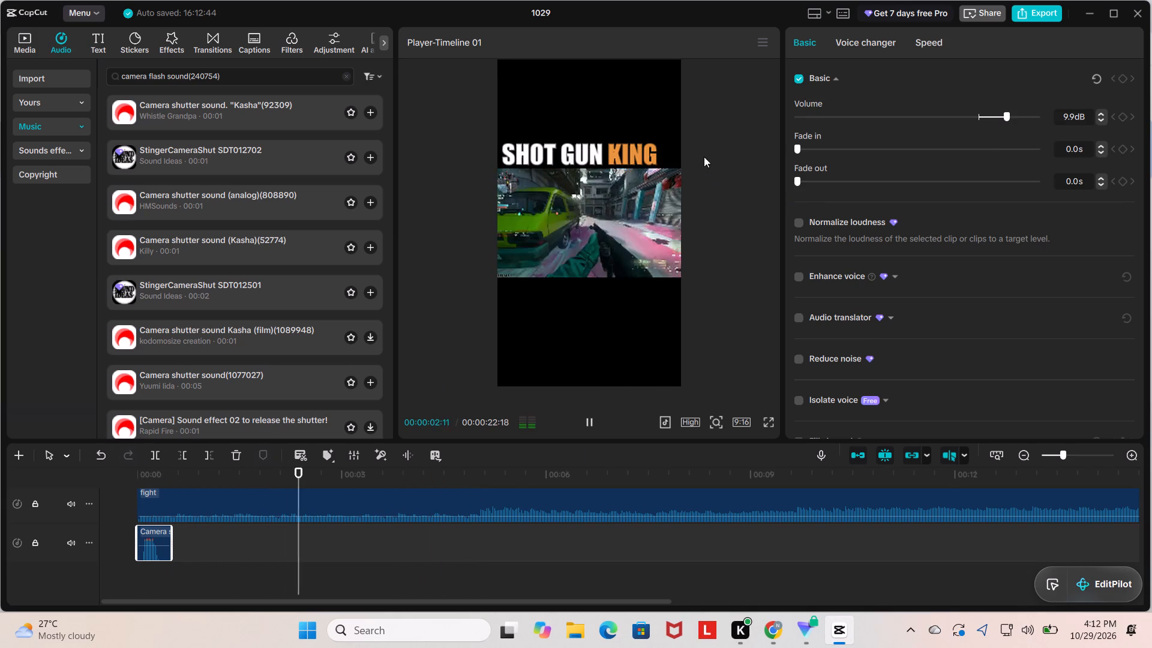
{"action": "left_click", "coordinate": [1101, 110]}
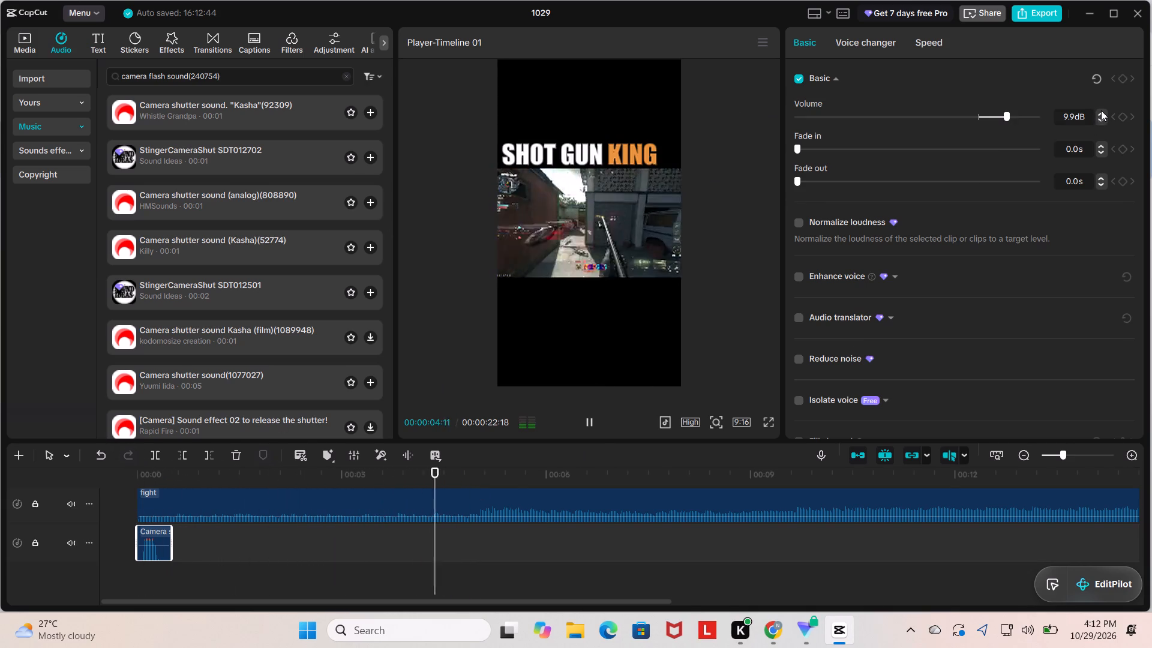
{"action": "left_click", "coordinate": [1099, 110]}
{"action": "left_click", "coordinate": [1100, 112]}
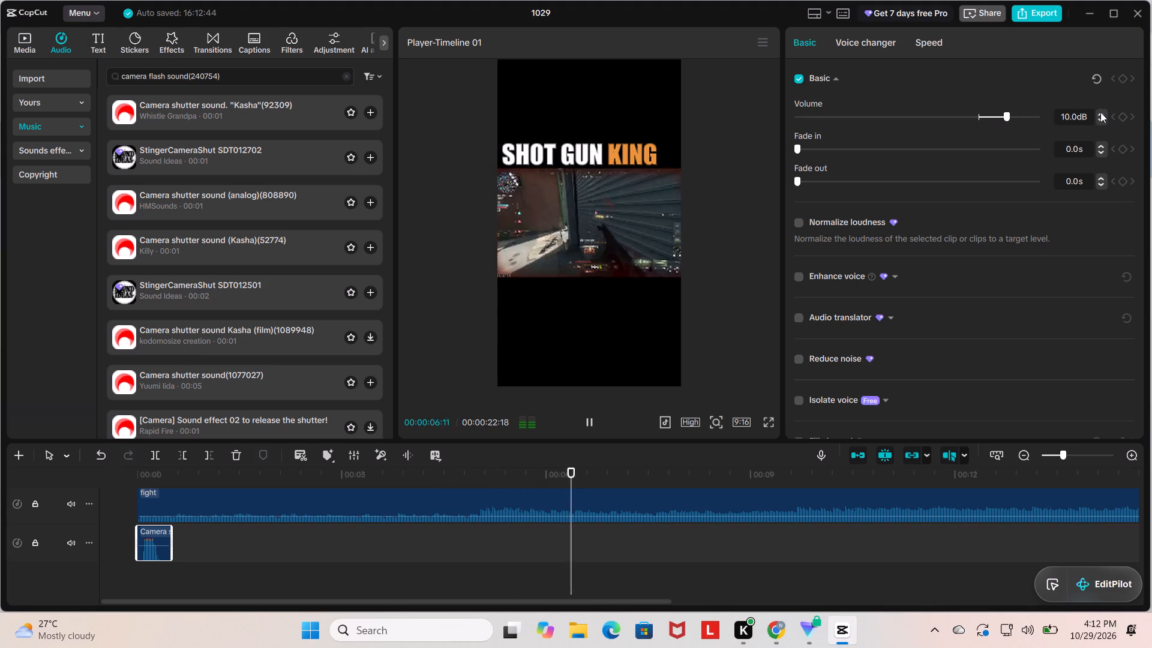
{"action": "key", "text": "space"}
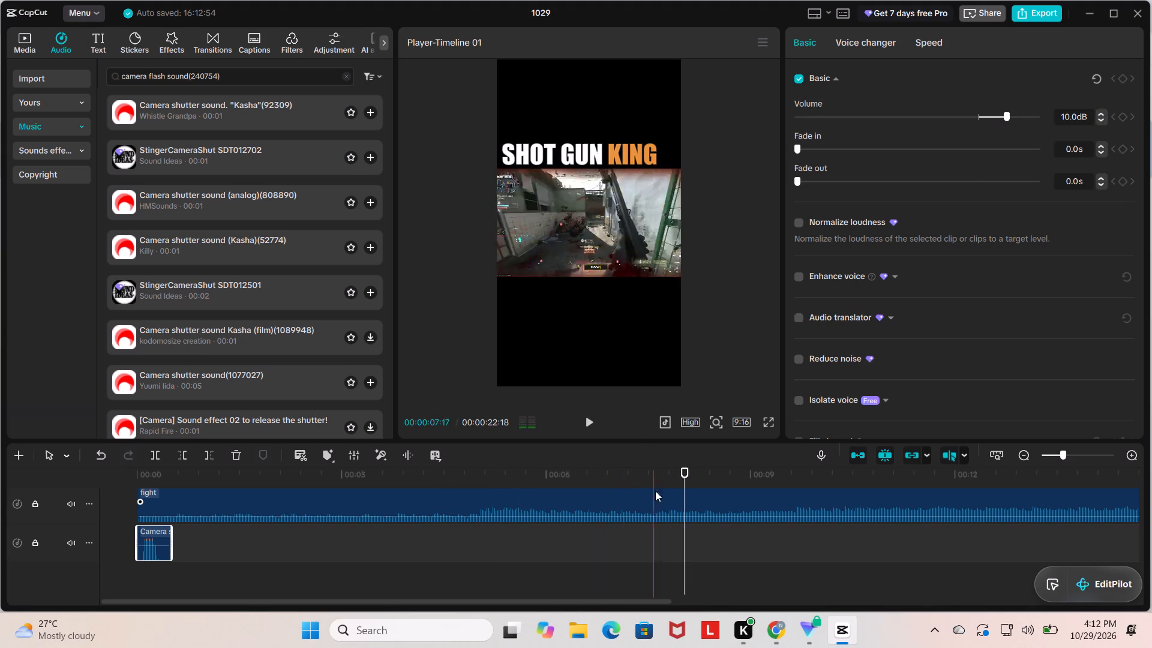
Add Camera shutter sound (analog)(808890) near the end of the video on the shutter audio track, starting at about 00:00:22:10.
{"action": "left_click_drag", "start_coordinate": [683, 470], "coordinate": [0, 398]}
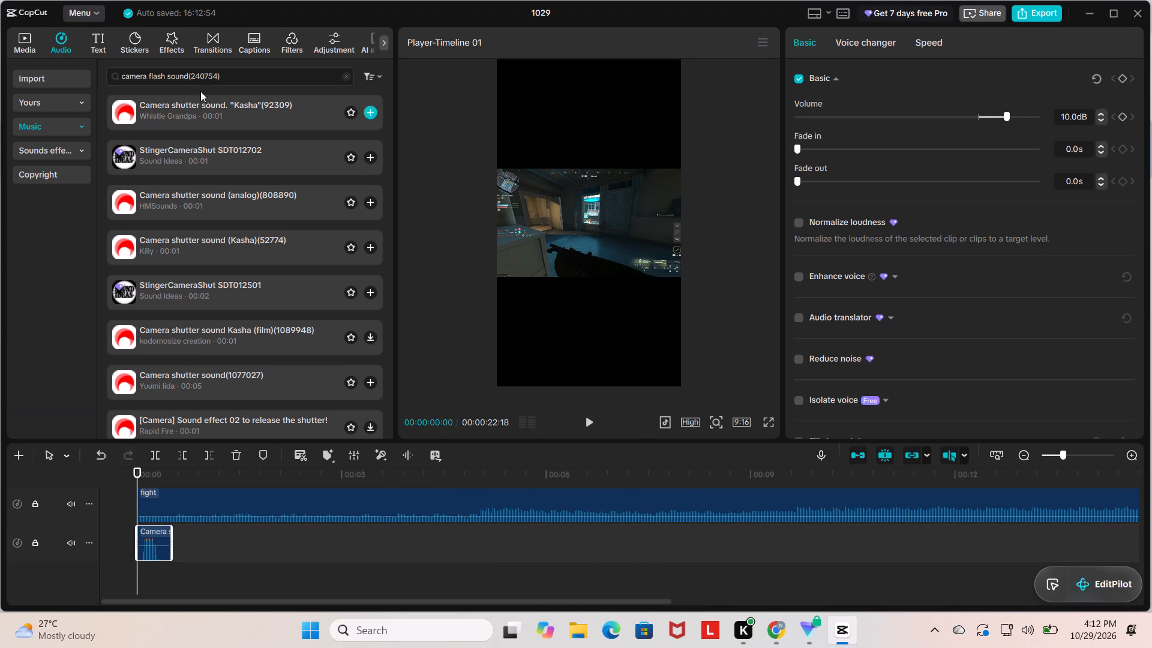
{"action": "left_click_drag", "start_coordinate": [574, 472], "coordinate": [1151, 475]}
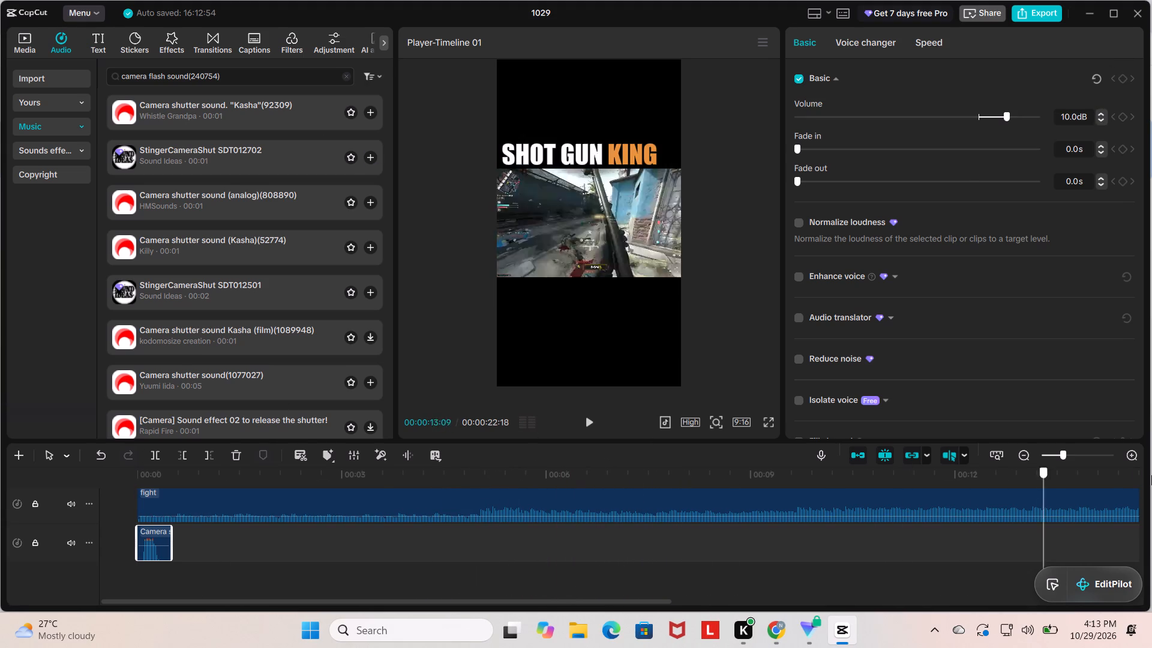
{"action": "left_click_drag", "start_coordinate": [1151, 475], "coordinate": [829, 503]}
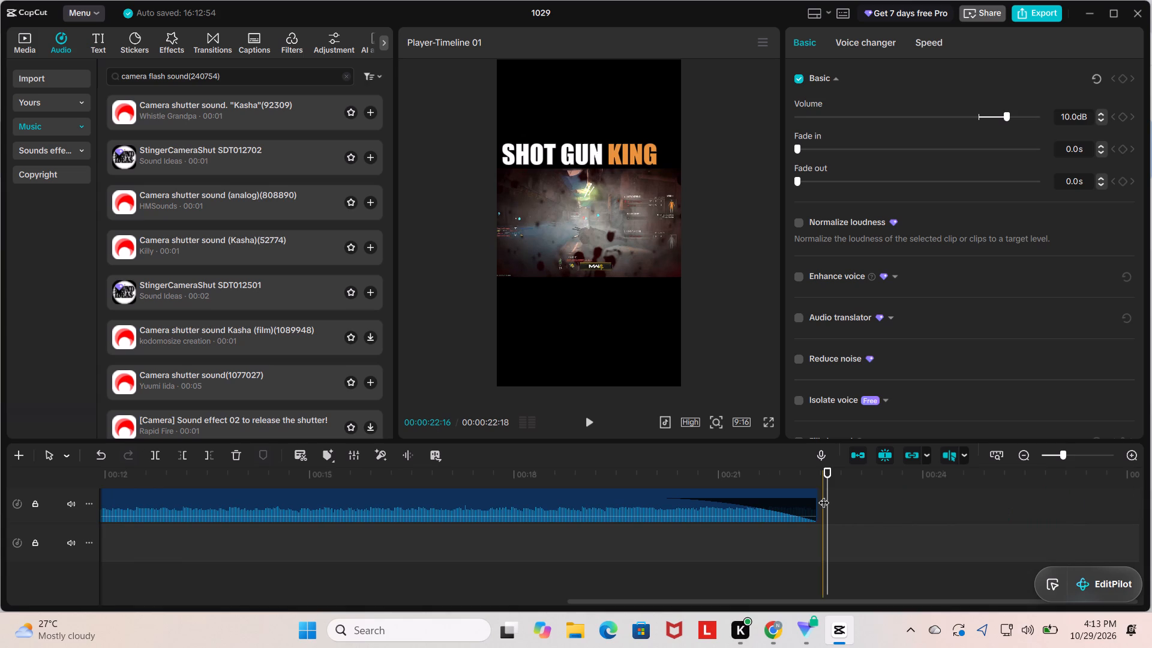
{"action": "left_click_drag", "start_coordinate": [827, 487], "coordinate": [817, 488]}
{"action": "left_click_drag", "start_coordinate": [817, 488], "coordinate": [813, 490]}
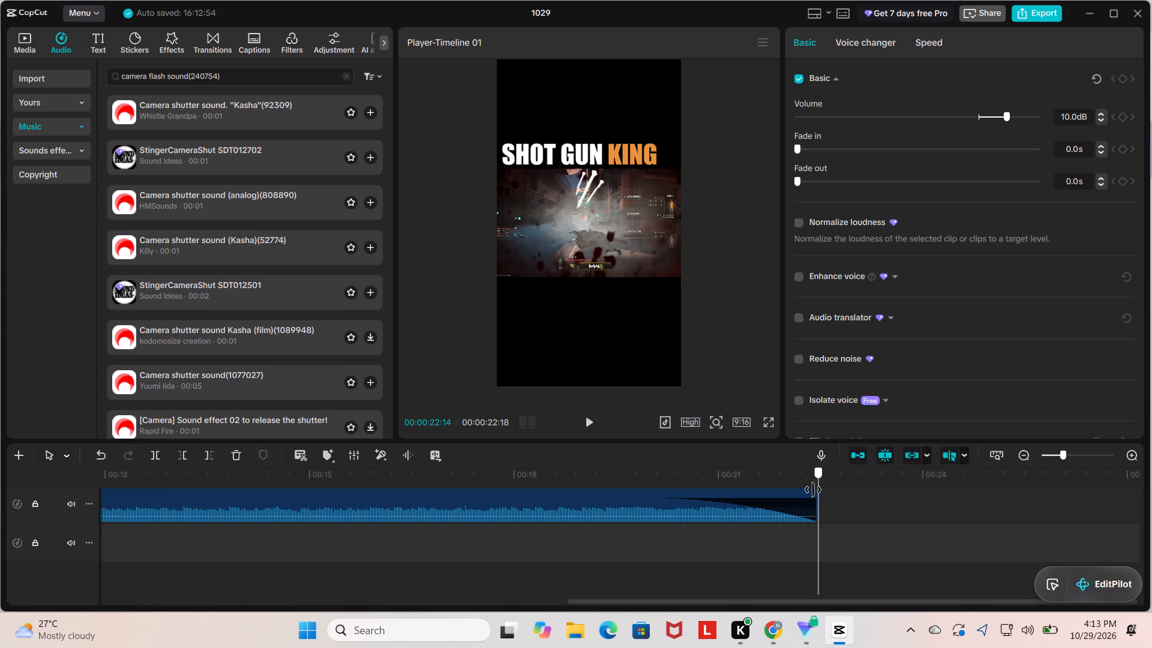
{"action": "left_click_drag", "start_coordinate": [813, 490], "coordinate": [808, 491]}
{"action": "left_click_drag", "start_coordinate": [170, 193], "coordinate": [779, 531]}
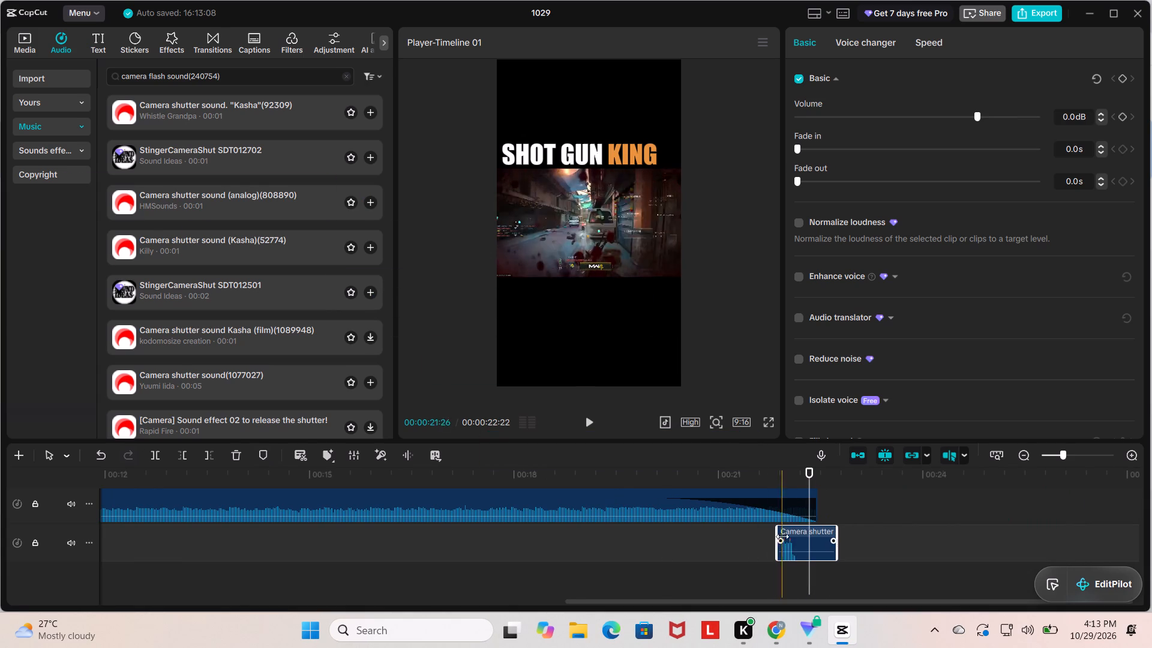
{"action": "left_click_drag", "start_coordinate": [806, 541], "coordinate": [834, 545]}
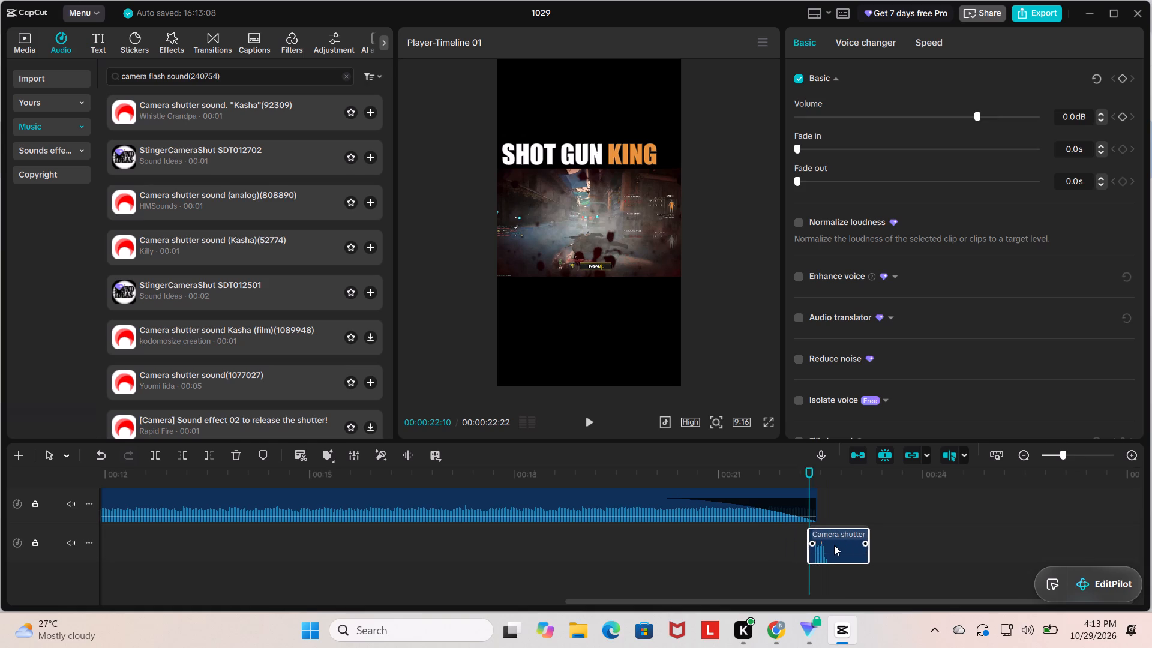
{"action": "left_click_drag", "start_coordinate": [834, 545], "coordinate": [835, 545]}
Give the closing shutter clip a fade-out and trim its end to about 00:00:22:19.
{"action": "left_click_drag", "start_coordinate": [867, 539], "coordinate": [833, 538]}
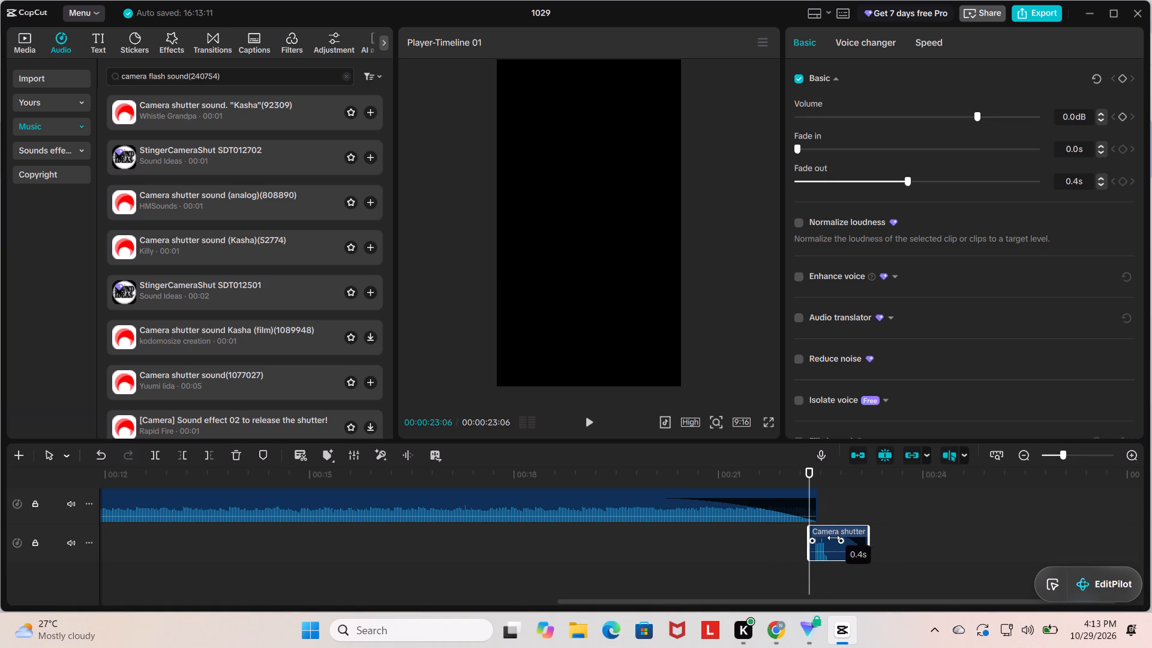
{"action": "left_click_drag", "start_coordinate": [833, 538], "coordinate": [823, 537]}
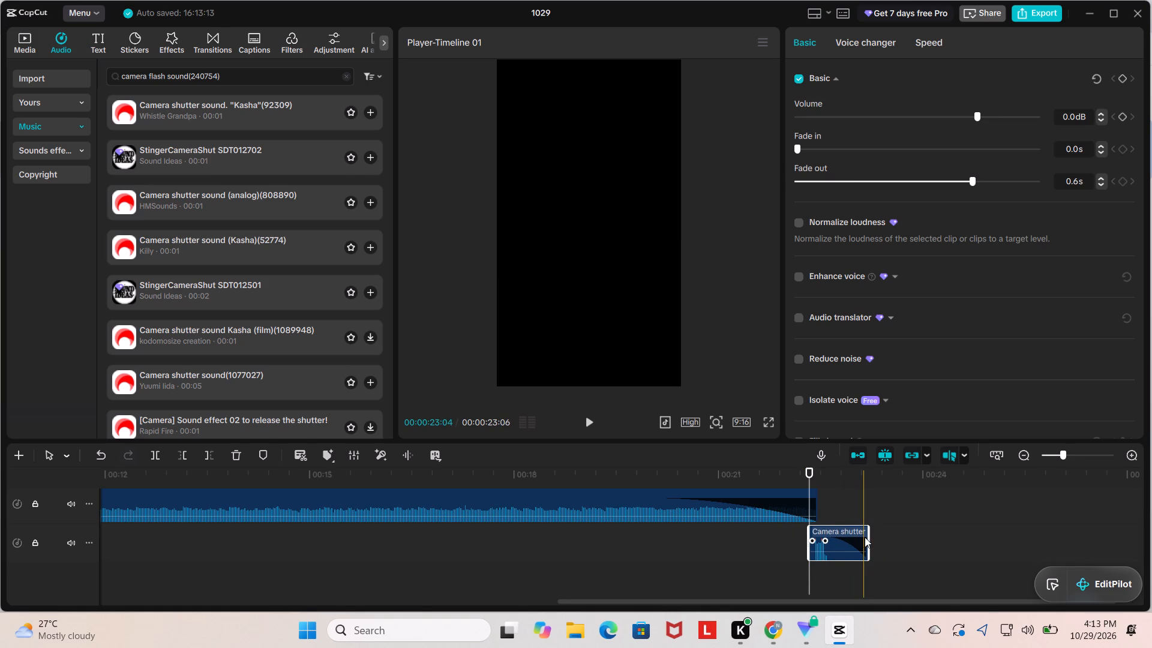
{"action": "left_click_drag", "start_coordinate": [865, 537], "coordinate": [826, 536]}
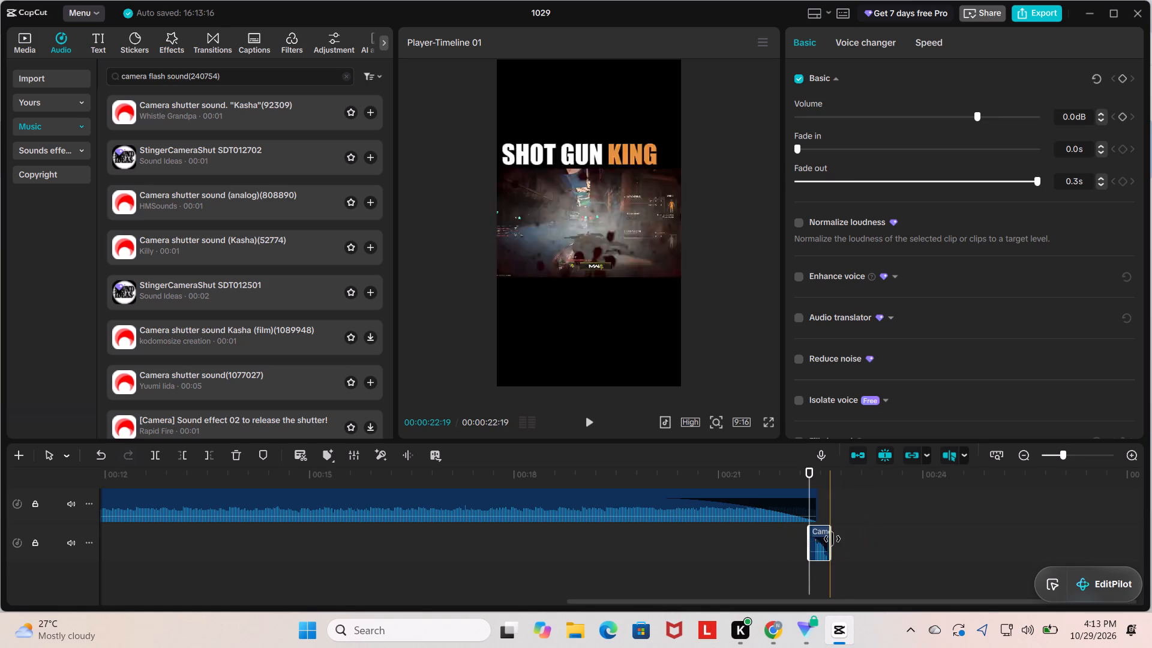
Extend the closing shutter clip and trim its end back to about 00:00:22:20.
{"action": "left_click_drag", "start_coordinate": [832, 544], "coordinate": [935, 554]}
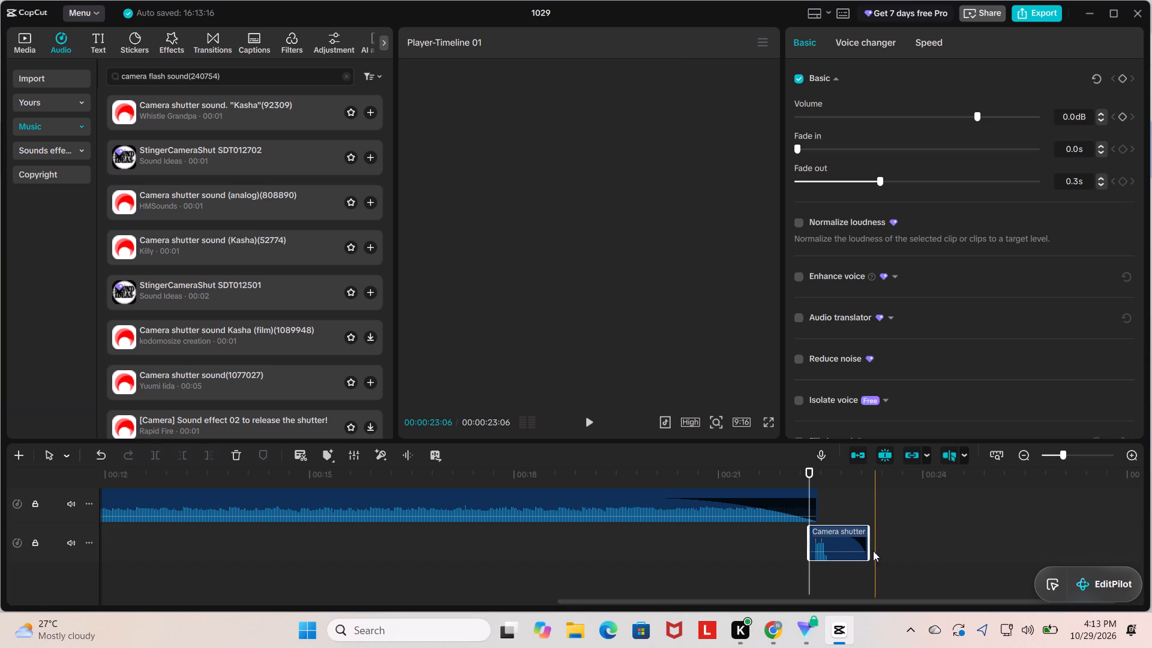
{"action": "left_click_drag", "start_coordinate": [848, 544], "coordinate": [859, 545]}
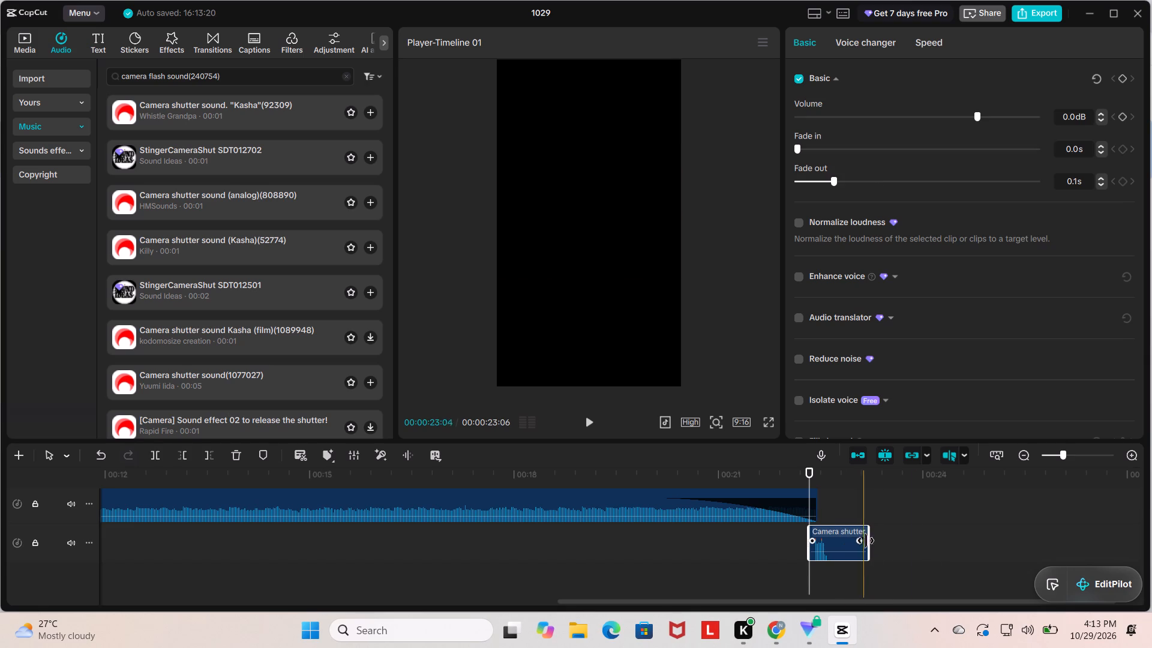
{"action": "left_click_drag", "start_coordinate": [867, 538], "coordinate": [835, 547]}
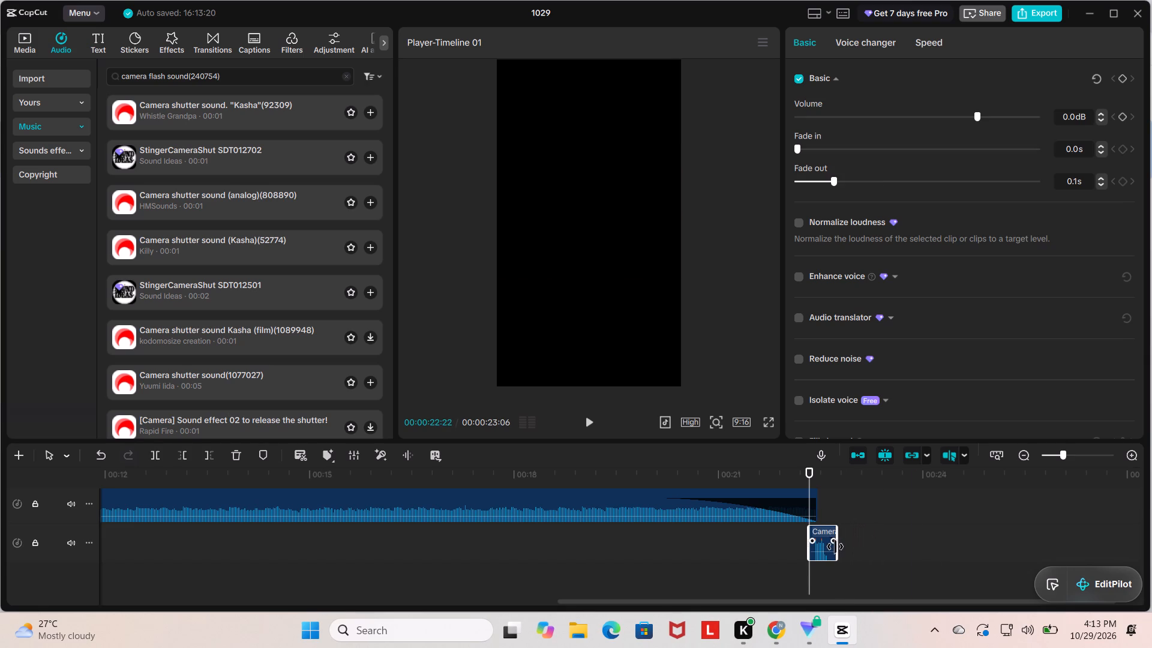
{"action": "left_click_drag", "start_coordinate": [835, 547], "coordinate": [832, 548]}
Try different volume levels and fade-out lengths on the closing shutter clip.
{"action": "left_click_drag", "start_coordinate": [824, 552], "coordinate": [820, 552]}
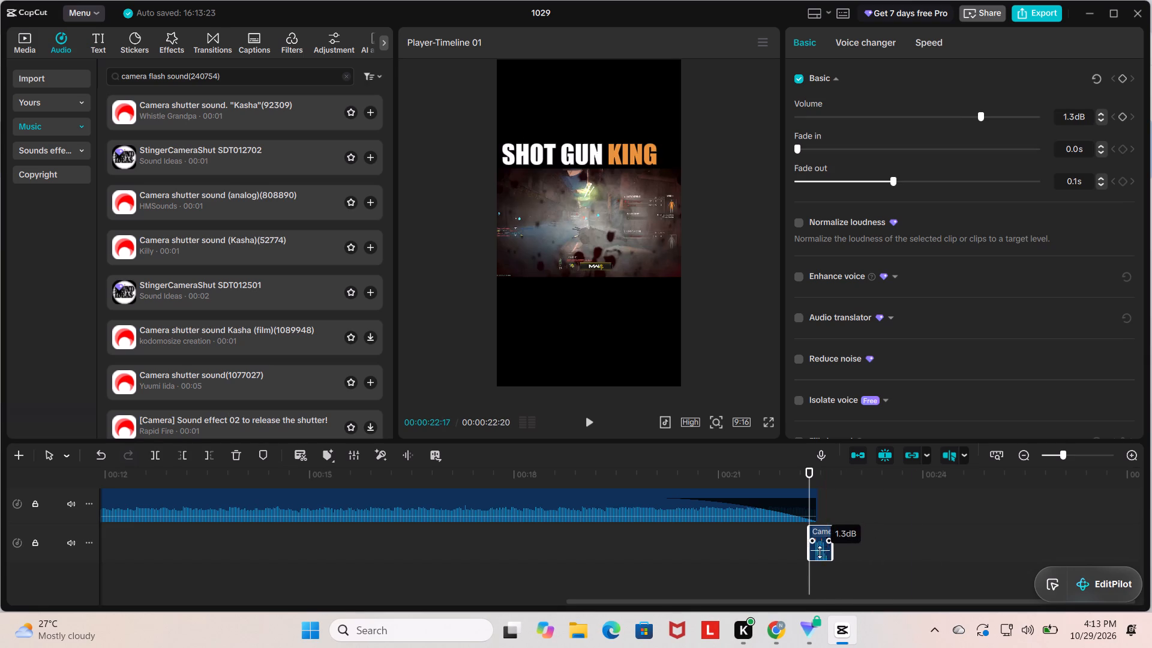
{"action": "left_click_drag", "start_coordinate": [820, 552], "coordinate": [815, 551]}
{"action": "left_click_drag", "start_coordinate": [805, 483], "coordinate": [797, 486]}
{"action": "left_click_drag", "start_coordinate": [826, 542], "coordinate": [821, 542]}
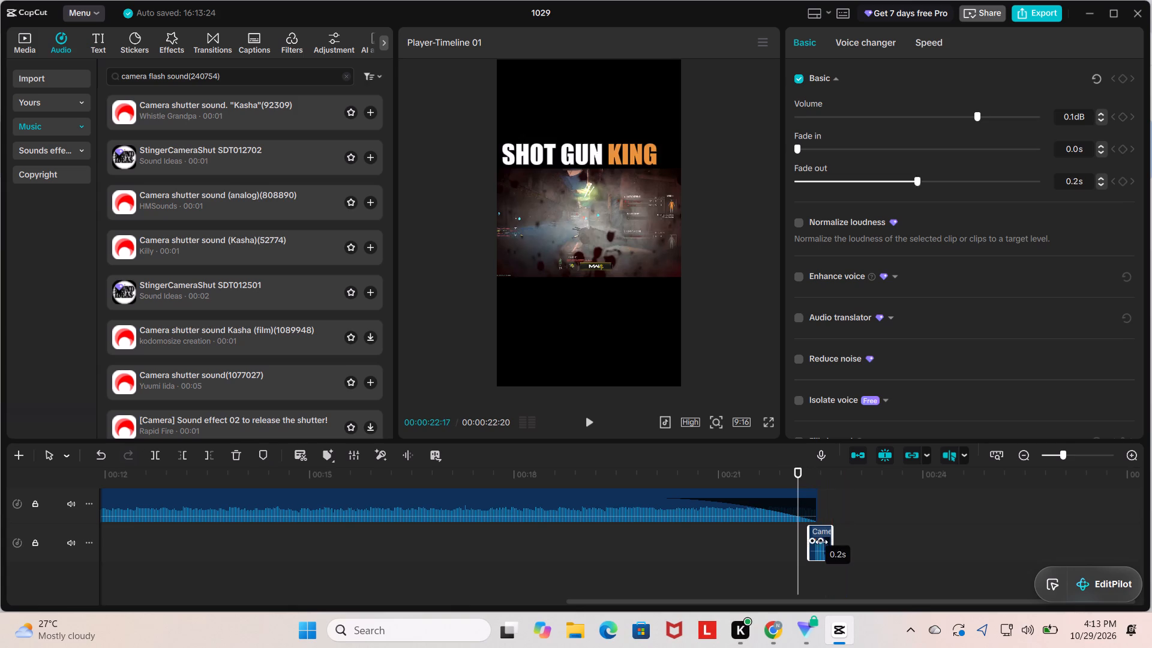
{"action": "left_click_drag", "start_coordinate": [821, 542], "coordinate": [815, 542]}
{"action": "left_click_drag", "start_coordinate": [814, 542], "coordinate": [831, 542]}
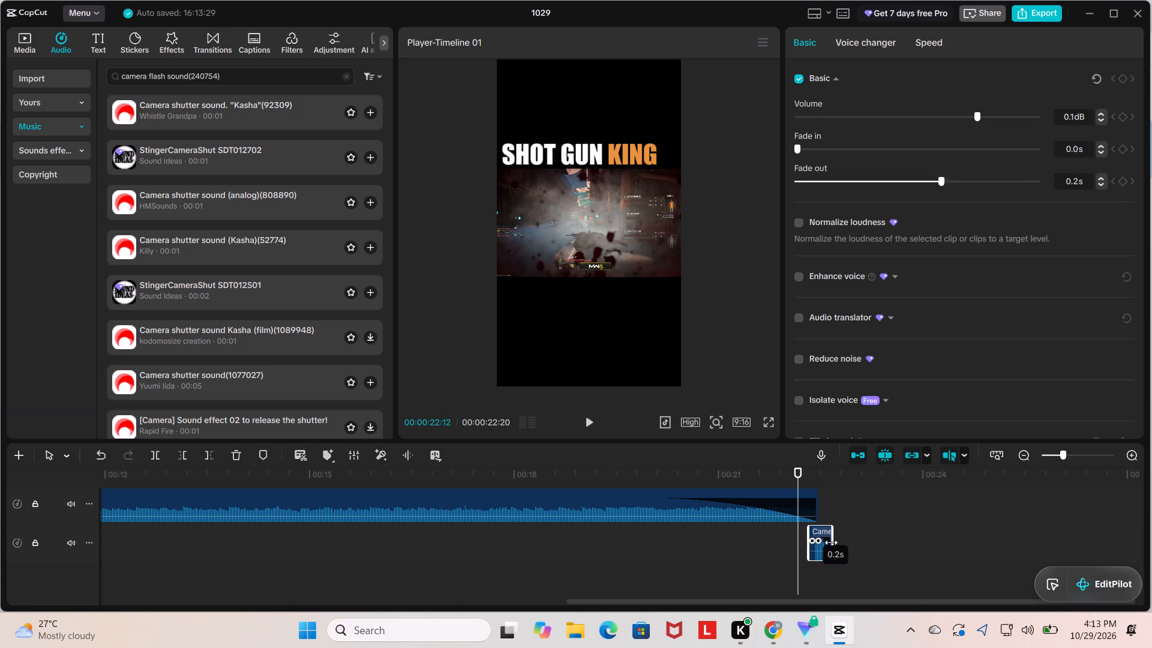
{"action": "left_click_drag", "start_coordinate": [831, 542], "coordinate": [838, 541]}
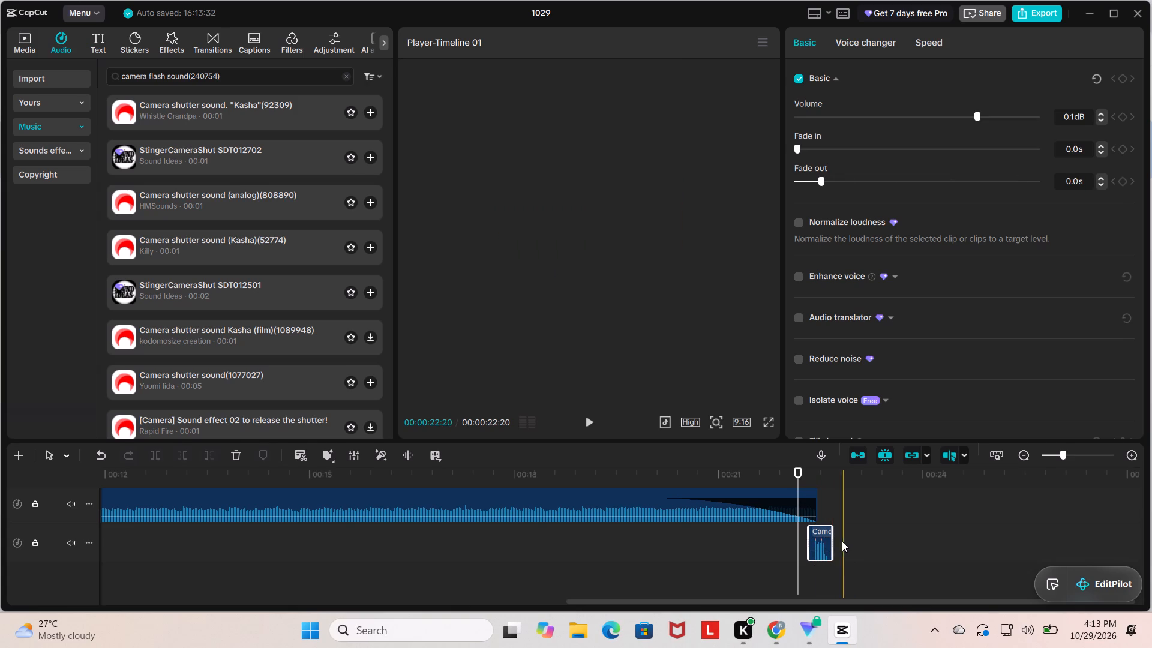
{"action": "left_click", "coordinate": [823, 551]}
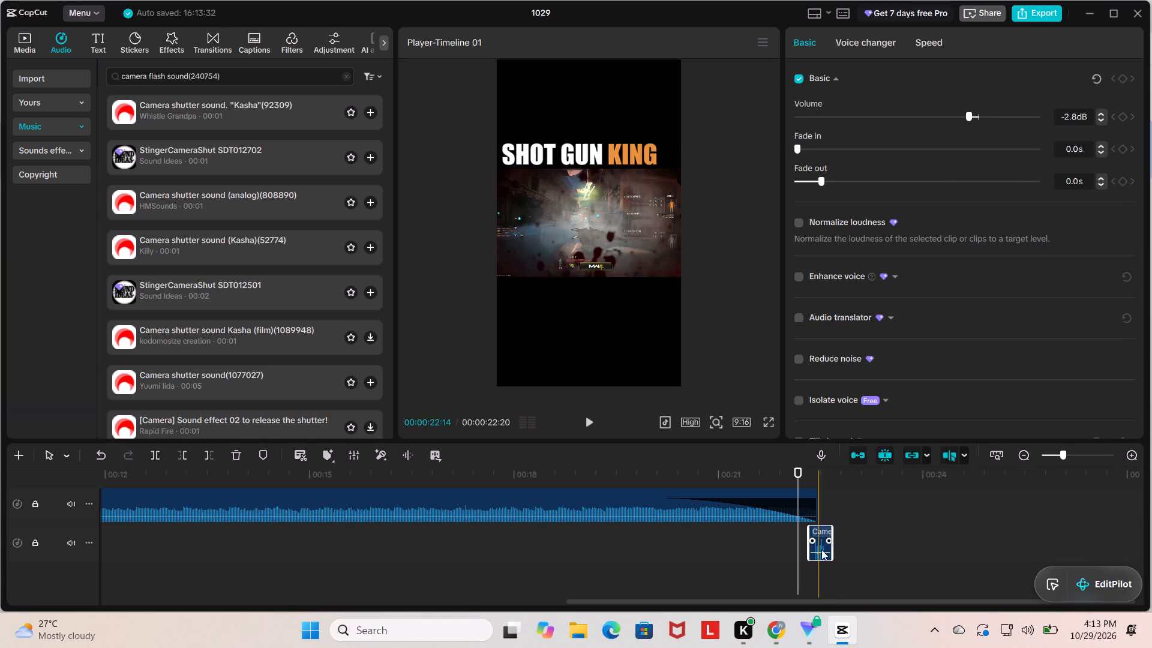
Move the closing shutter clip earlier, to start at about 00:00:22:05 and end with the music.
{"action": "left_click_drag", "start_coordinate": [820, 532], "coordinate": [803, 538]}
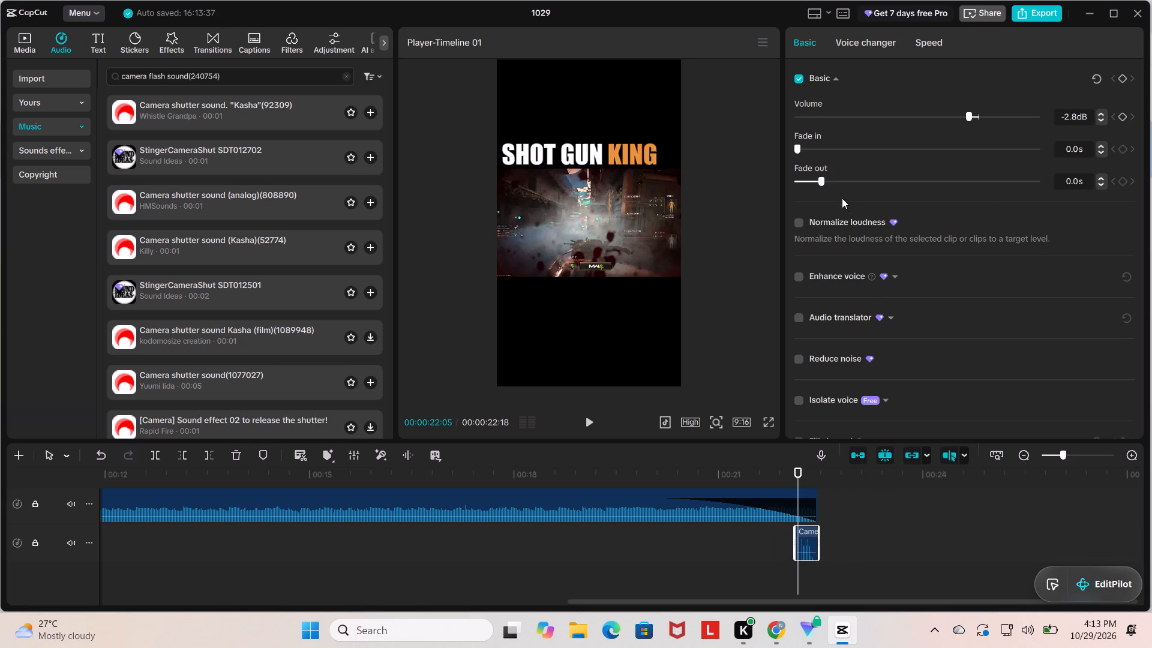
Remove the closing shutter clip's fade-out and set its volume to -1.0 dB.
{"action": "left_click_drag", "start_coordinate": [819, 181], "coordinate": [778, 192]}
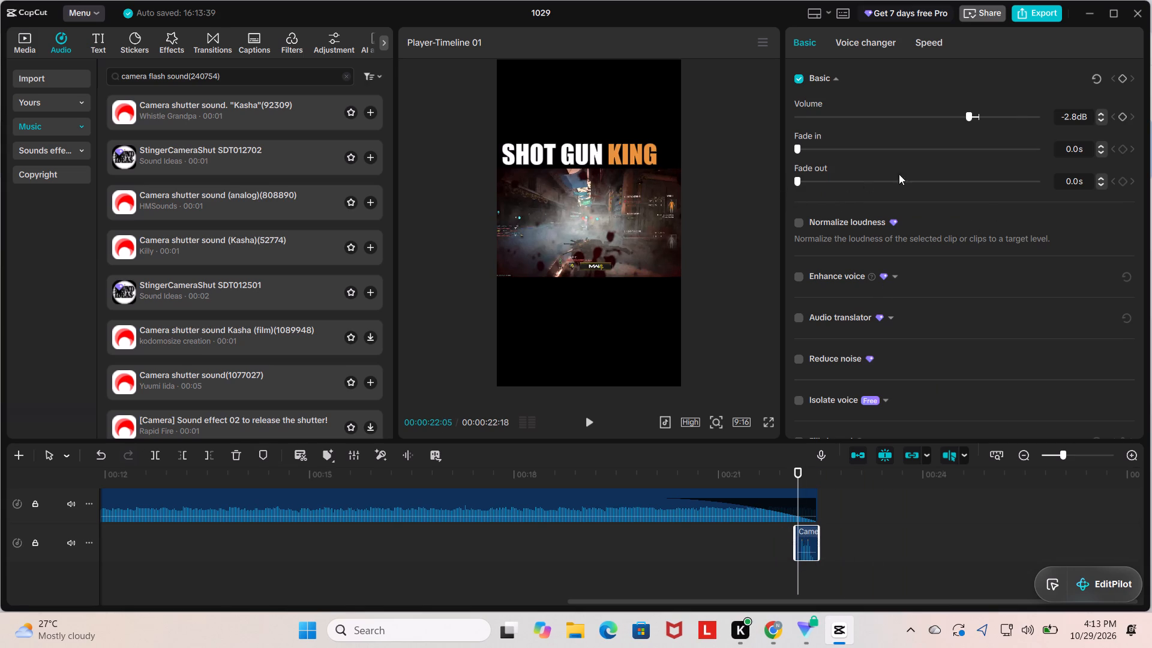
{"action": "left_click", "coordinate": [1100, 113]}
{"action": "triple_click", "coordinate": [1100, 112]}
{"action": "left_click", "coordinate": [1100, 112]}
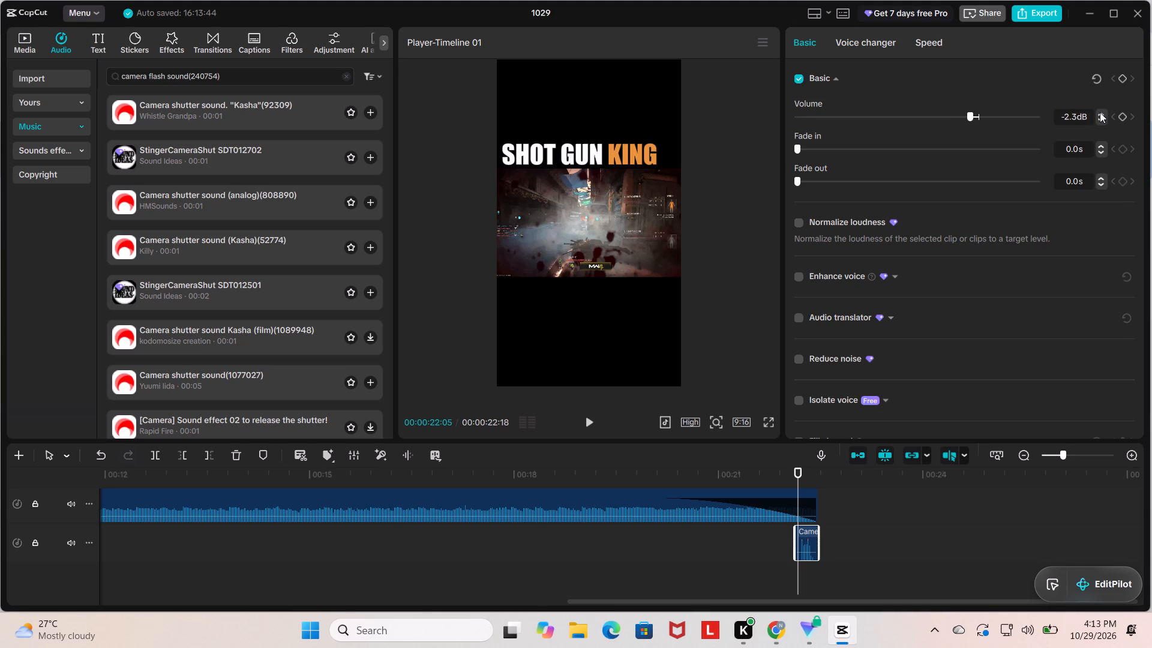
{"action": "left_click", "coordinate": [1101, 110]}
{"action": "triple_click", "coordinate": [1101, 110]}
{"action": "triple_click", "coordinate": [1101, 111]}
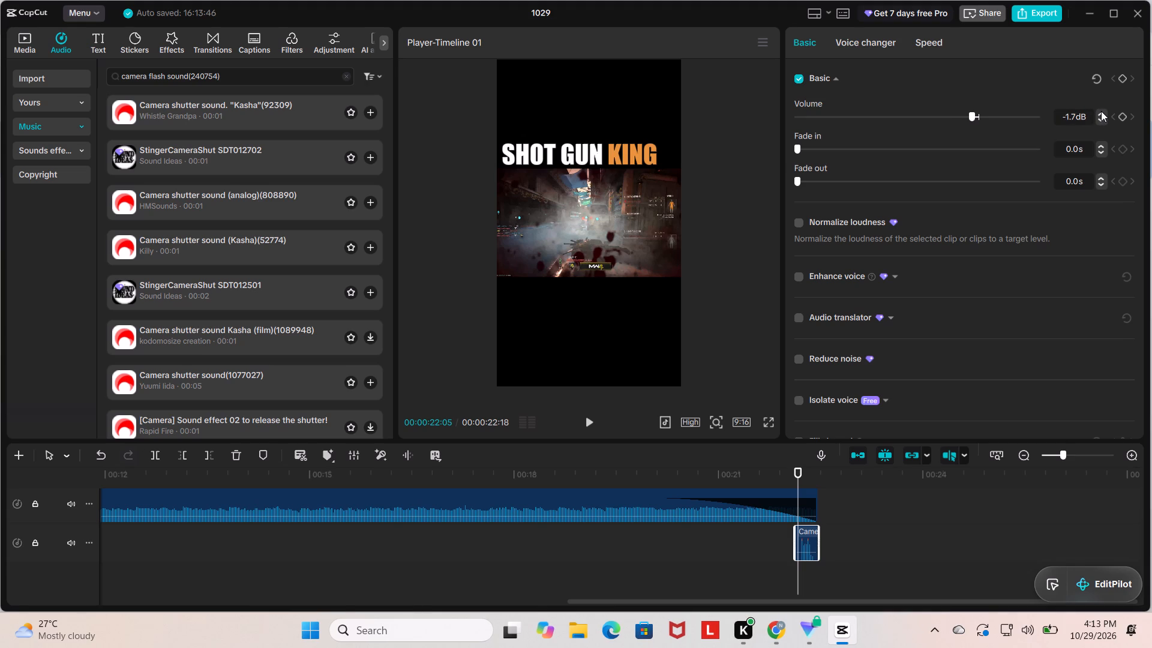
{"action": "triple_click", "coordinate": [1101, 111]}
{"action": "triple_click", "coordinate": [1101, 111]}
{"action": "left_click", "coordinate": [1101, 111]}
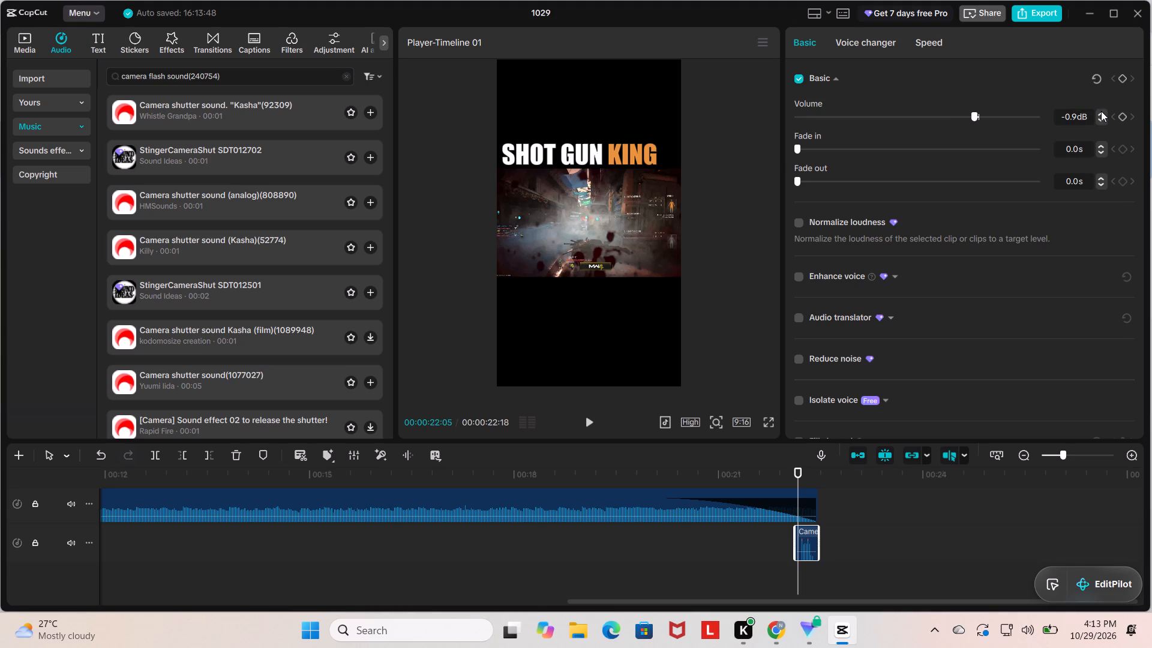
{"action": "left_click", "coordinate": [1099, 118]}
Play back the video's ending, its opening and the gameplay up to about 00:00:09:14 to check the edit with its sounds.
{"action": "key", "text": "space"}
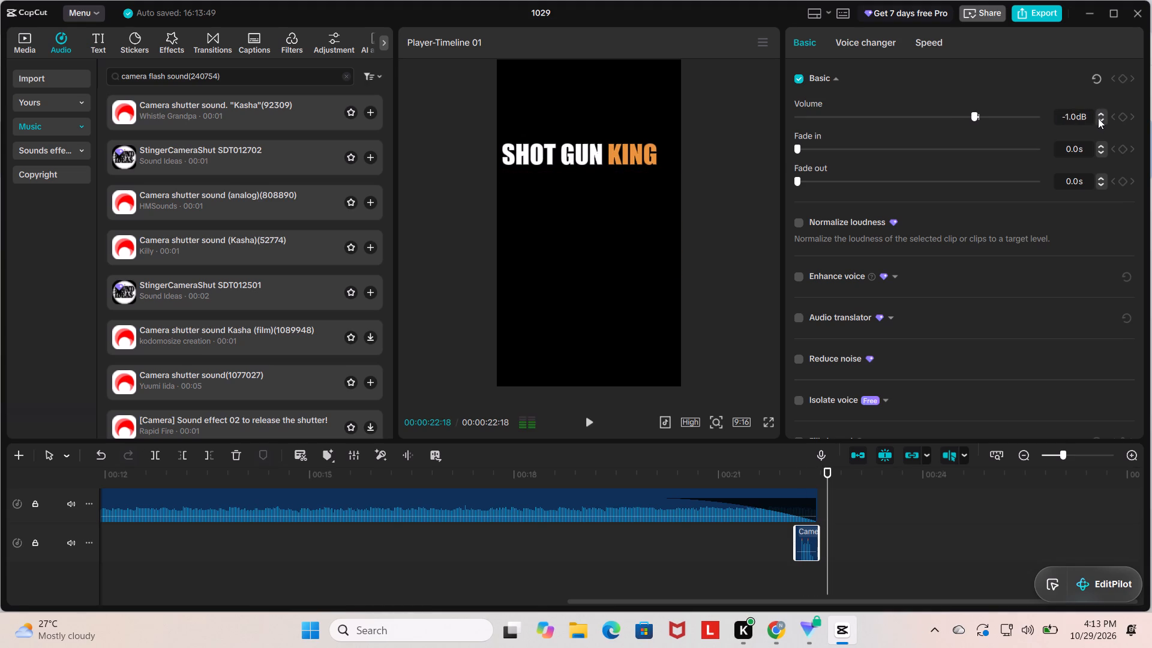
{"action": "left_click_drag", "start_coordinate": [830, 468], "coordinate": [749, 470]}
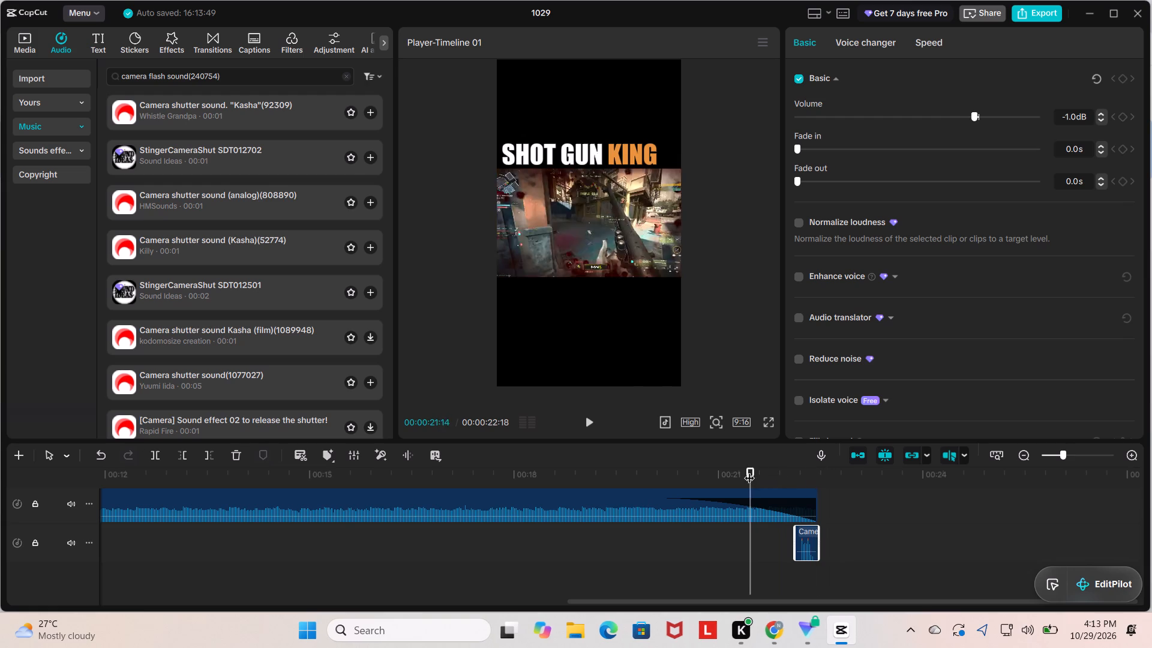
{"action": "key", "text": "space"}
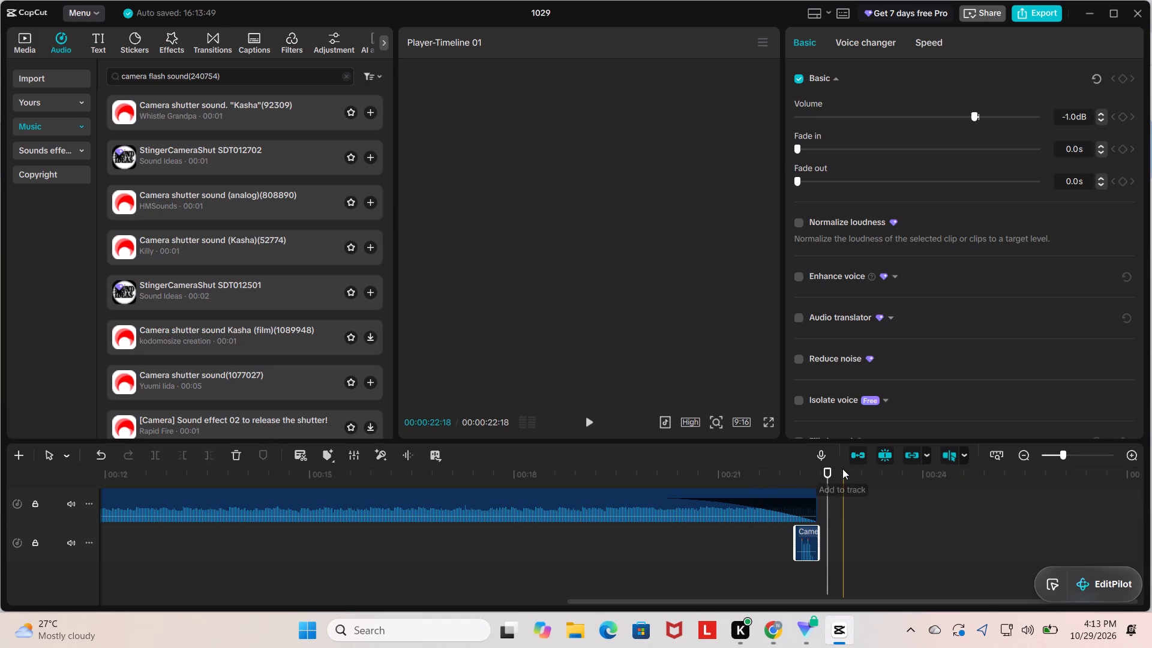
{"action": "left_click_drag", "start_coordinate": [831, 478], "coordinate": [6, 465]}
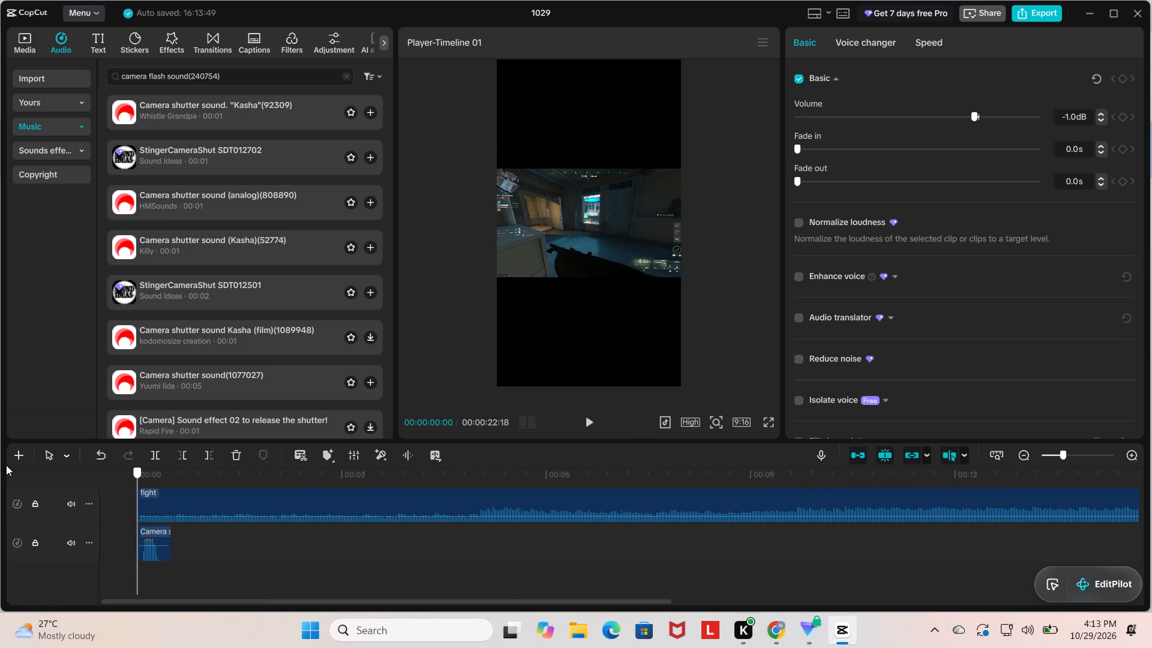
{"action": "left_click_drag", "start_coordinate": [6, 465], "coordinate": [10, 461]}
{"action": "scroll", "coordinate": [319, 598], "scroll_direction": "up", "scroll_amount": 3}
{"action": "scroll", "coordinate": [383, 553], "scroll_direction": "up", "scroll_amount": 3}
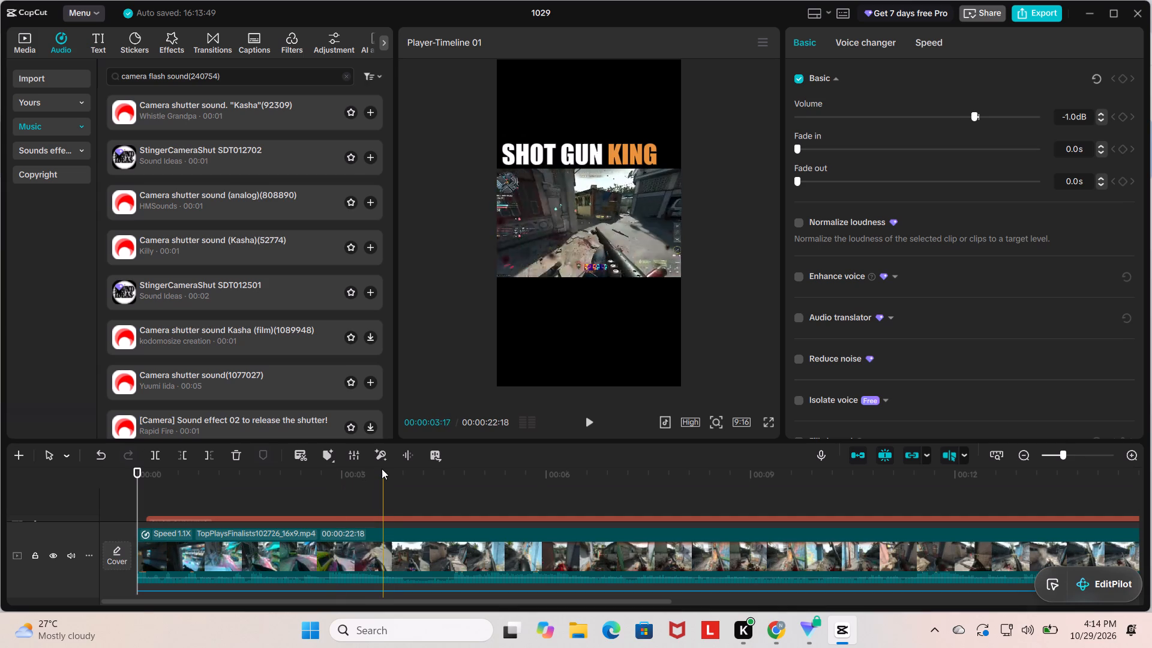
{"action": "key", "text": "space"}
{"action": "left_click_drag", "start_coordinate": [380, 470], "coordinate": [50, 461]}
{"action": "key", "text": "space"}
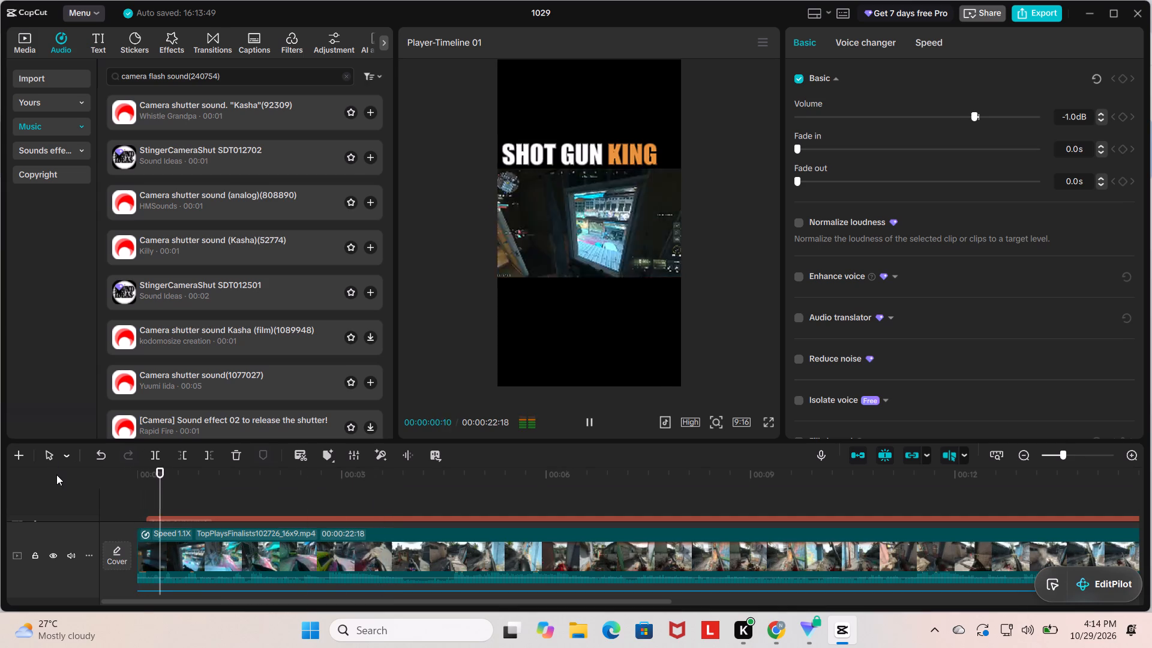
{"action": "key", "text": "space"}
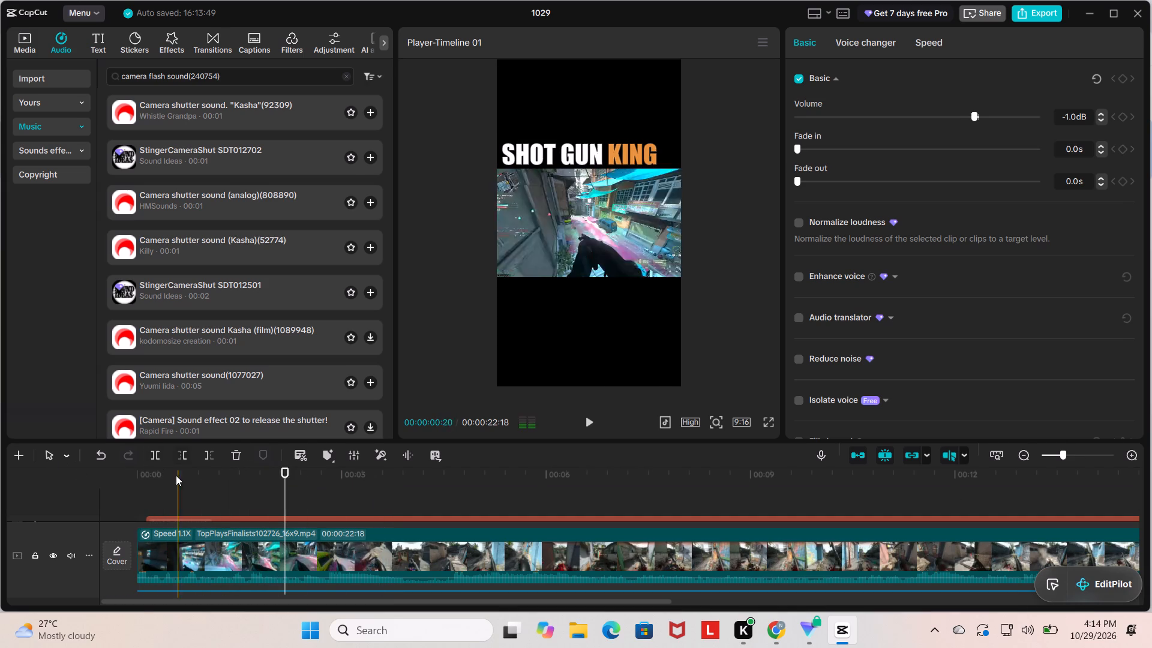
{"action": "key", "text": "space"}
{"action": "key", "text": "space"}
{"action": "key", "text": "space"}
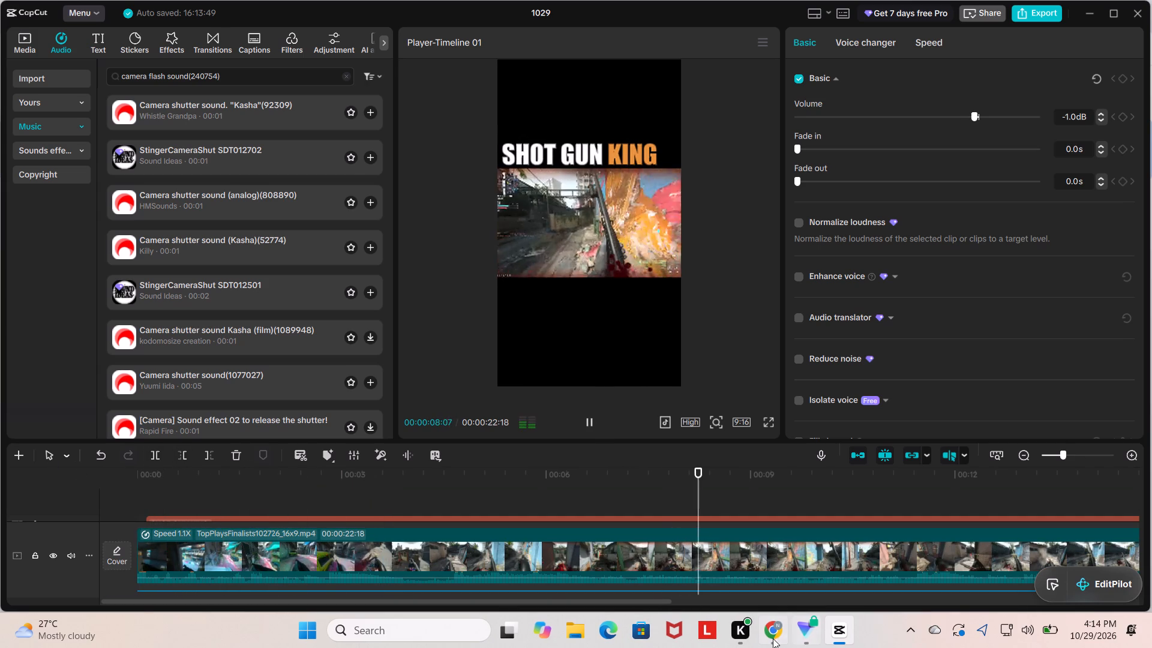
{"action": "key", "text": "space"}
{"action": "key", "text": "space"}
{"action": "key", "text": "space"}
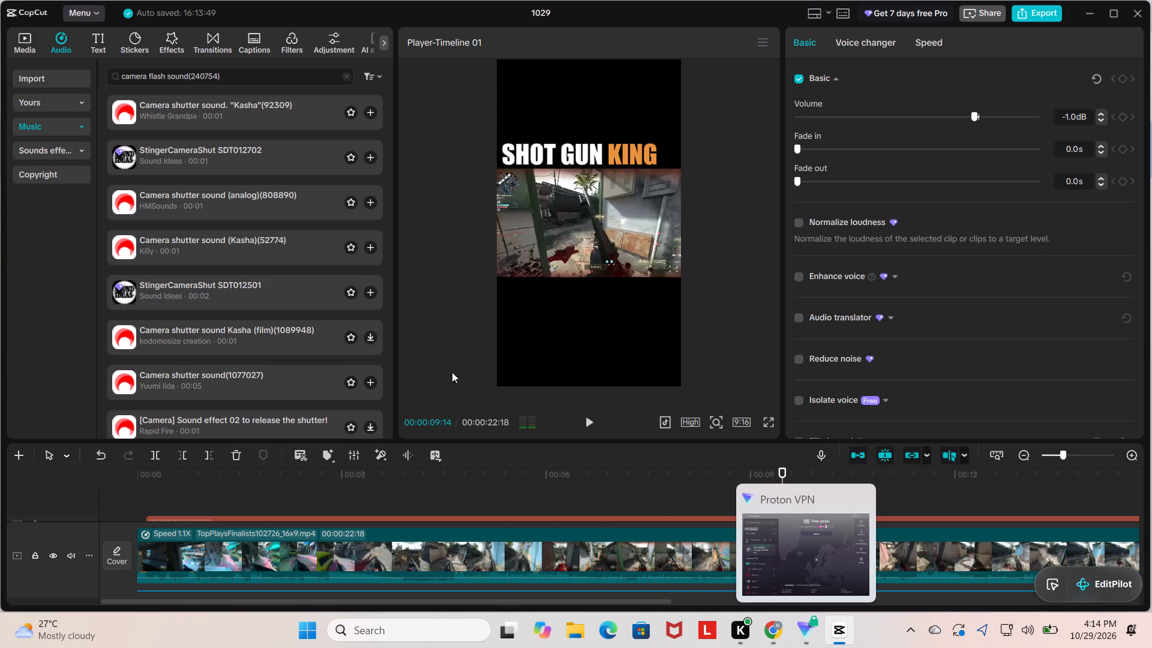
Import the logo image MW4_BRANDING_ICON_MW4_RGB_260107_NEG (1) (1) from the device and add it on an overlay track at the video's start.
{"action": "left_click", "coordinate": [19, 57]}
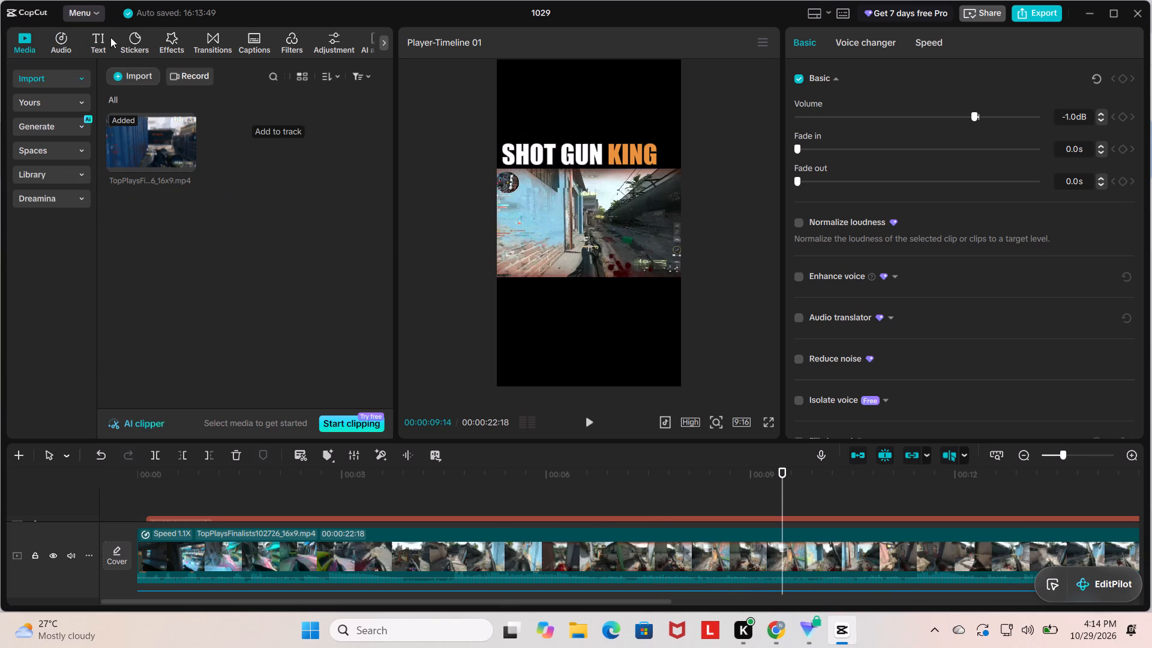
{"action": "left_click", "coordinate": [124, 80]}
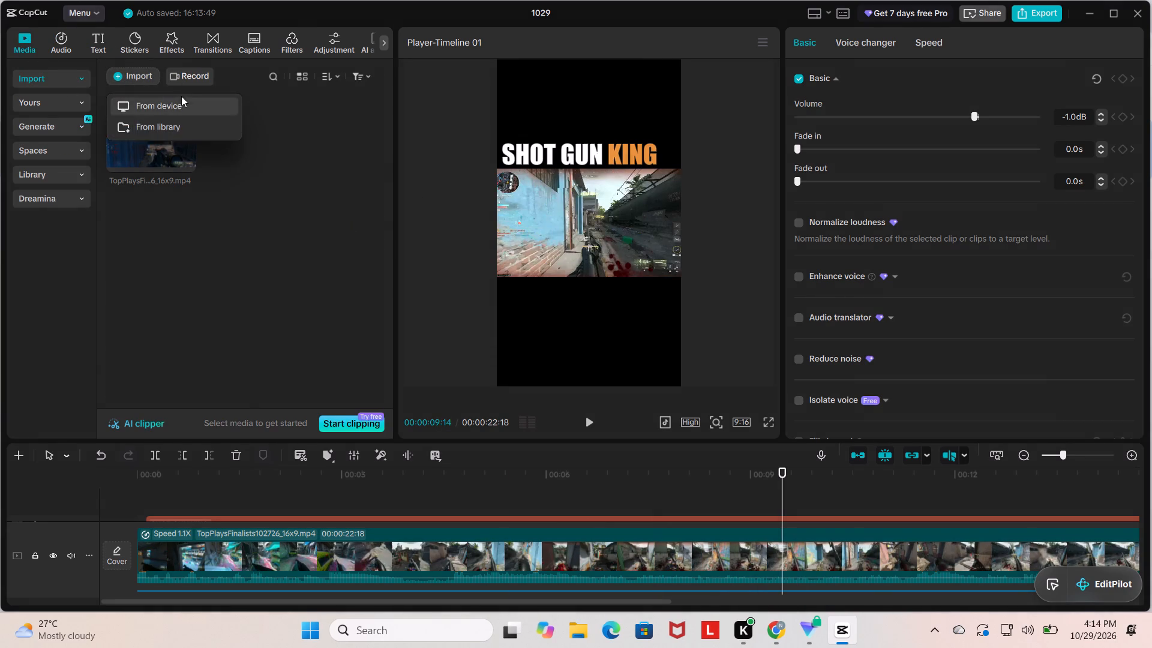
{"action": "left_click", "coordinate": [181, 96]}
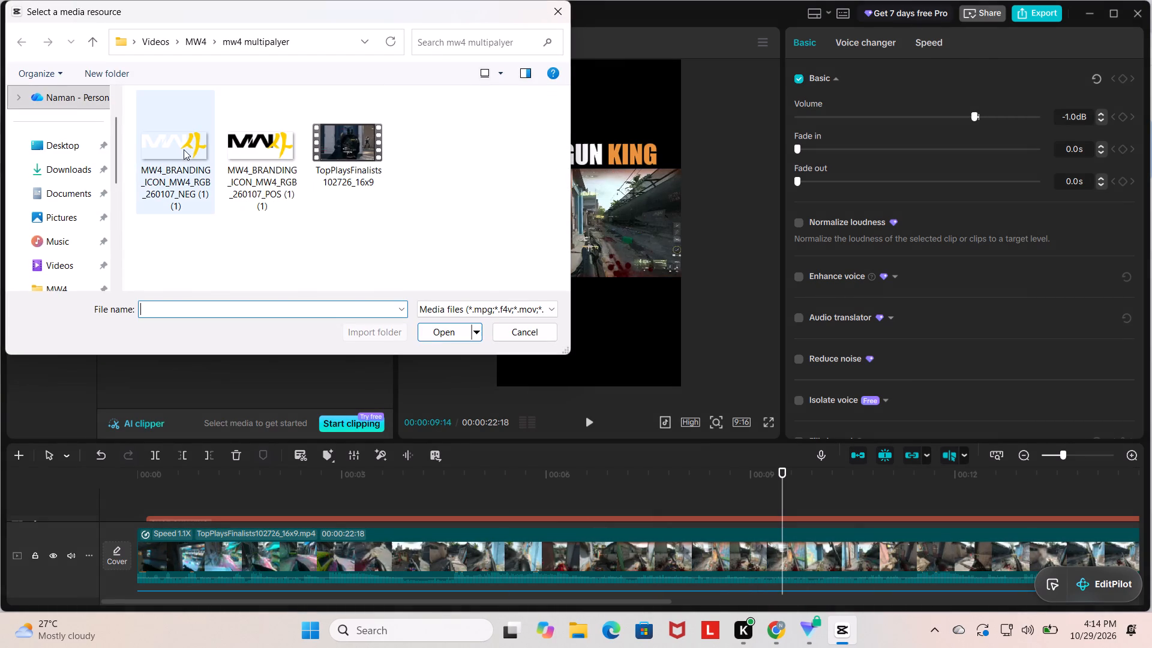
{"action": "double_click", "coordinate": [171, 152]}
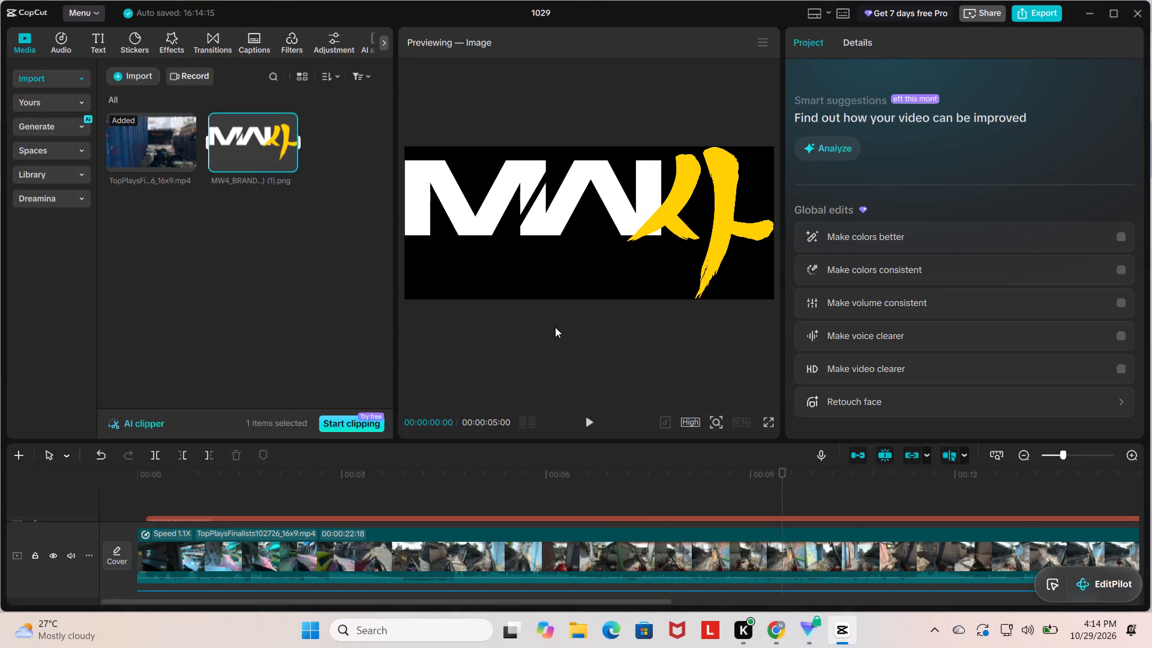
{"action": "left_click_drag", "start_coordinate": [245, 142], "coordinate": [134, 497]}
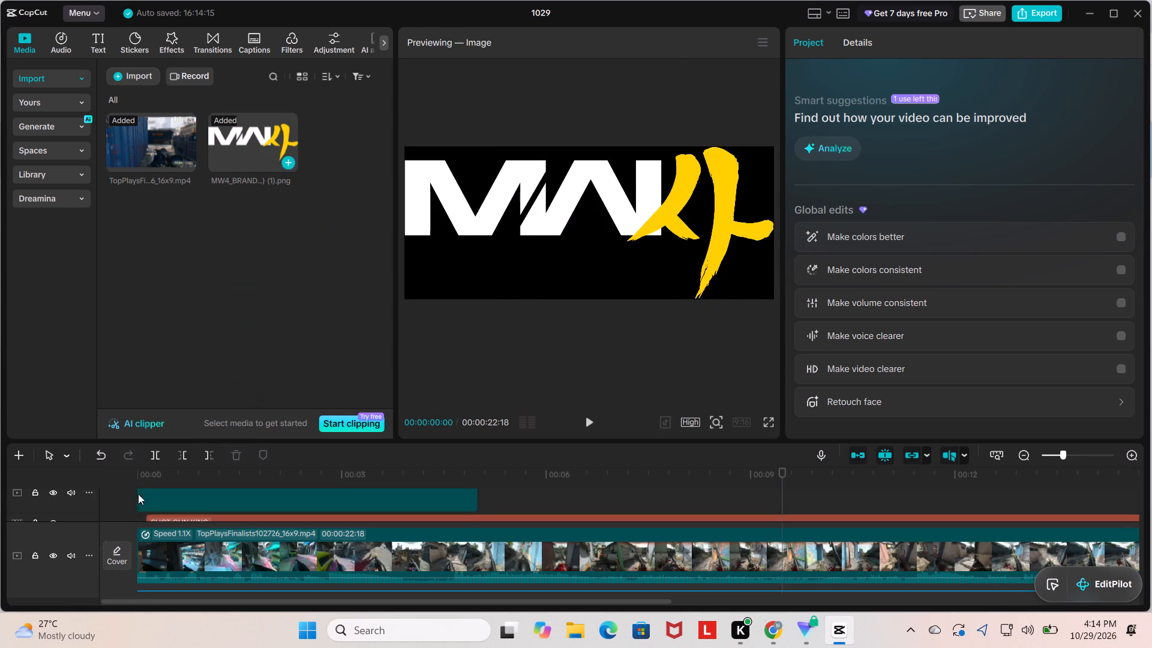
Place the MW4 logo centred just below the gameplay at about Y -934 and scale it down to about 58%.
{"action": "scroll", "coordinate": [319, 519], "scroll_direction": "up", "scroll_amount": 3}
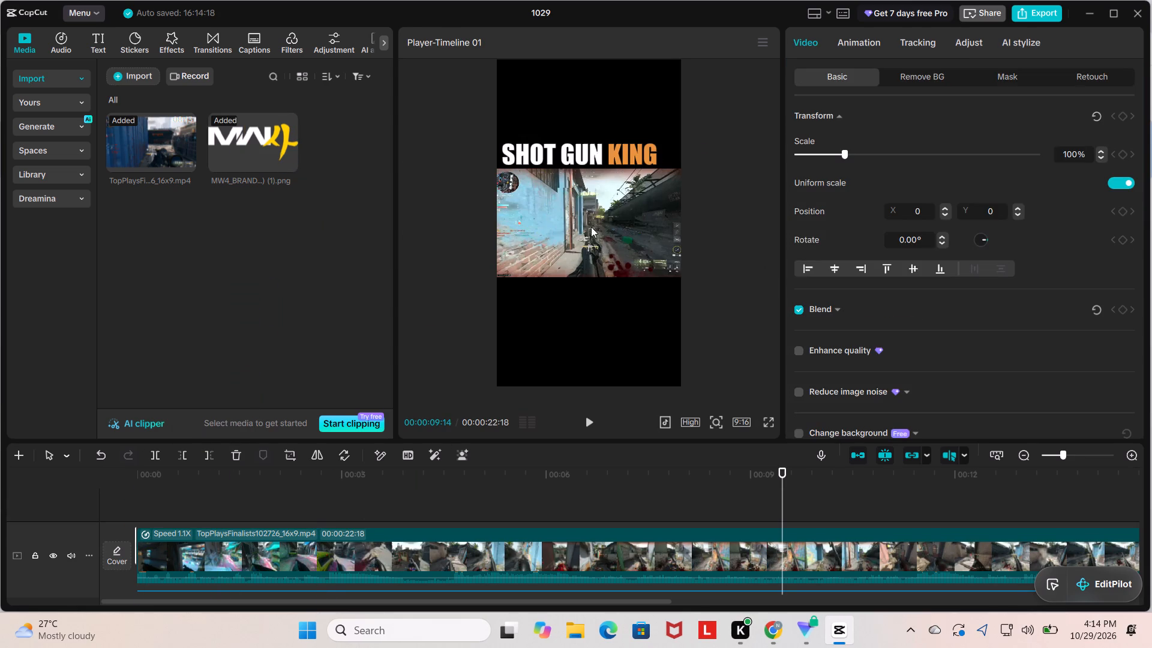
{"action": "scroll", "coordinate": [289, 494], "scroll_direction": "down", "scroll_amount": 2}
{"action": "left_click", "coordinate": [274, 503]}
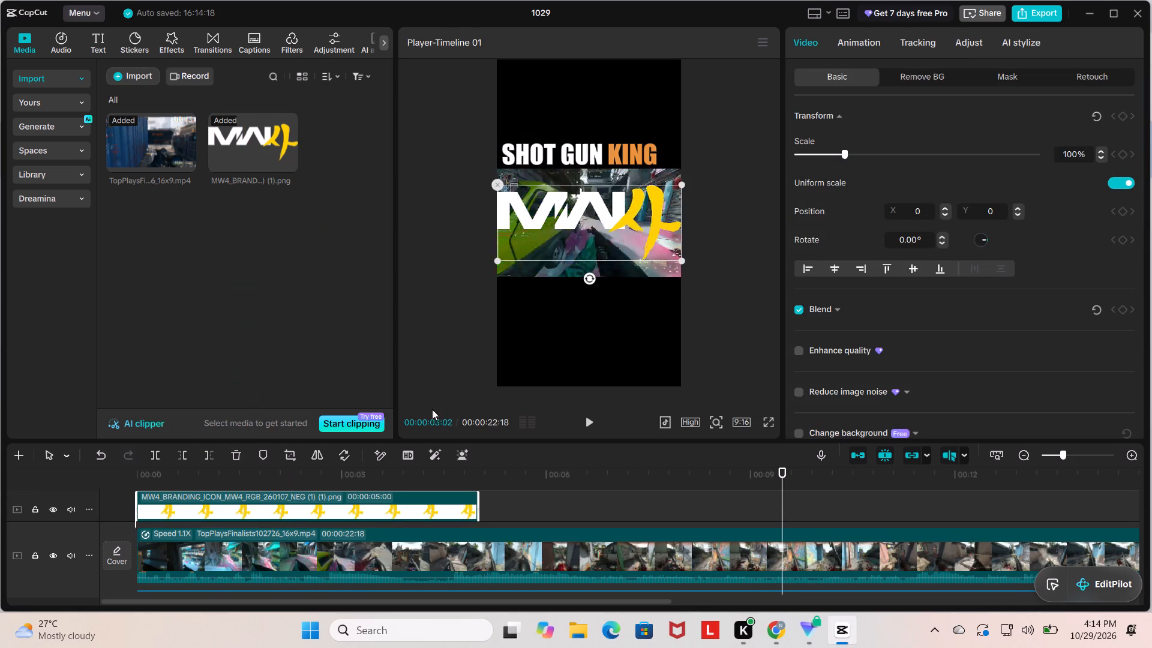
{"action": "left_click_drag", "start_coordinate": [785, 513], "coordinate": [672, 509]}
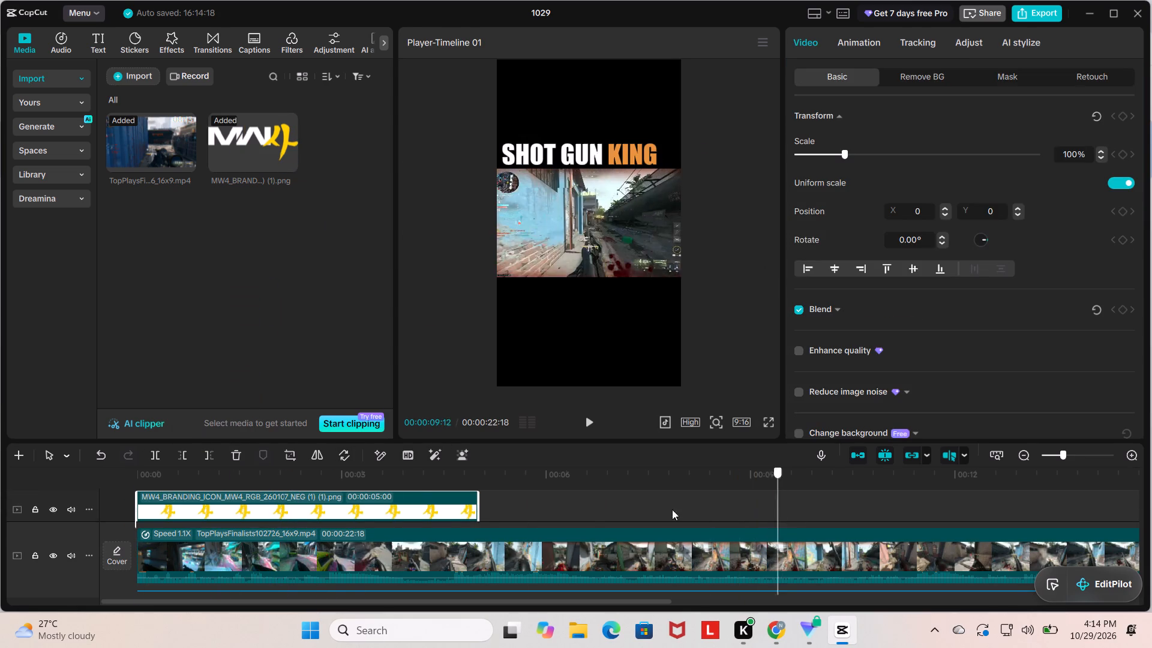
{"action": "left_click_drag", "start_coordinate": [672, 509], "coordinate": [370, 496]}
{"action": "left_click_drag", "start_coordinate": [579, 195], "coordinate": [572, 278]}
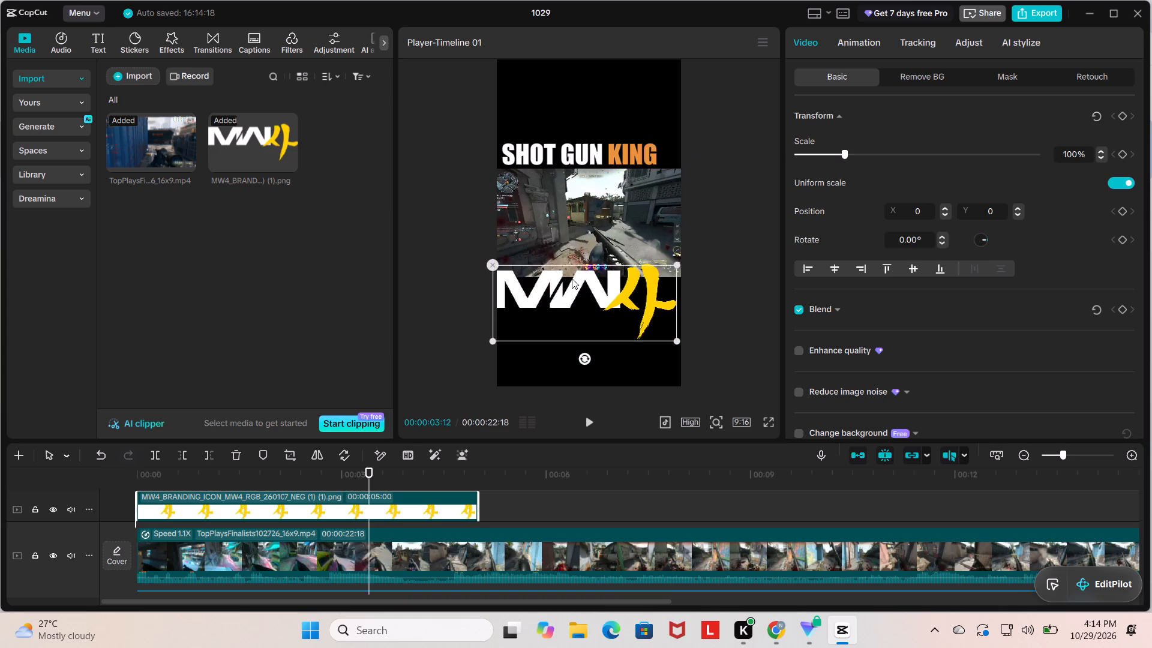
{"action": "left_click_drag", "start_coordinate": [572, 278], "coordinate": [575, 289]}
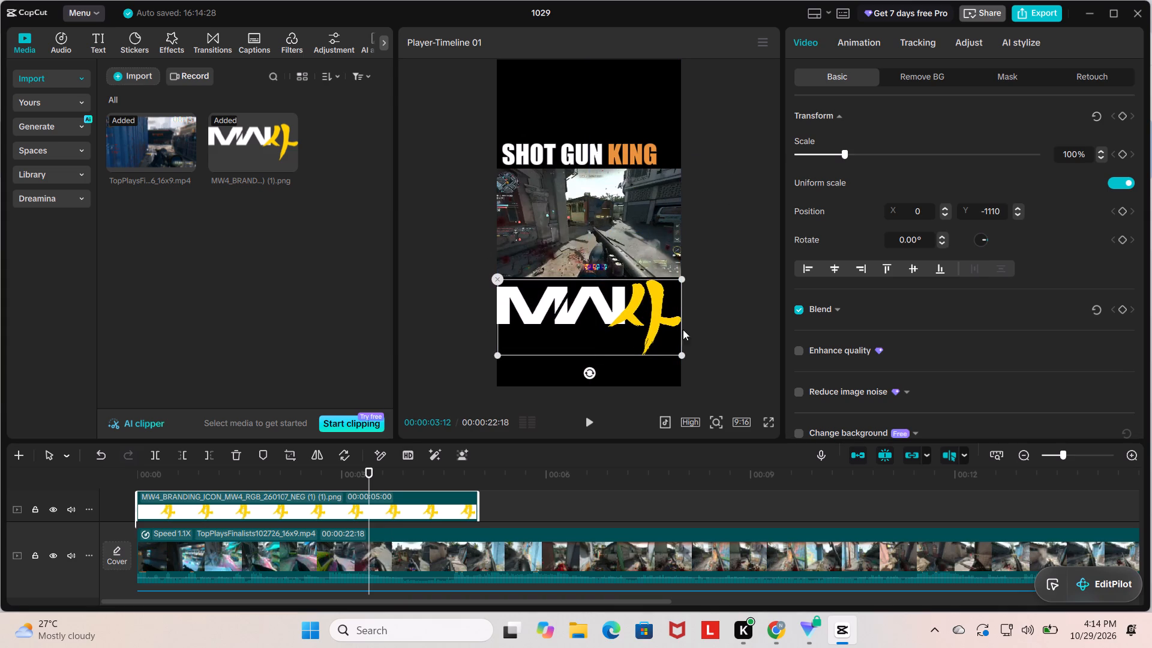
{"action": "left_click_drag", "start_coordinate": [678, 350], "coordinate": [626, 313]}
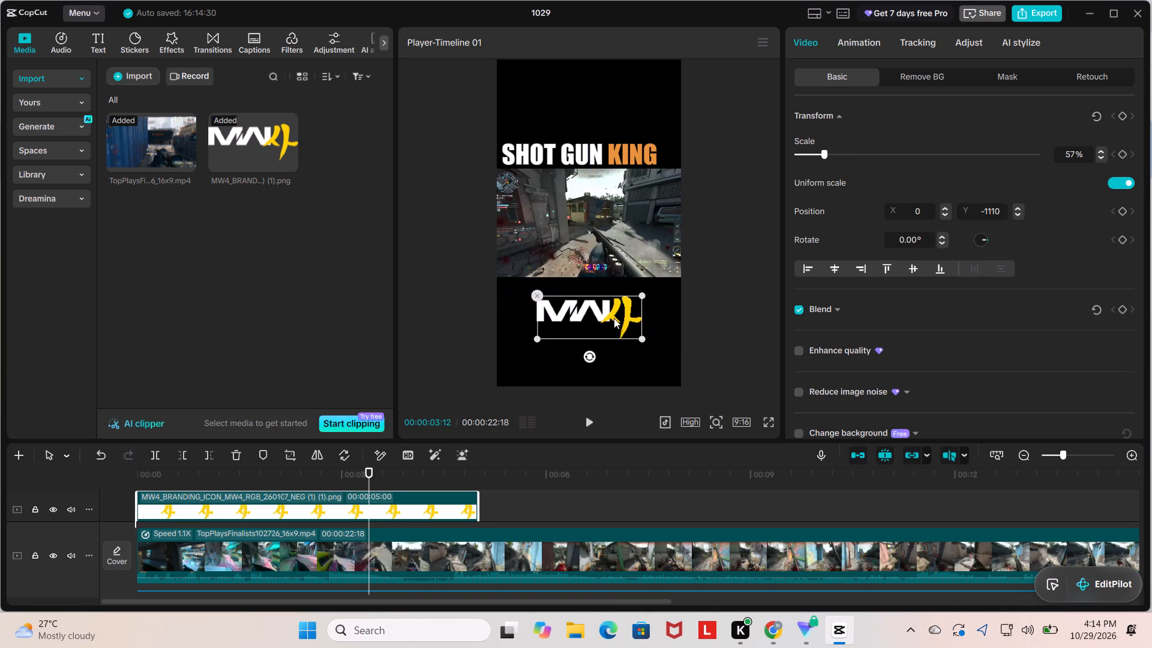
{"action": "left_click_drag", "start_coordinate": [614, 318], "coordinate": [616, 302]}
{"action": "left_click", "coordinate": [643, 323]}
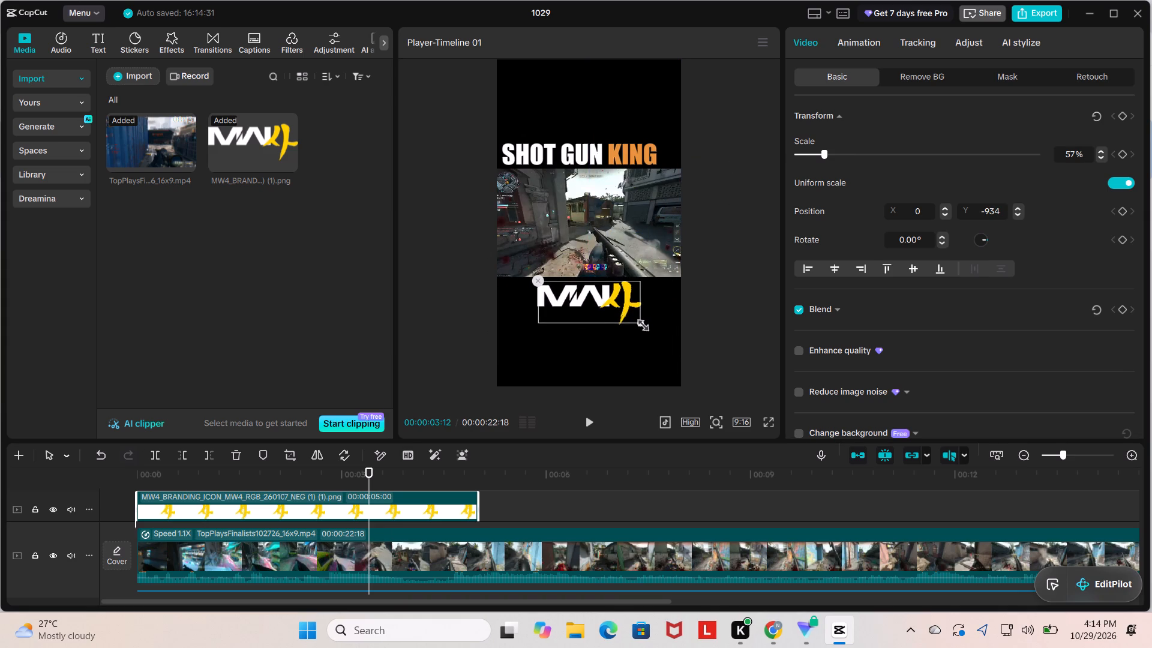
{"action": "left_click", "coordinate": [603, 302]}
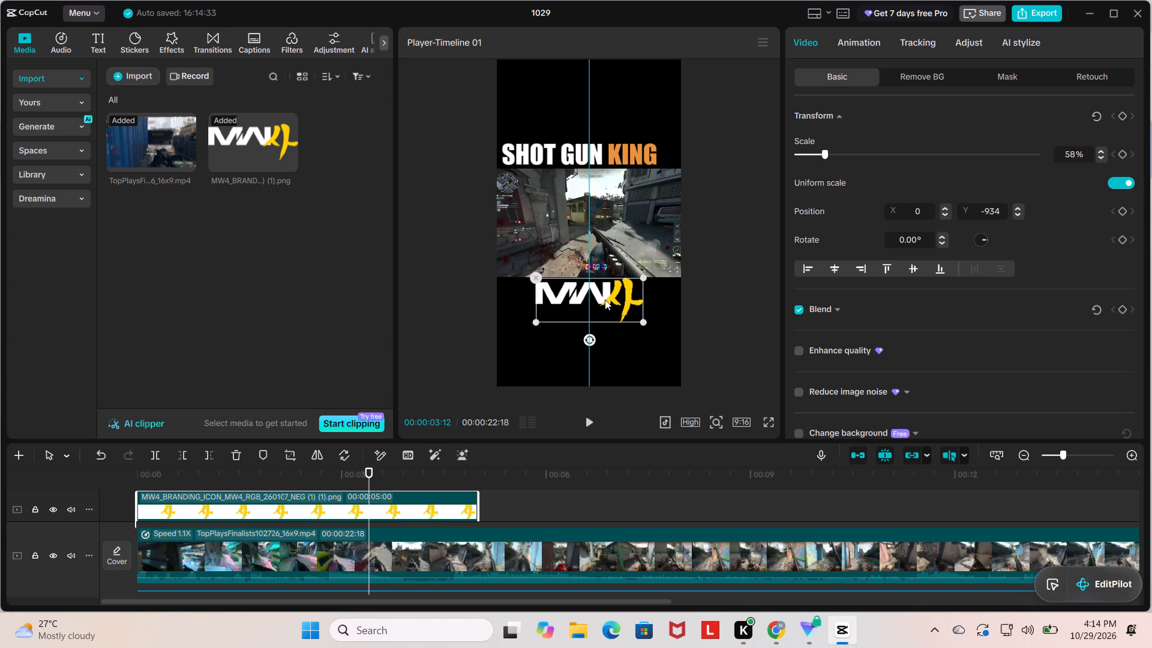
Fine-tune the MW4 logo's vertical position to about Y -934, keeping it centred just below the gameplay.
{"action": "left_click", "coordinate": [676, 299]}
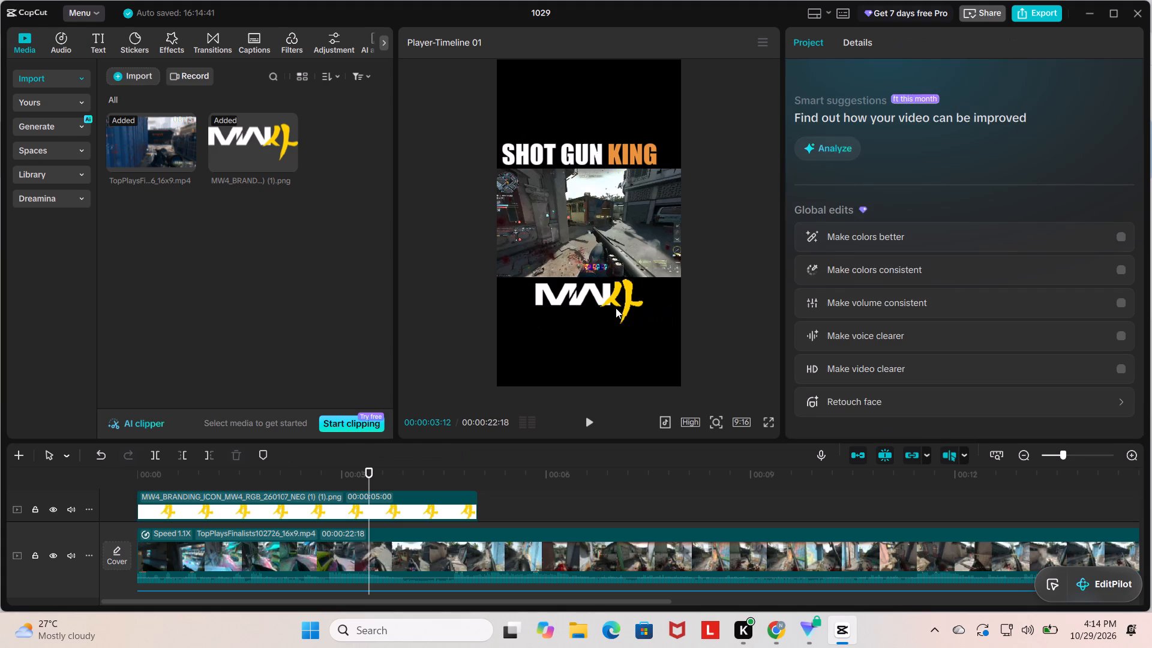
{"action": "left_click", "coordinate": [625, 160]}
{"action": "left_click", "coordinate": [713, 179]}
{"action": "left_click", "coordinate": [613, 304]}
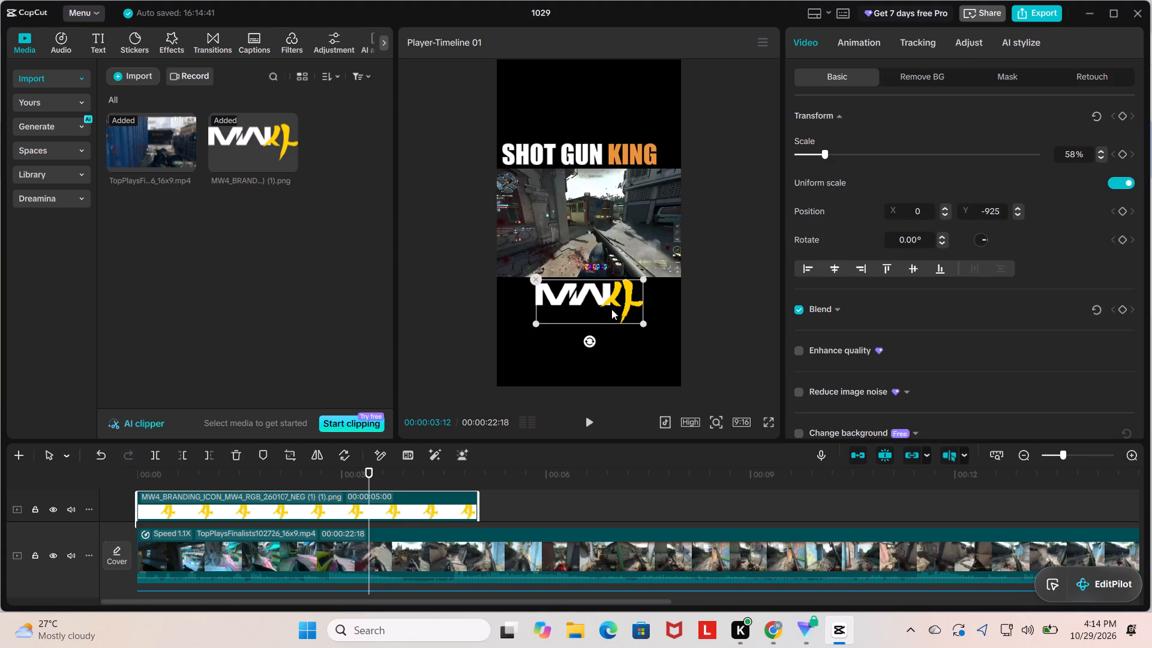
{"action": "left_click", "coordinate": [611, 308]}
{"action": "left_click", "coordinate": [684, 298]}
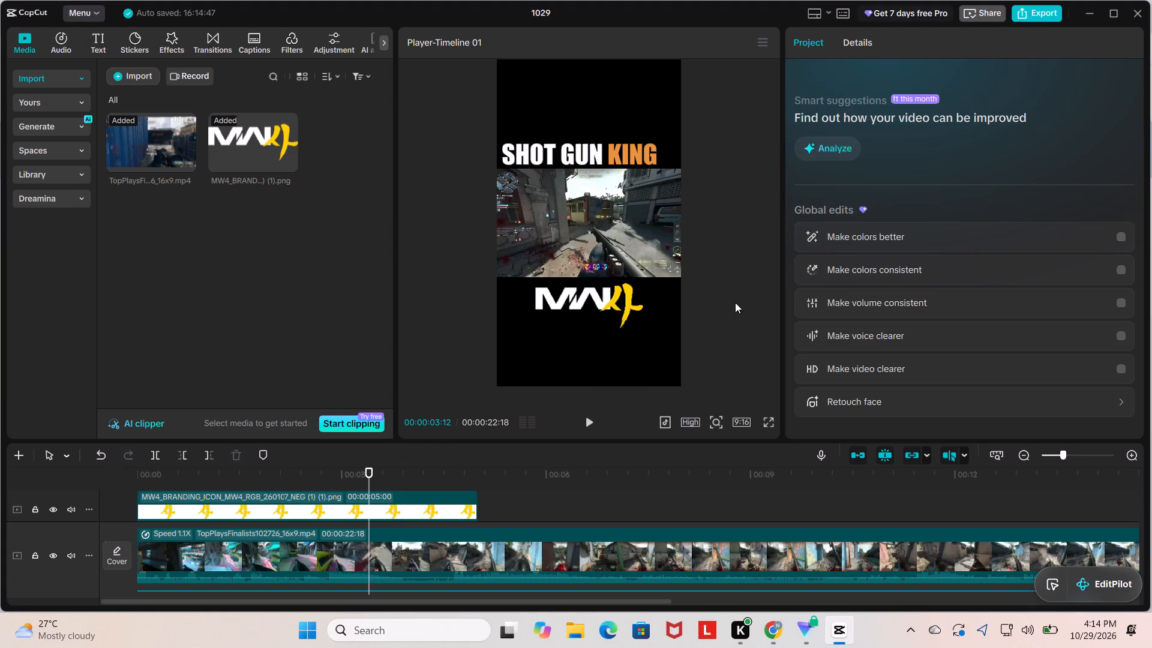
{"action": "left_click_drag", "start_coordinate": [606, 296], "coordinate": [606, 292]}
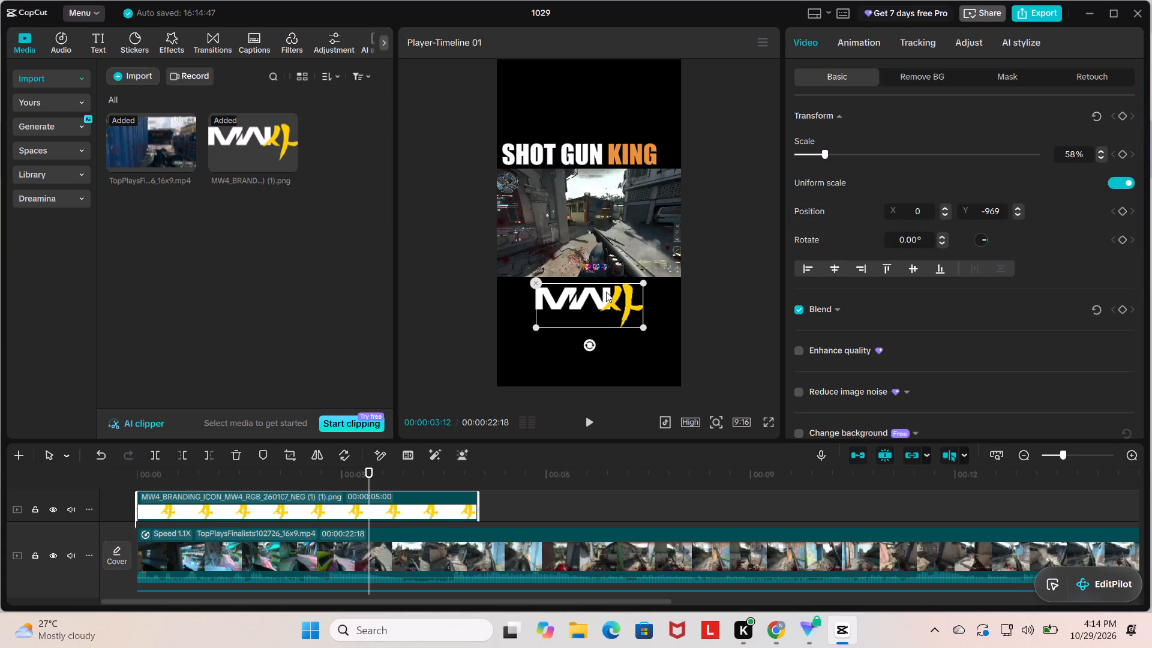
{"action": "left_click_drag", "start_coordinate": [606, 292], "coordinate": [606, 289]}
{"action": "left_click_drag", "start_coordinate": [593, 310], "coordinate": [592, 301]}
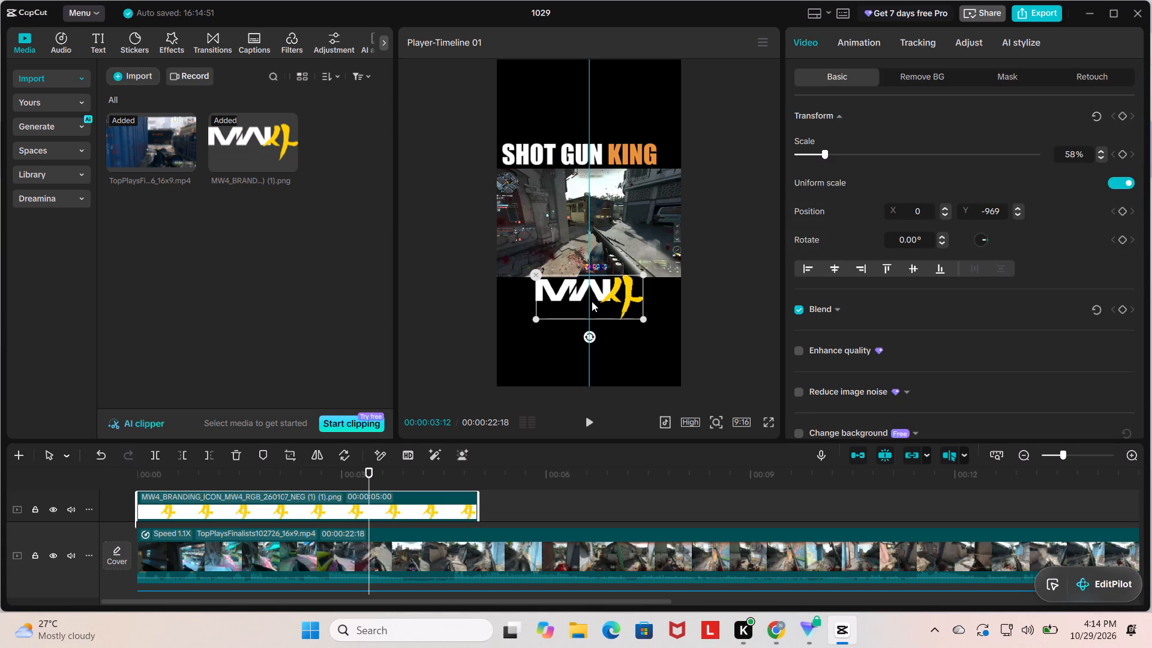
{"action": "left_click_drag", "start_coordinate": [592, 301], "coordinate": [592, 304]}
{"action": "left_click", "coordinate": [592, 304]}
{"action": "left_click", "coordinate": [749, 286]}
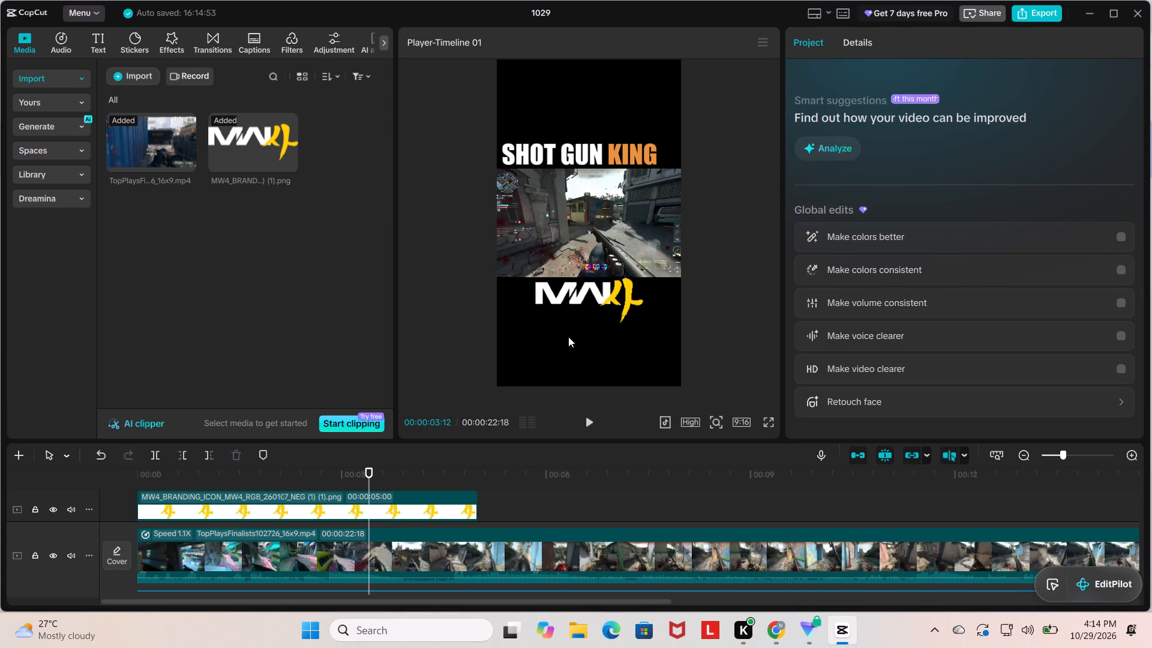
{"action": "left_click", "coordinate": [608, 295]}
{"action": "left_click", "coordinate": [781, 271]}
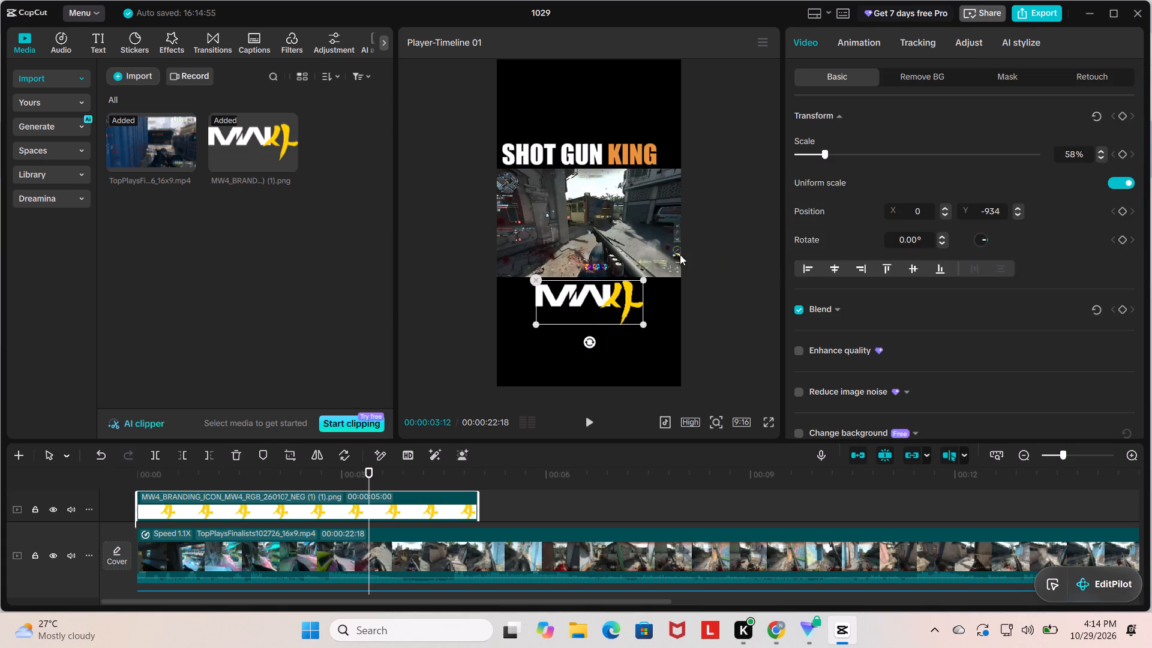
{"action": "left_click", "coordinate": [610, 308]}
{"action": "left_click", "coordinate": [734, 281]}
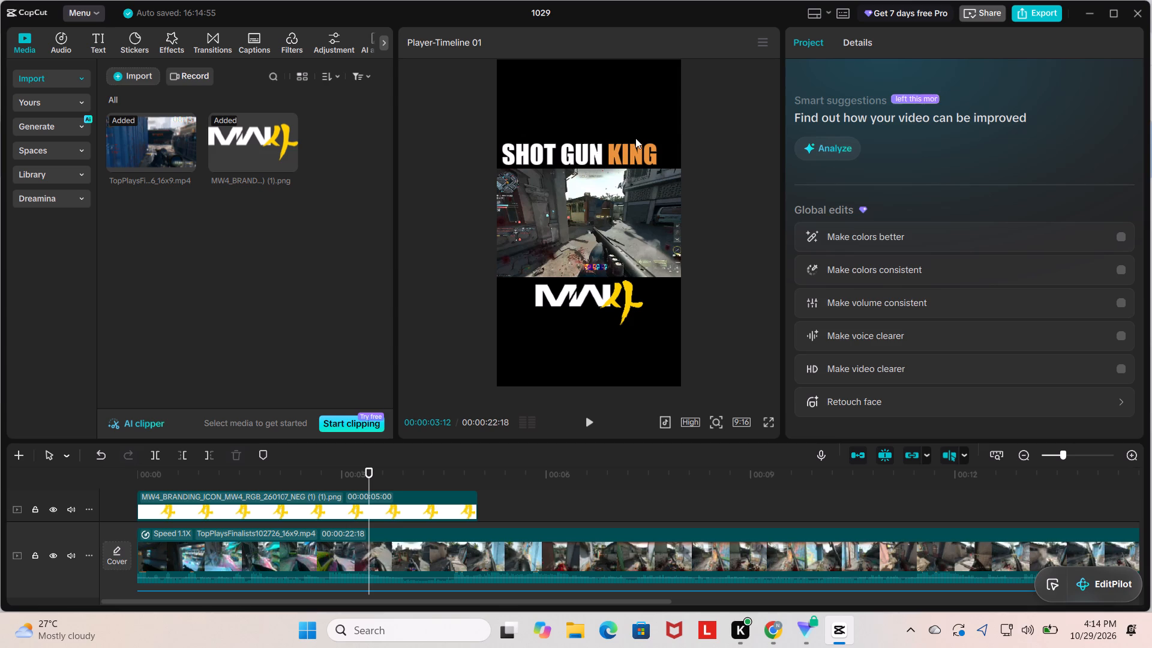
{"action": "left_click", "coordinate": [635, 138]}
{"action": "left_click", "coordinate": [637, 163]}
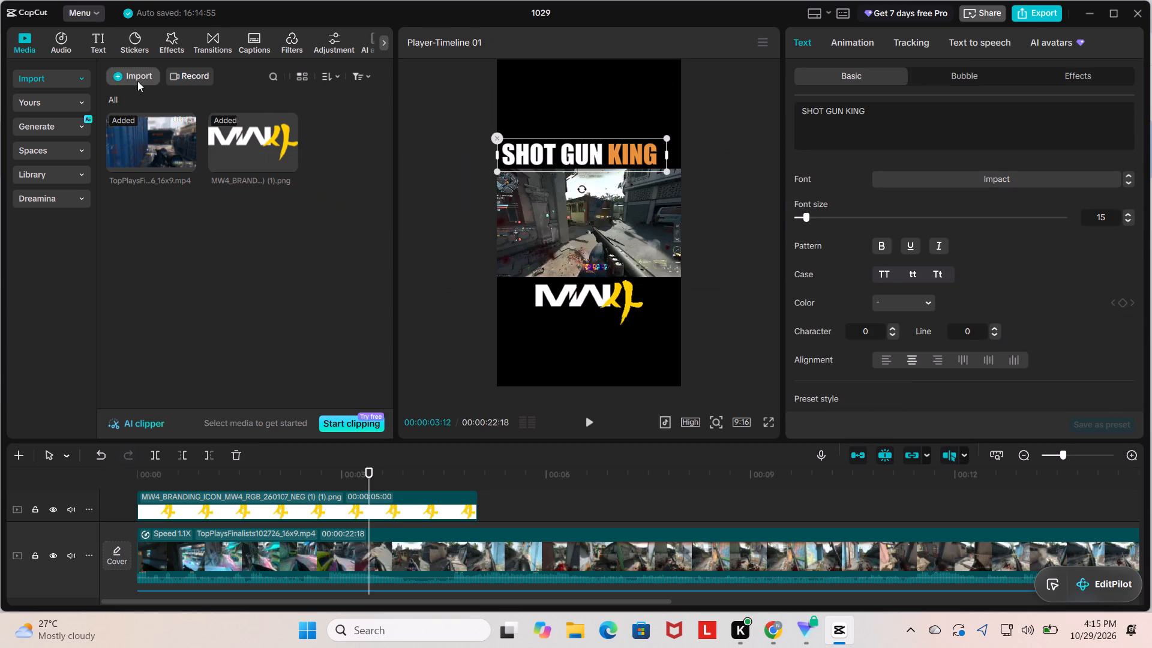
Import the sunglasses emoji image from the Downloads folder and add it on an overlay track near the video's start.
{"action": "left_click", "coordinate": [138, 80]}
{"action": "left_click", "coordinate": [181, 103]}
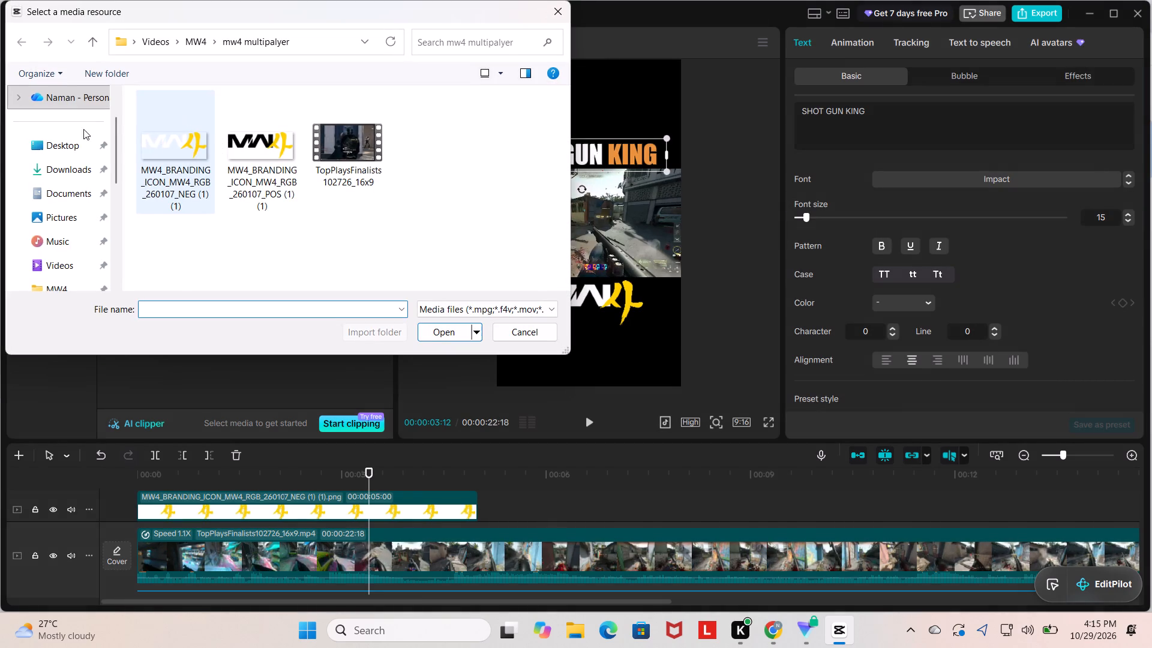
{"action": "left_click", "coordinate": [62, 182]}
{"action": "left_click", "coordinate": [78, 168]}
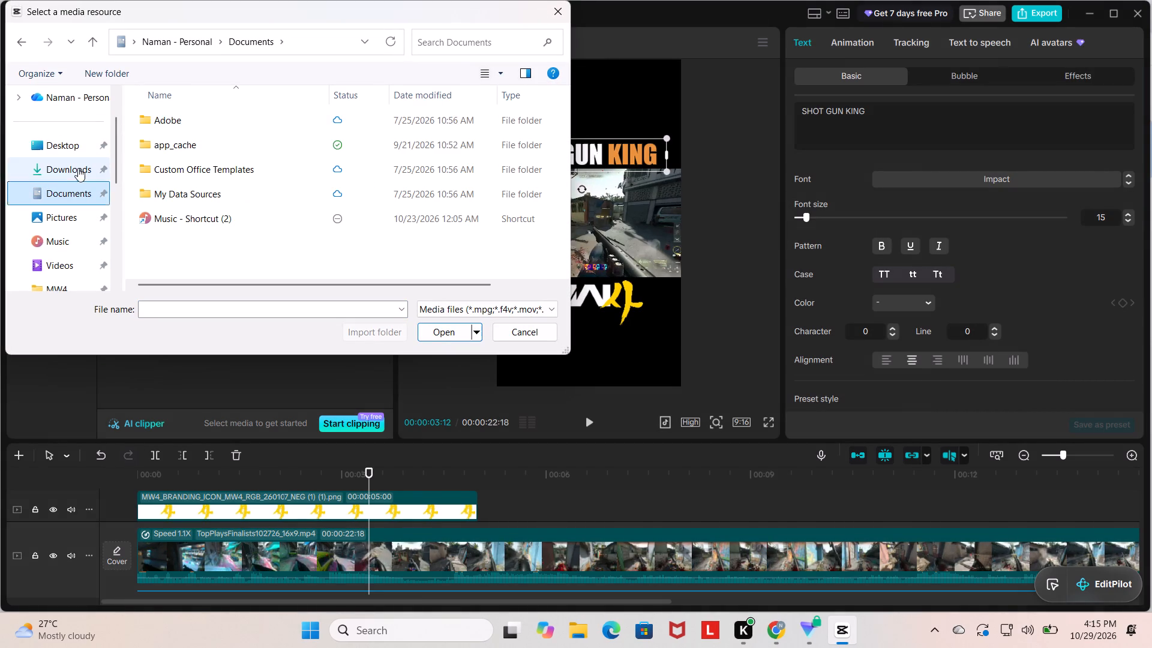
{"action": "double_click", "coordinate": [223, 134]}
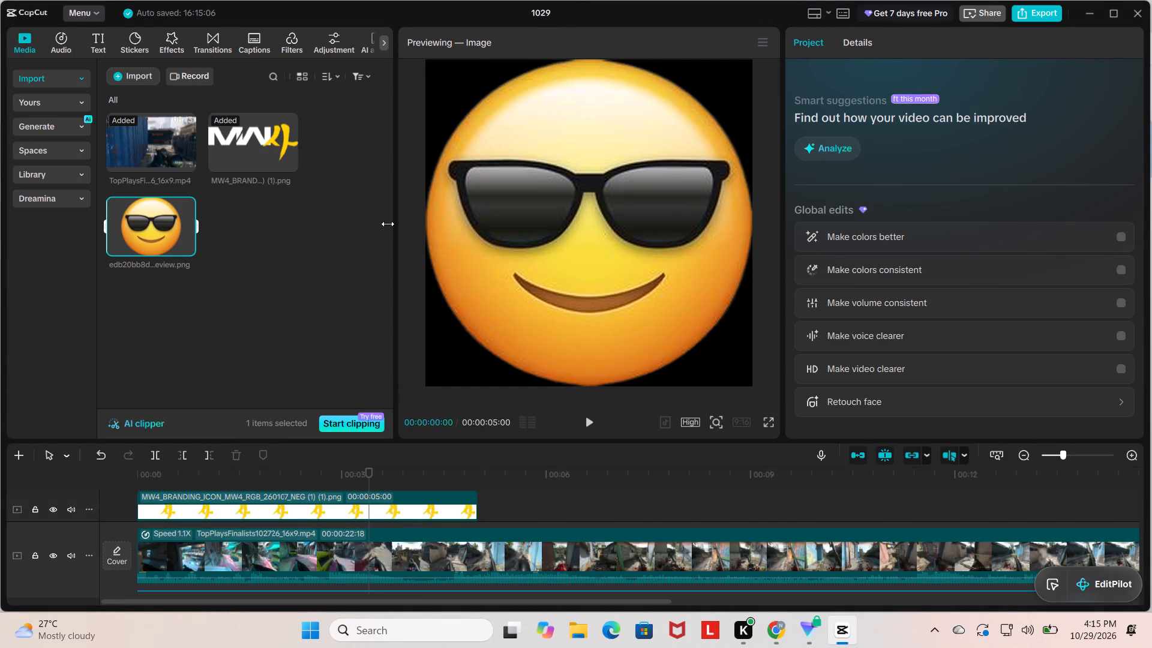
{"action": "left_click_drag", "start_coordinate": [178, 232], "coordinate": [145, 473]}
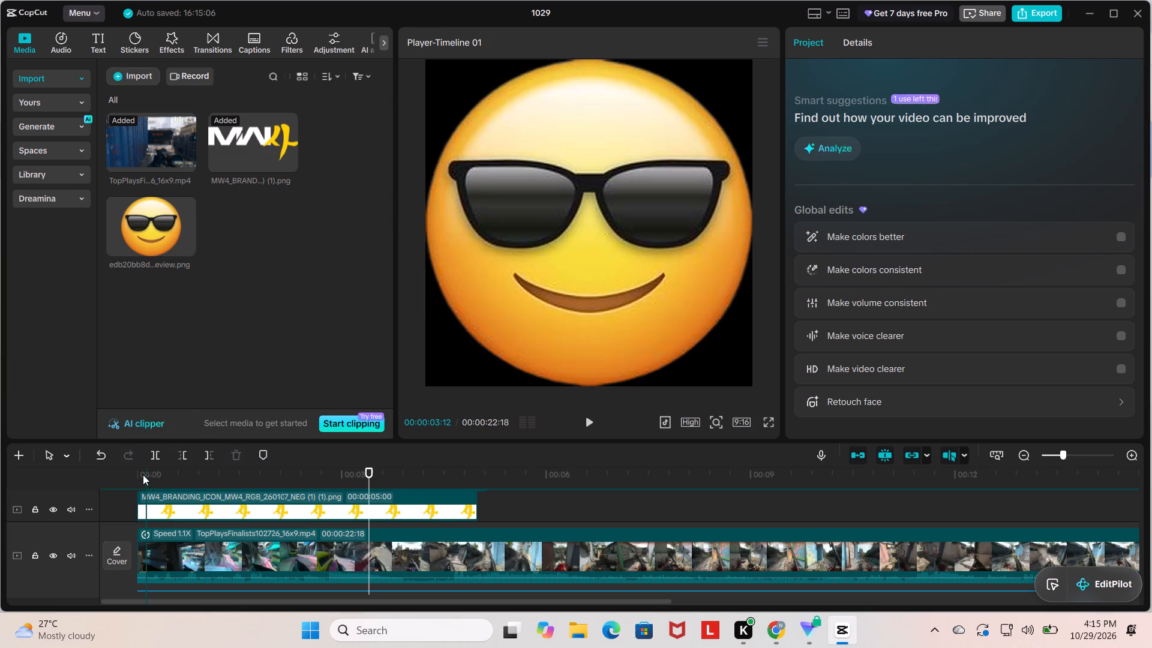
Extend the MW4 logo clip's duration to the end of the gameplay video.
{"action": "scroll", "coordinate": [389, 517], "scroll_direction": "down", "scroll_amount": 1}
{"action": "left_click", "coordinate": [394, 508]}
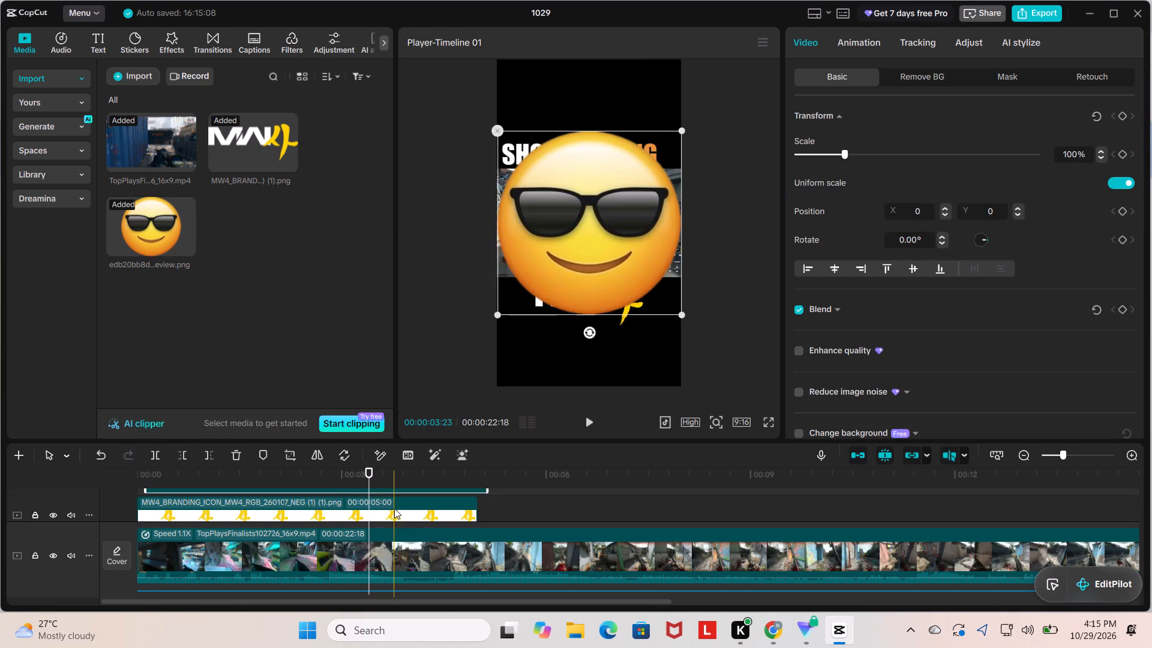
{"action": "left_click", "coordinate": [475, 510]}
{"action": "left_click_drag", "start_coordinate": [479, 507], "coordinate": [632, 516]}
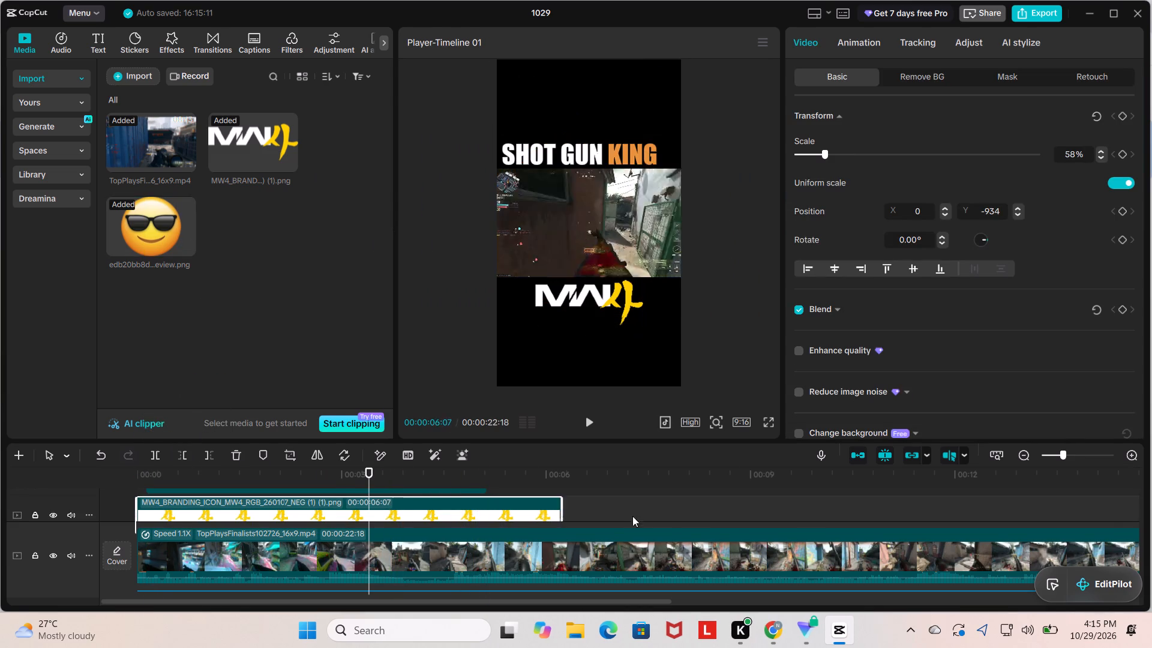
{"action": "left_click_drag", "start_coordinate": [632, 516], "coordinate": [1148, 506]}
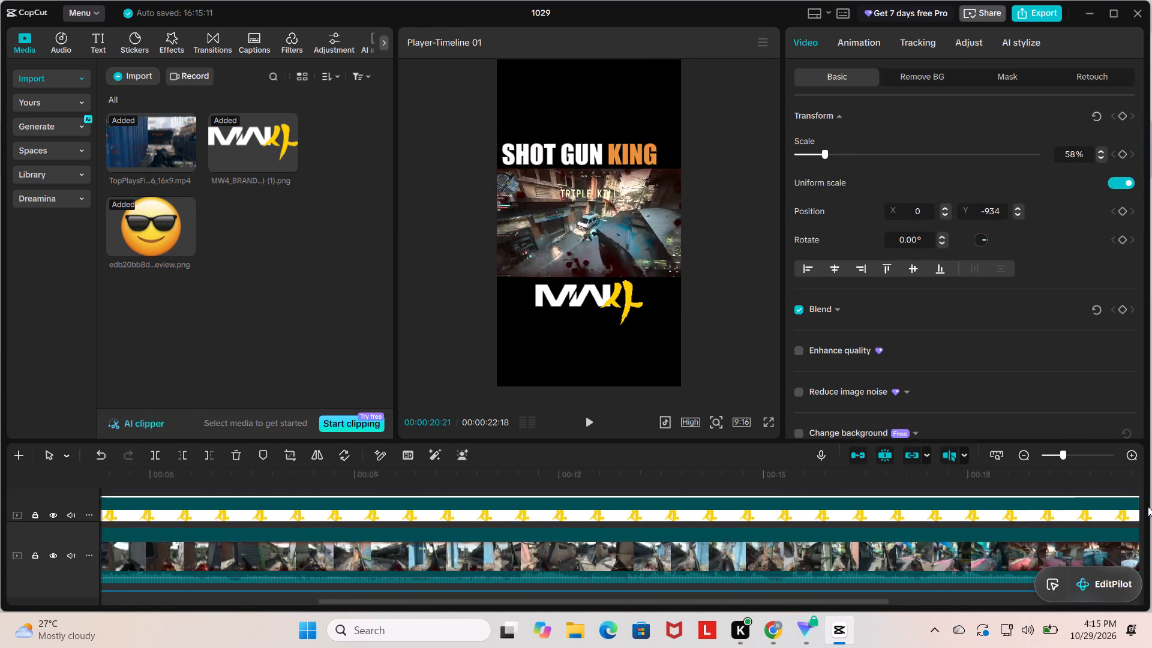
{"action": "left_click_drag", "start_coordinate": [1148, 506], "coordinate": [813, 503]}
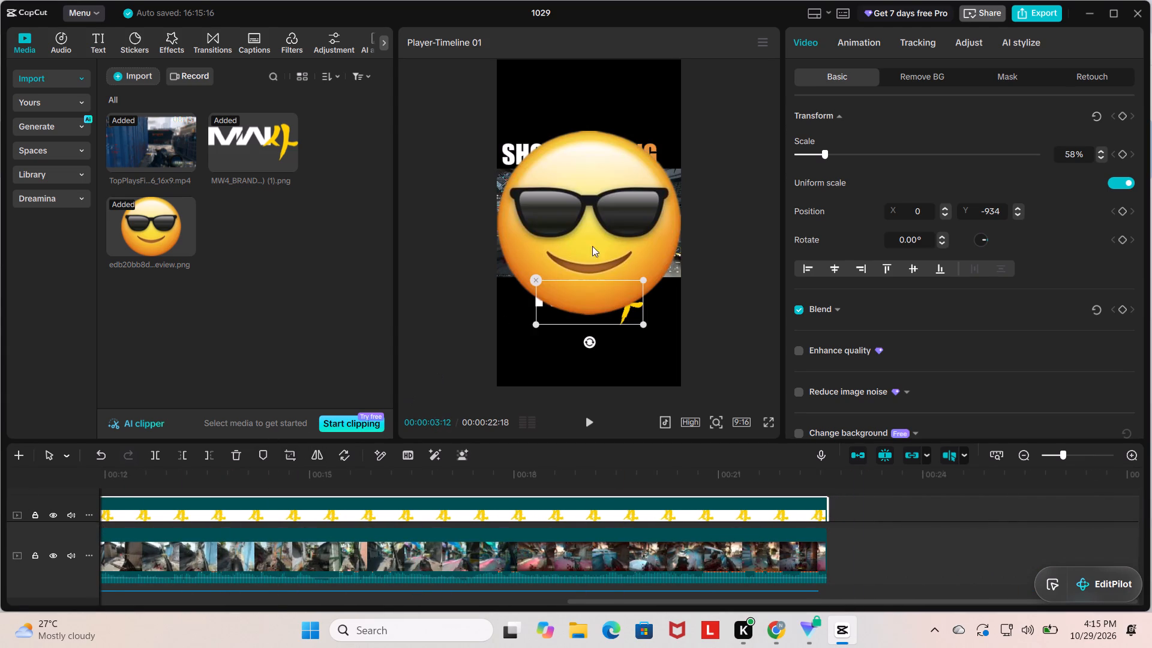
Scale the sunglasses emoji down to about 16% and move it beside the word KING in the title.
{"action": "left_click", "coordinate": [615, 224]}
{"action": "left_click_drag", "start_coordinate": [680, 316], "coordinate": [600, 292]}
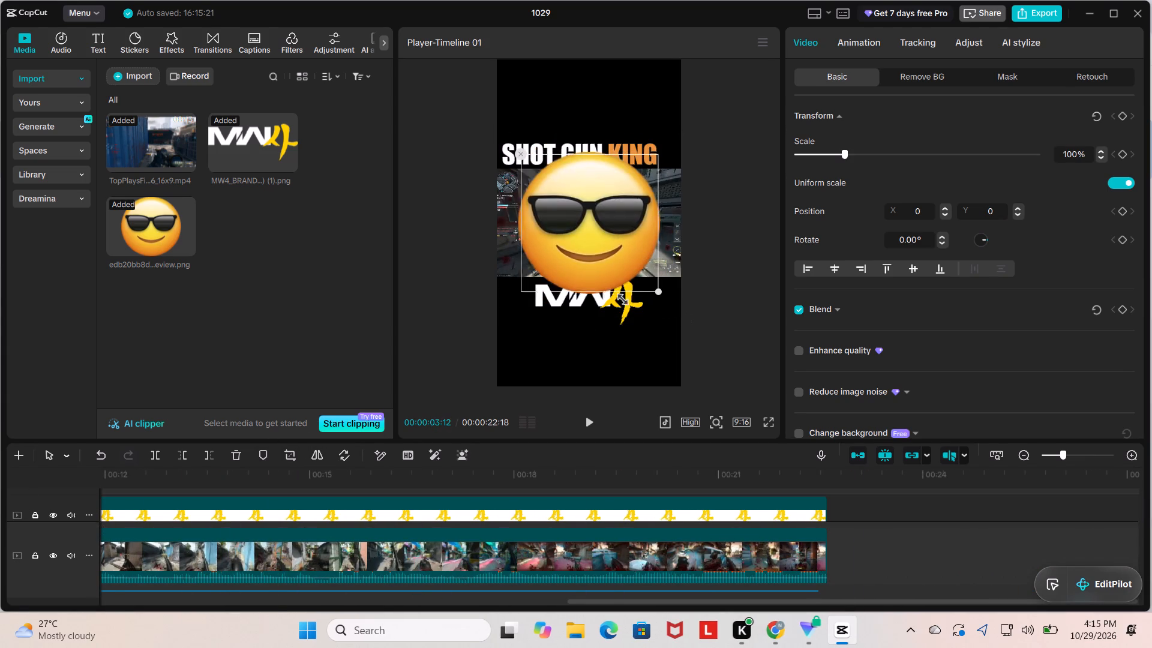
{"action": "left_click_drag", "start_coordinate": [600, 292], "coordinate": [524, 233]}
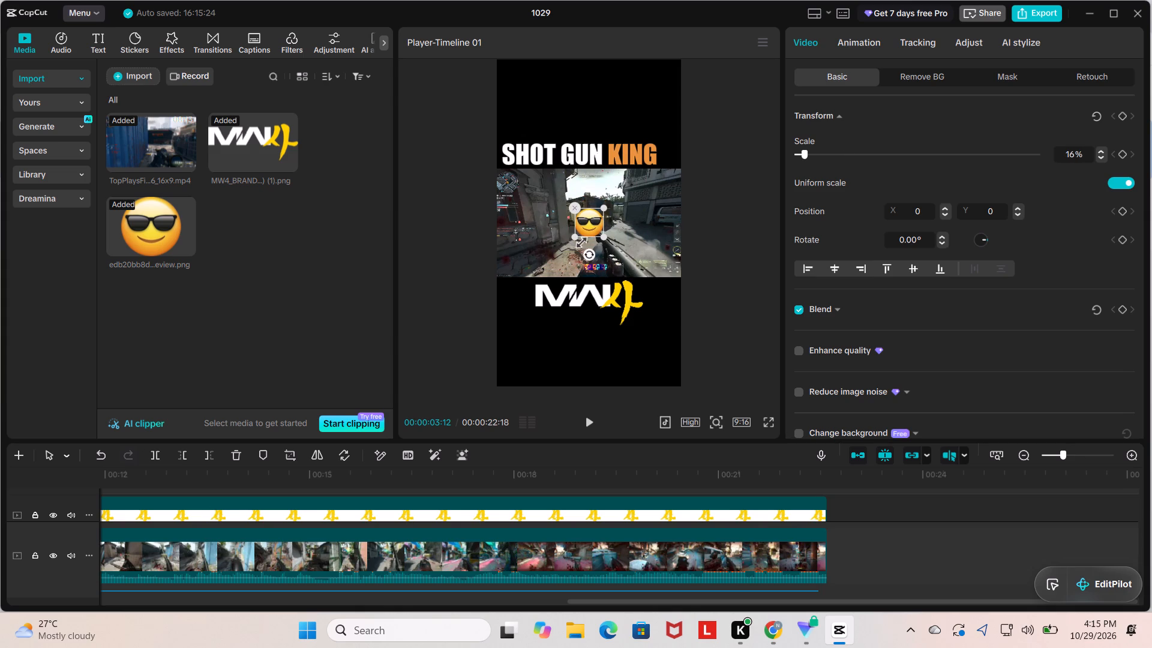
{"action": "left_click_drag", "start_coordinate": [590, 225], "coordinate": [673, 161]}
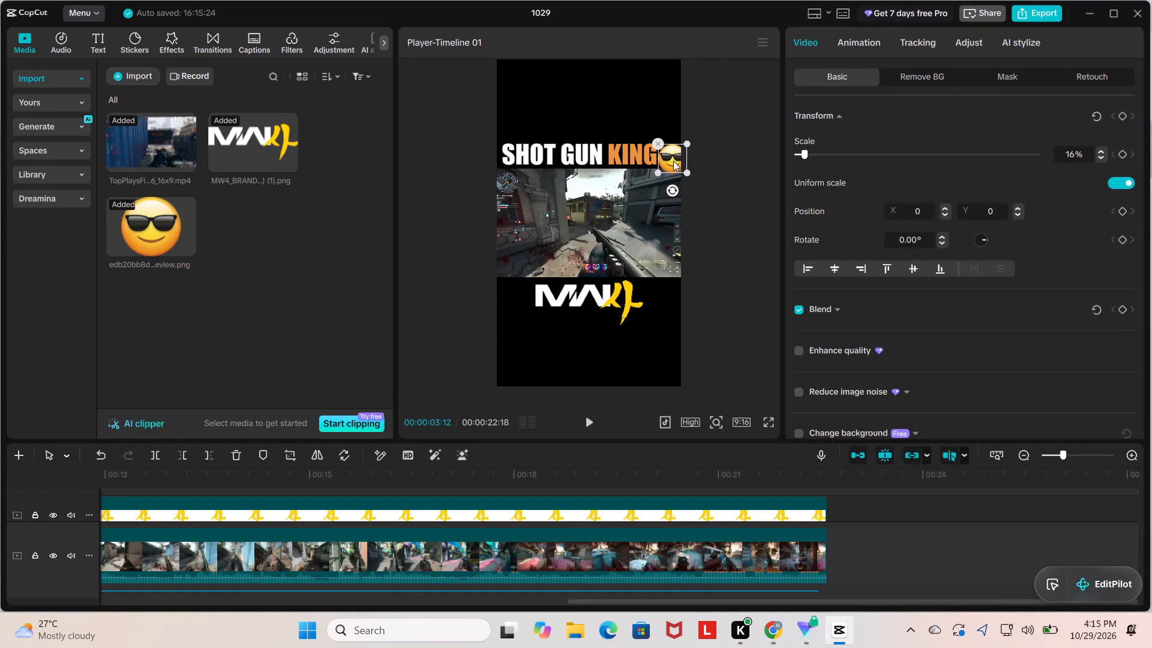
{"action": "left_click_drag", "start_coordinate": [673, 161], "coordinate": [674, 160]}
Shrink the SHOT GUN KING title slightly and shift it left to clear space for the emoji.
{"action": "left_click", "coordinate": [544, 161]}
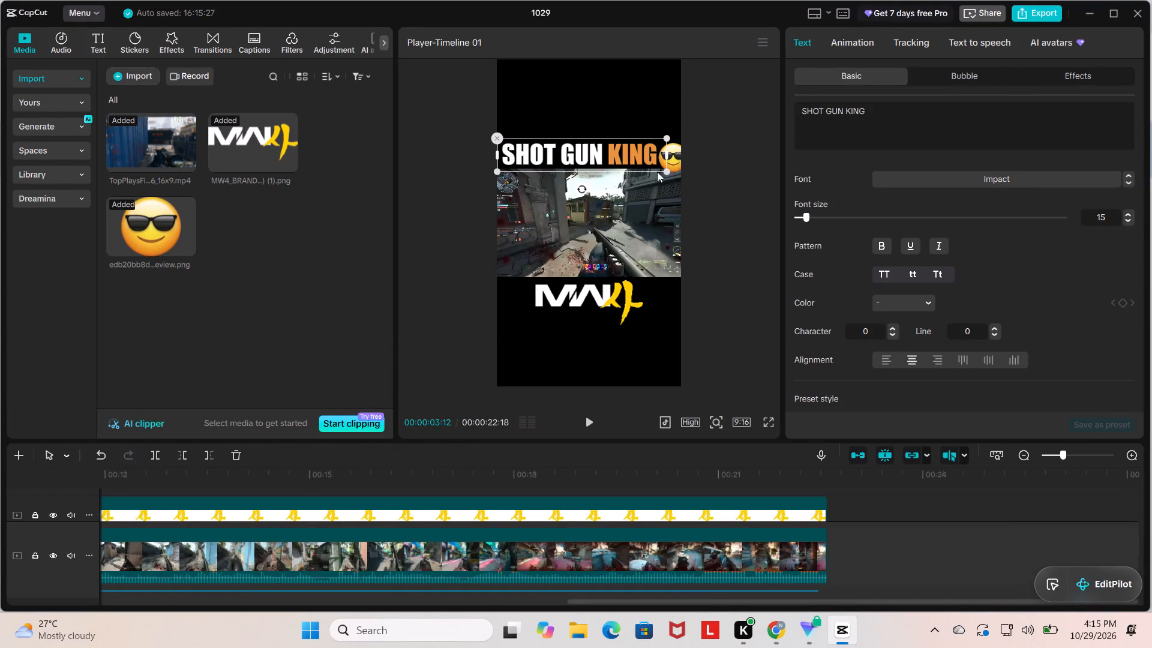
{"action": "left_click_drag", "start_coordinate": [665, 172], "coordinate": [653, 168]}
{"action": "left_click_drag", "start_coordinate": [613, 161], "coordinate": [590, 160]}
Align the sunglasses emoji with the video frame's right edge at about X 910, level with the title.
{"action": "left_click_drag", "start_coordinate": [679, 161], "coordinate": [673, 157]}
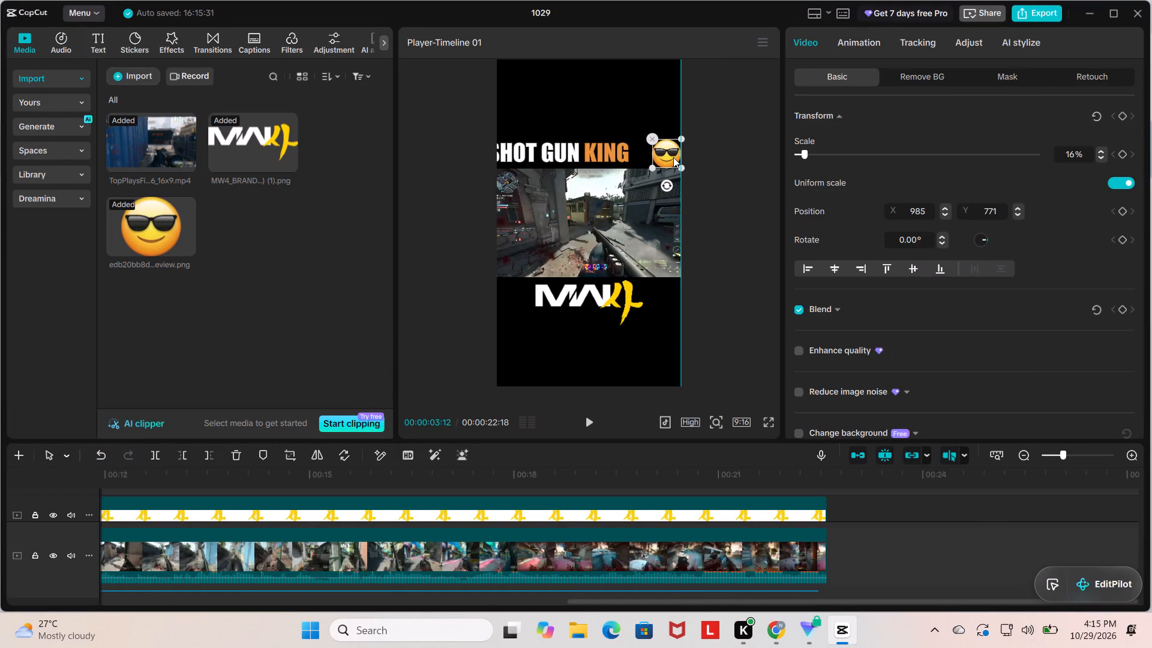
{"action": "left_click_drag", "start_coordinate": [673, 157], "coordinate": [661, 160]}
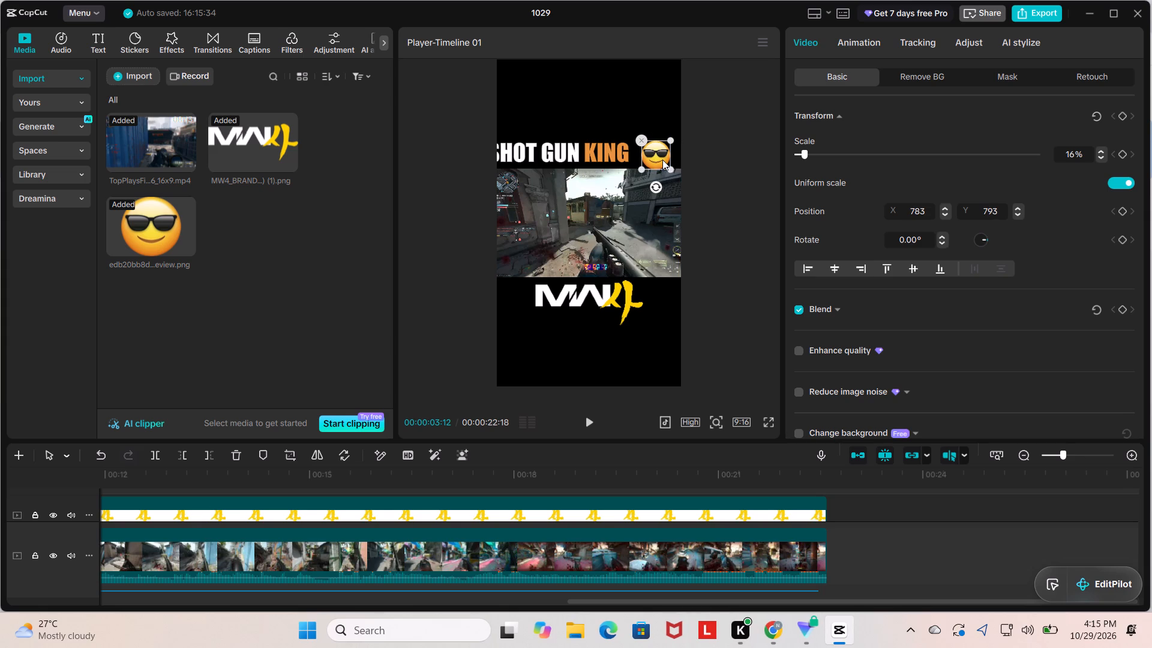
{"action": "left_click_drag", "start_coordinate": [664, 160], "coordinate": [677, 158]}
{"action": "left_click", "coordinate": [664, 160]}
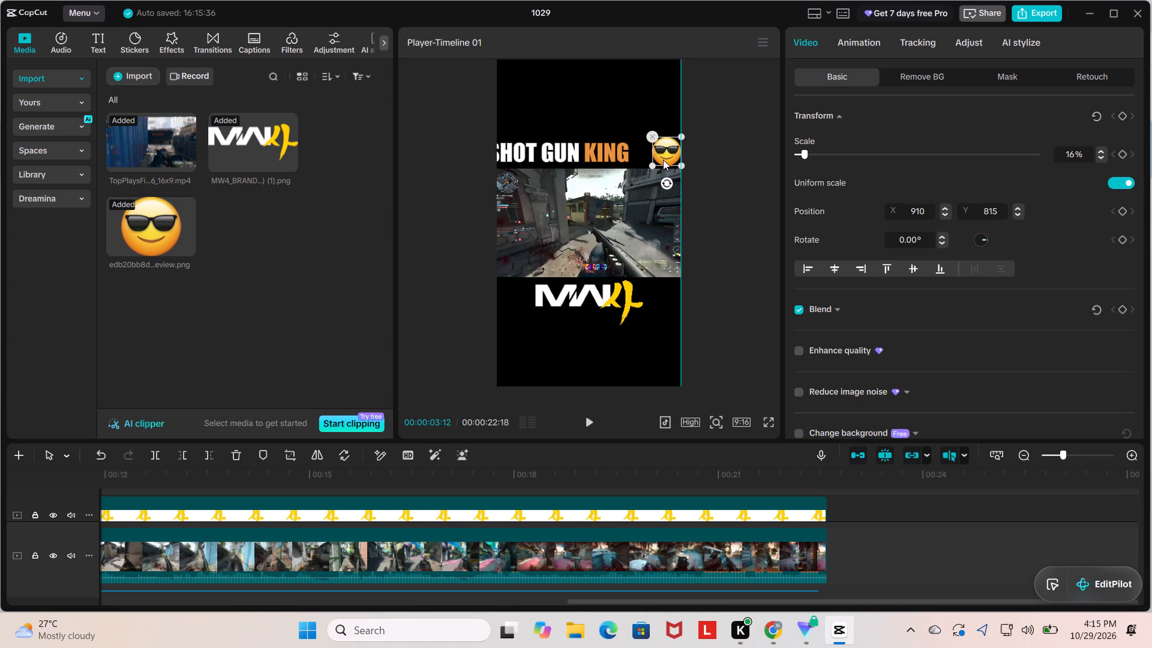
{"action": "left_click", "coordinate": [694, 159]}
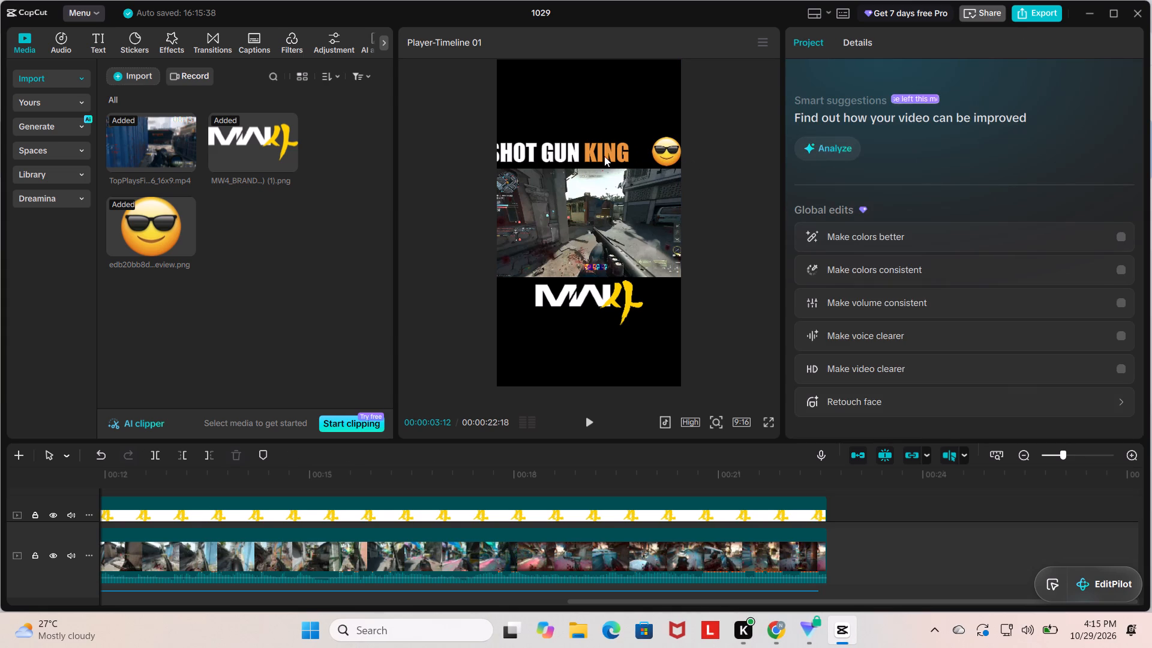
Resize and reposition the SHOT GUN KING title to fit between the frame's left edge and the sunglasses emoji, just above the gameplay.
{"action": "left_click_drag", "start_coordinate": [607, 154], "coordinate": [626, 152]}
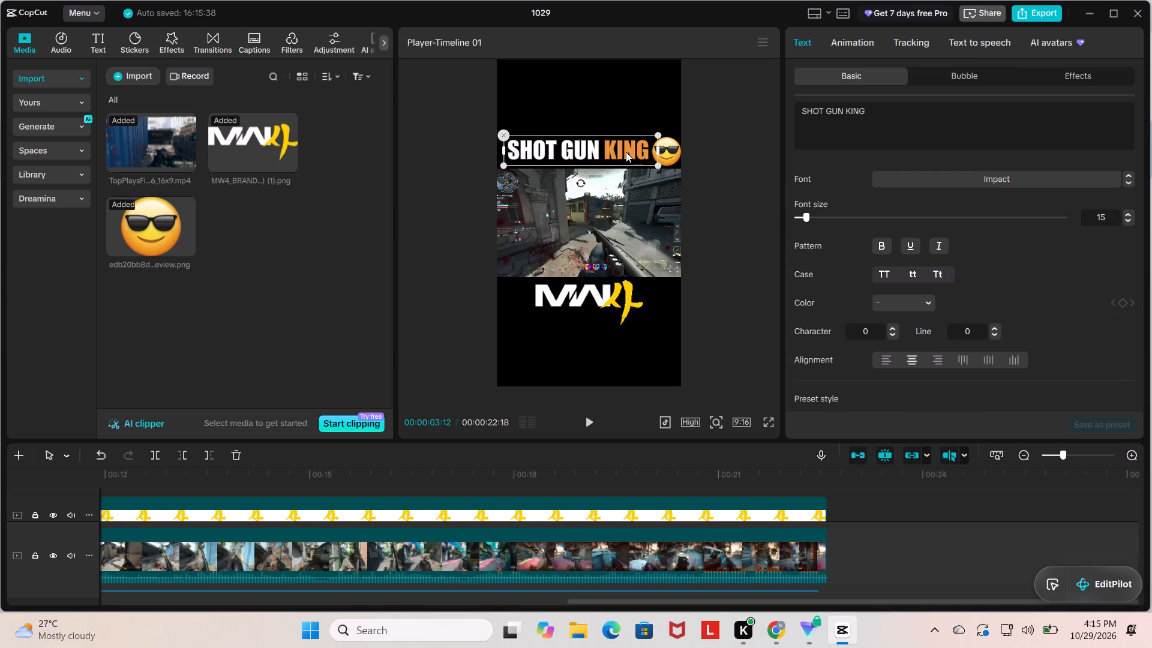
{"action": "left_click_drag", "start_coordinate": [626, 152], "coordinate": [625, 152]}
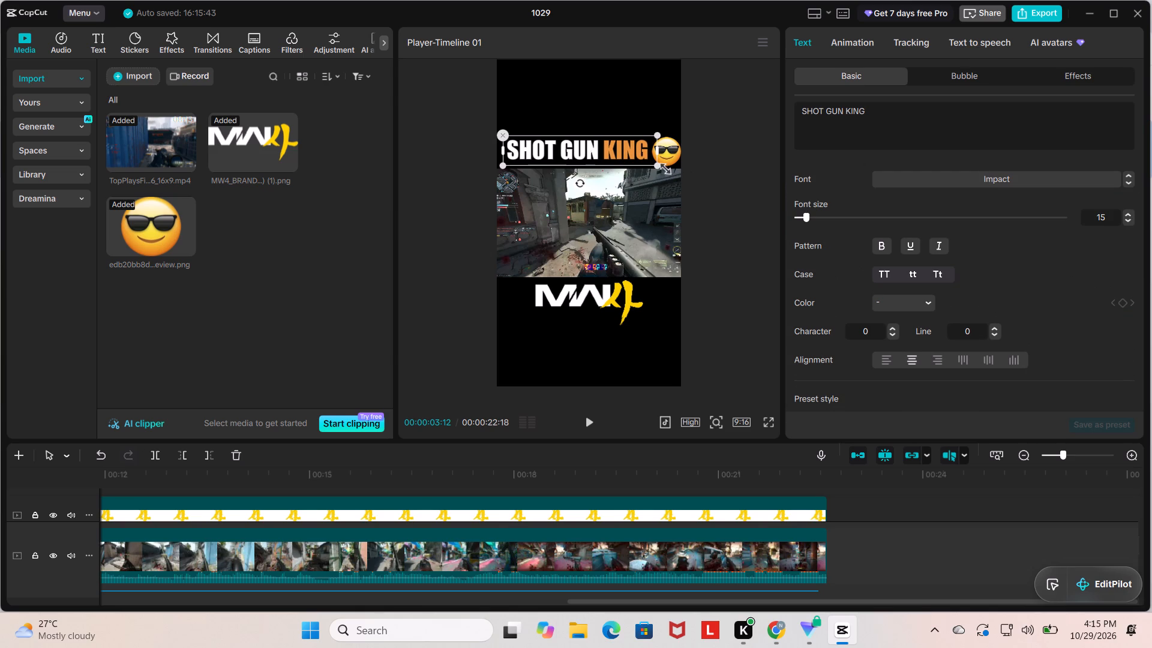
{"action": "left_click", "coordinate": [653, 166]}
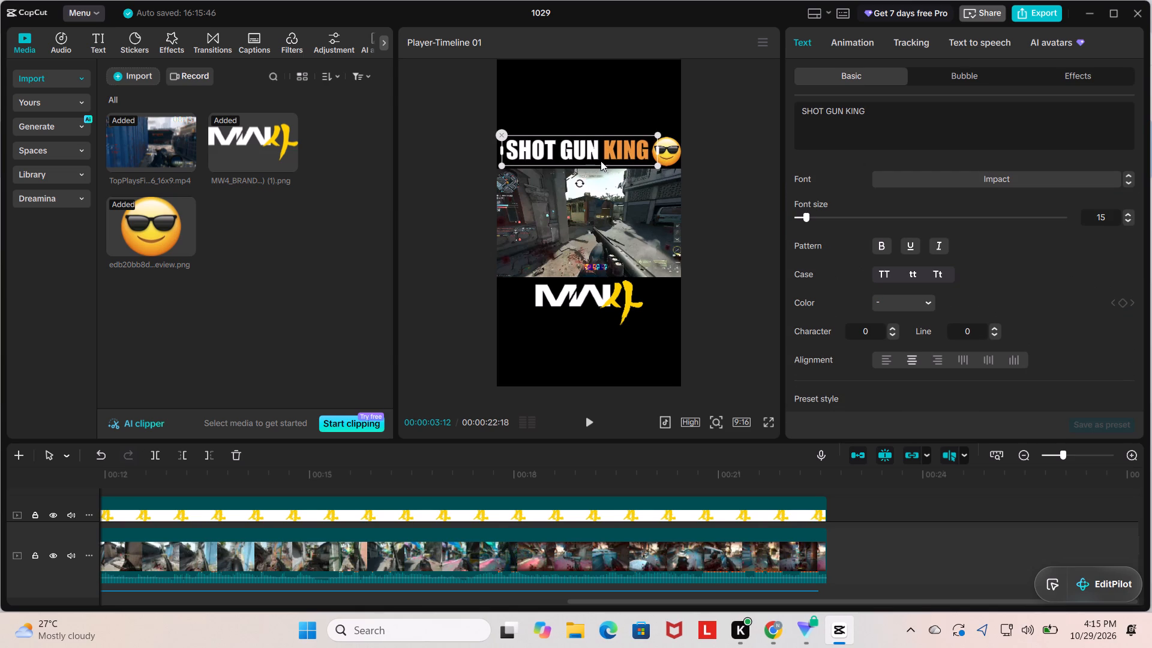
{"action": "left_click", "coordinate": [600, 157]}
{"action": "left_click", "coordinate": [598, 152]}
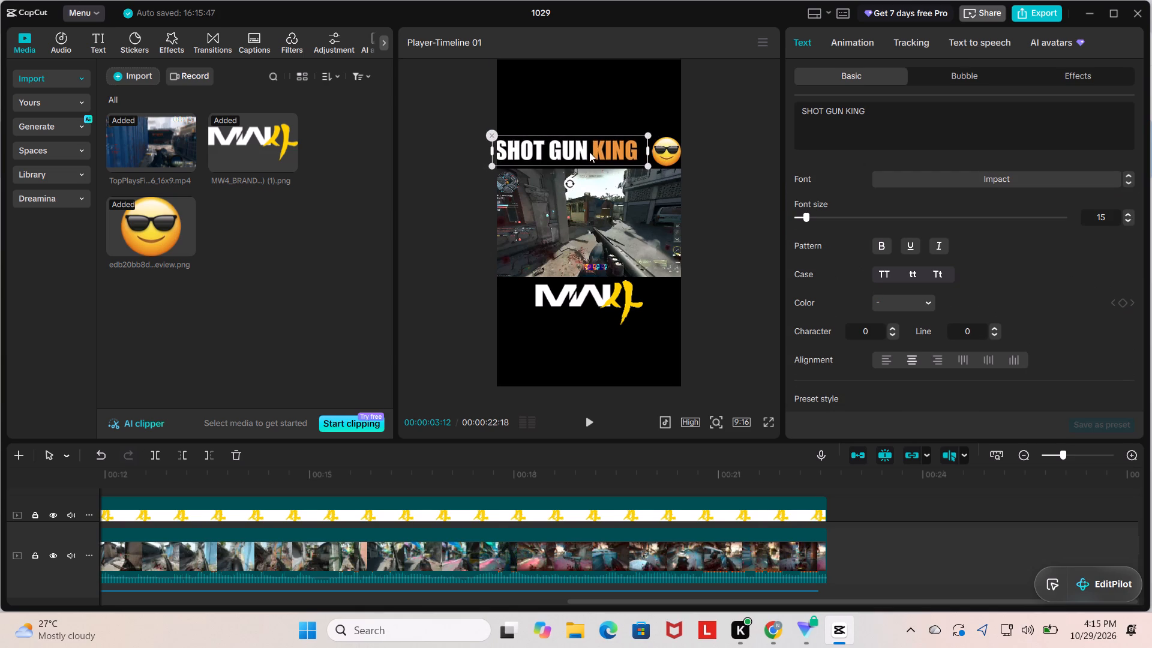
{"action": "left_click", "coordinate": [655, 166]}
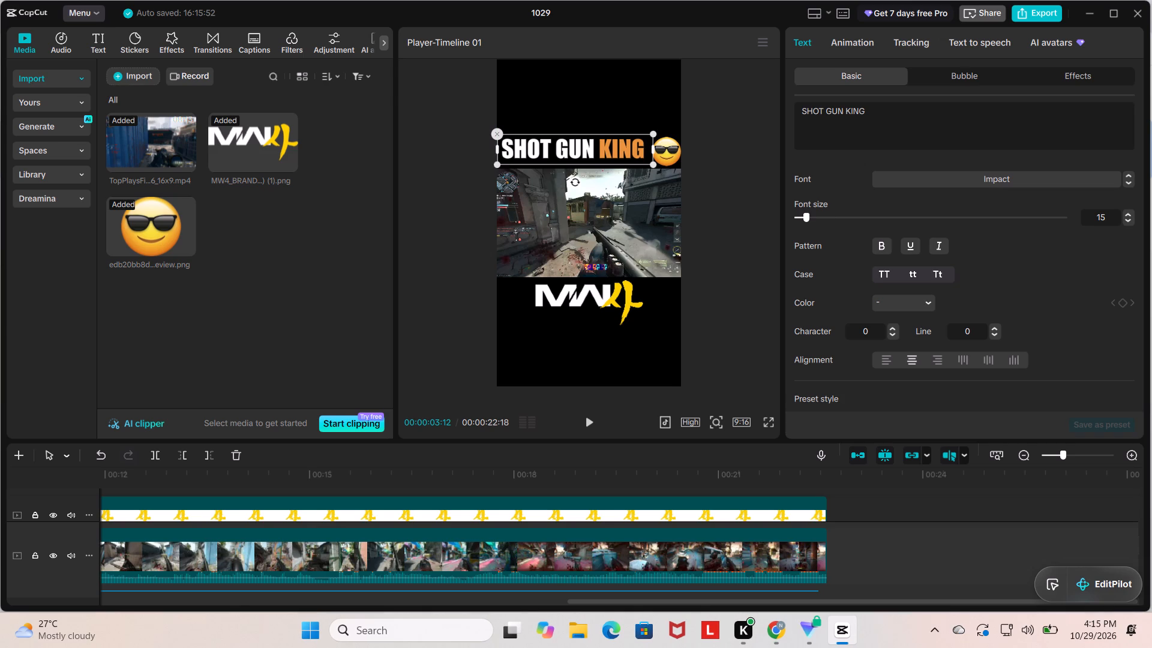
{"action": "left_click", "coordinate": [650, 167]}
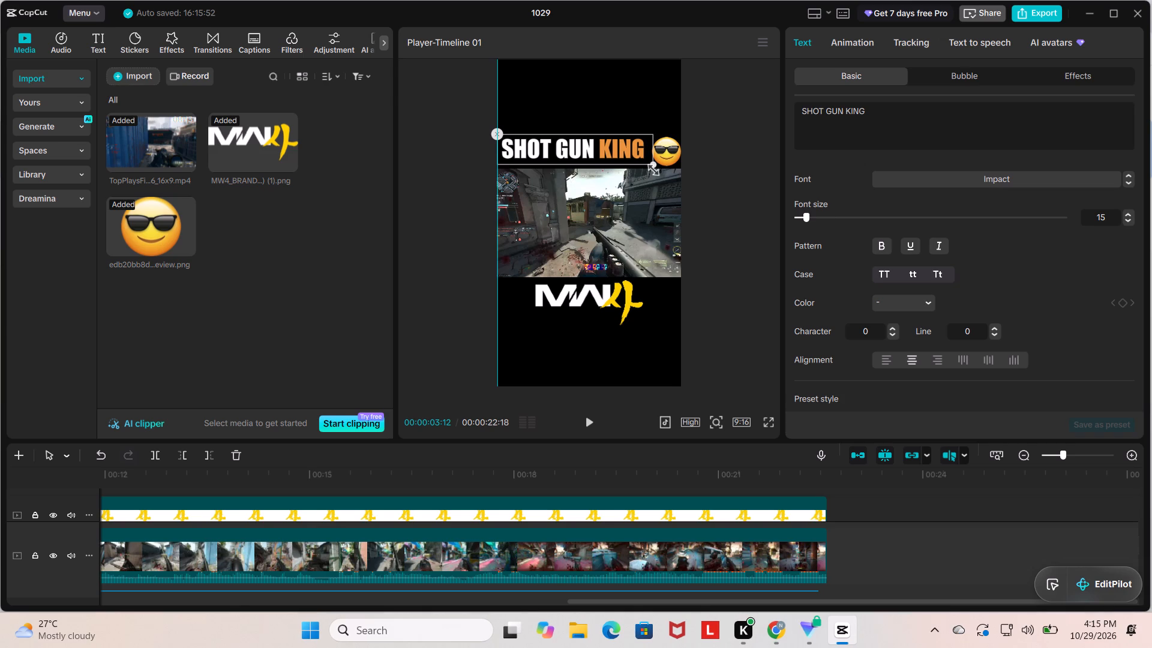
{"action": "left_click_drag", "start_coordinate": [649, 164], "coordinate": [656, 166]}
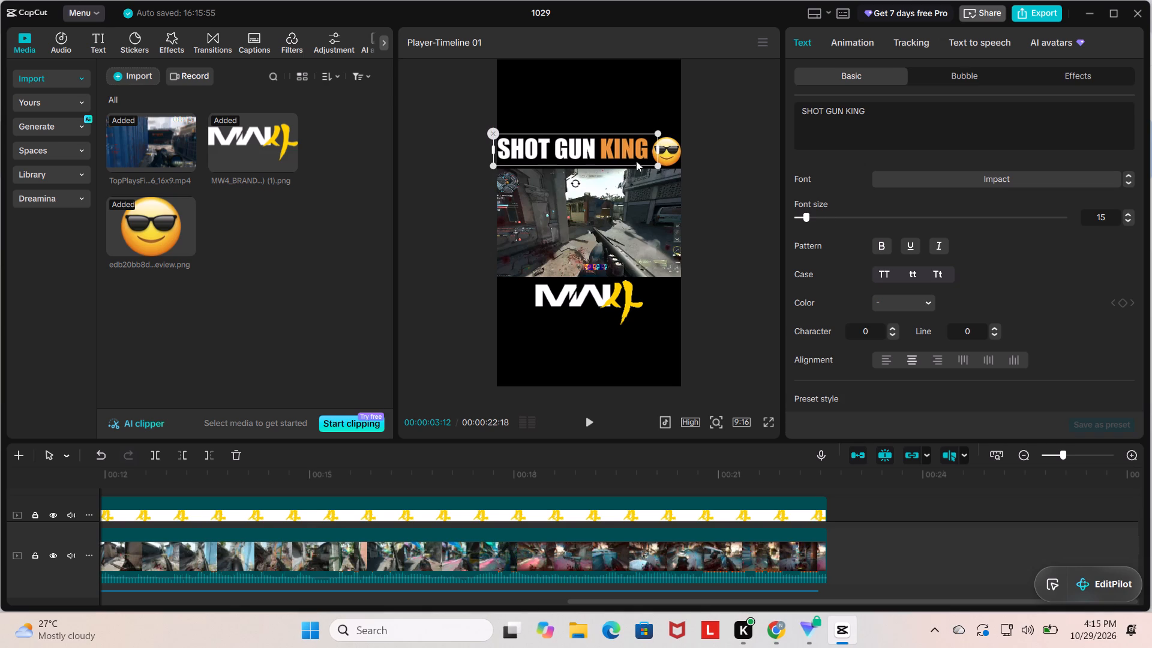
{"action": "left_click_drag", "start_coordinate": [629, 155], "coordinate": [632, 160]}
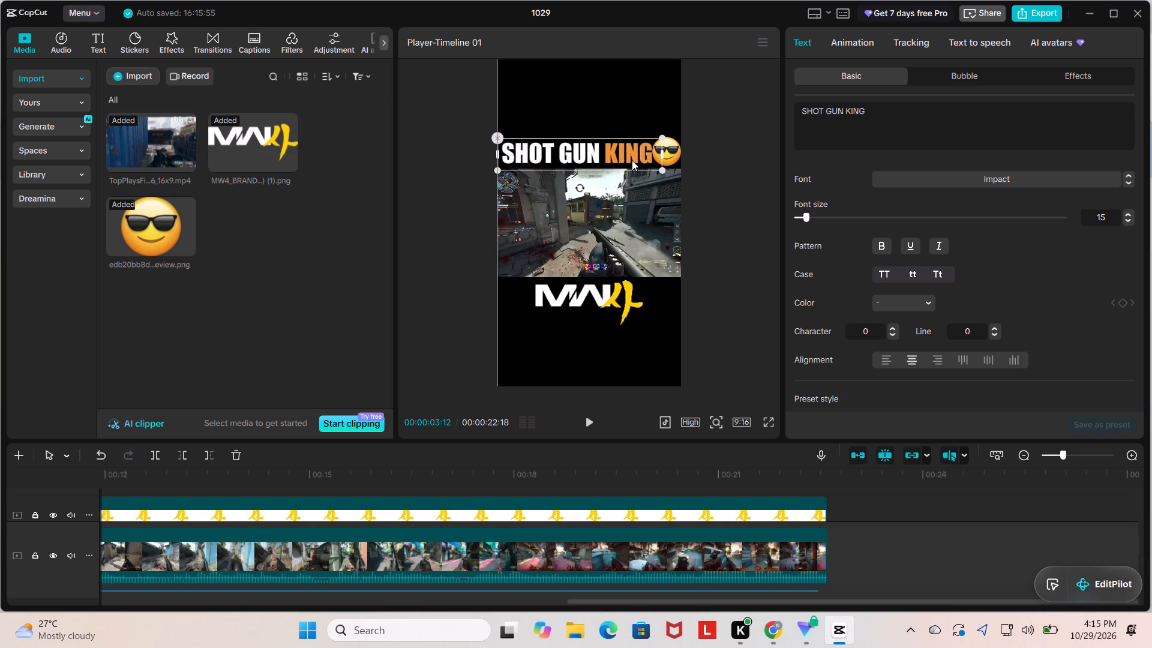
{"action": "left_click_drag", "start_coordinate": [632, 160], "coordinate": [627, 159]}
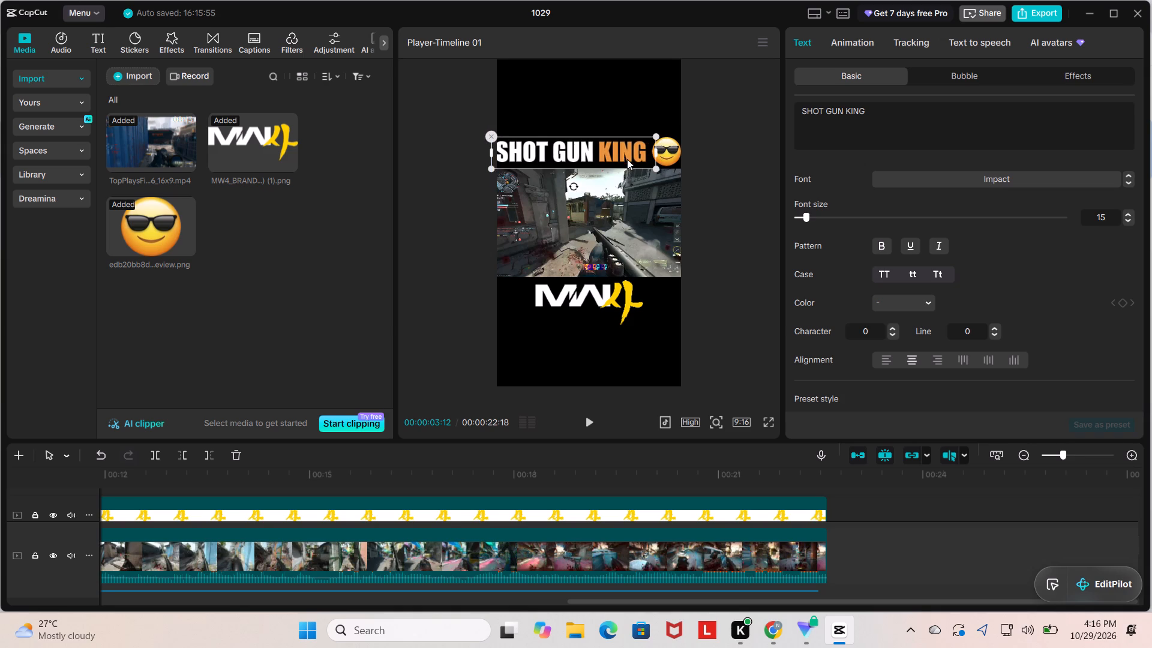
{"action": "left_click_drag", "start_coordinate": [627, 159], "coordinate": [628, 161]}
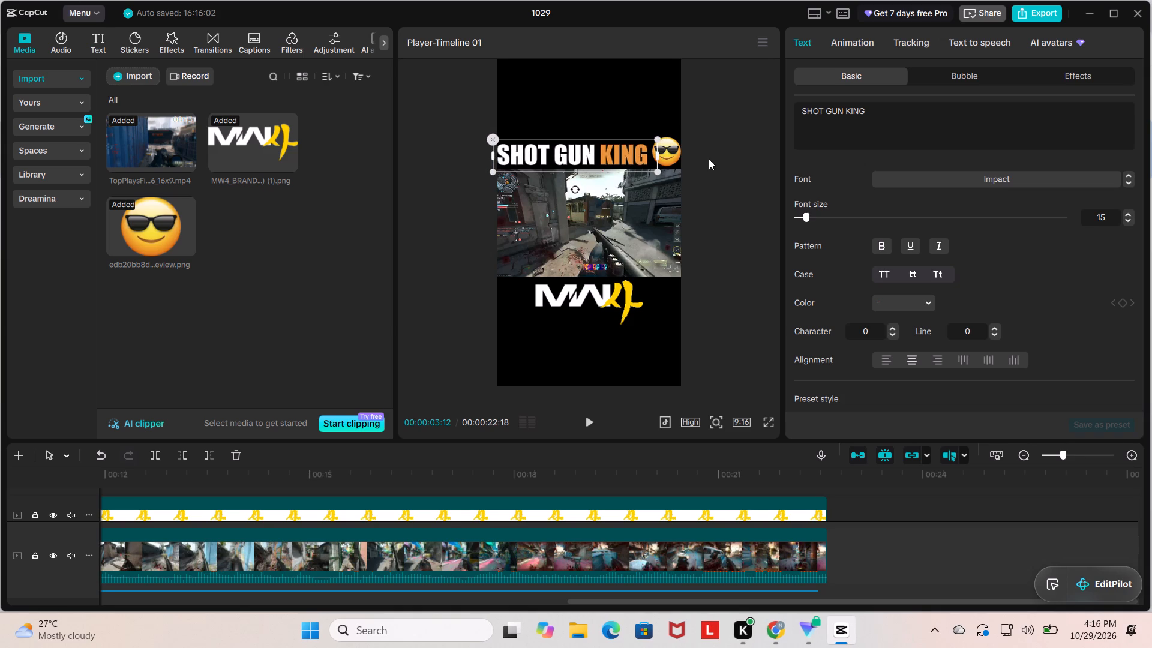
{"action": "left_click", "coordinate": [710, 159]}
{"action": "left_click", "coordinate": [707, 169]}
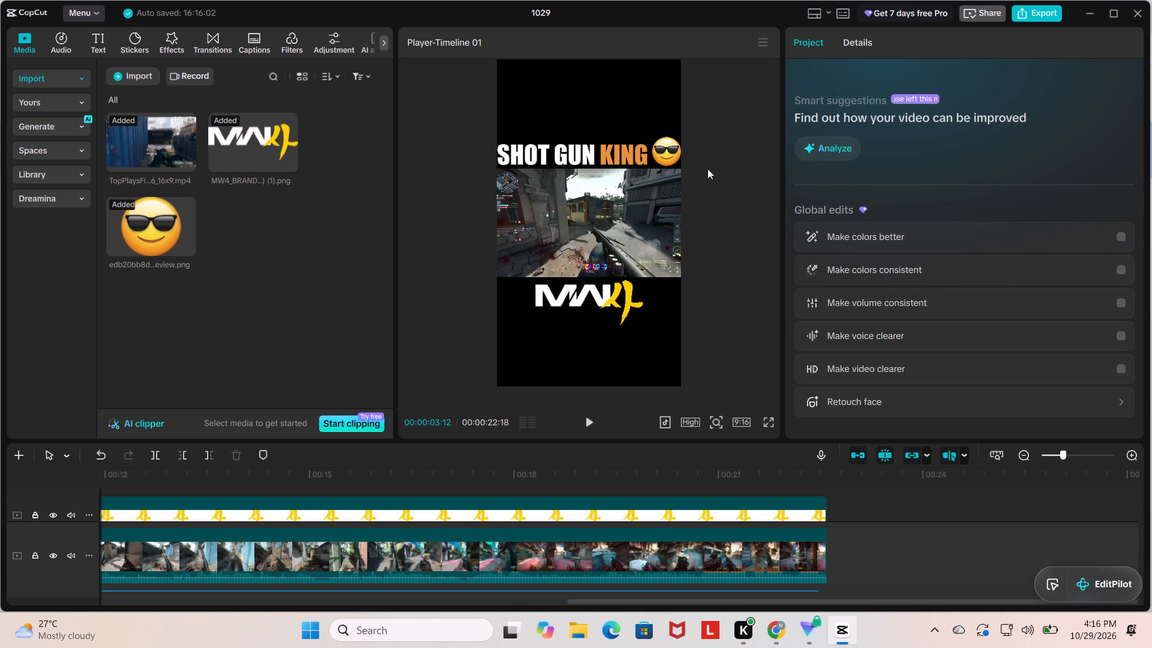
Fine-tune the sunglasses emoji's size and position beside KING, keeping it against the frame's right edge and level with the title.
{"action": "left_click", "coordinate": [679, 161]}
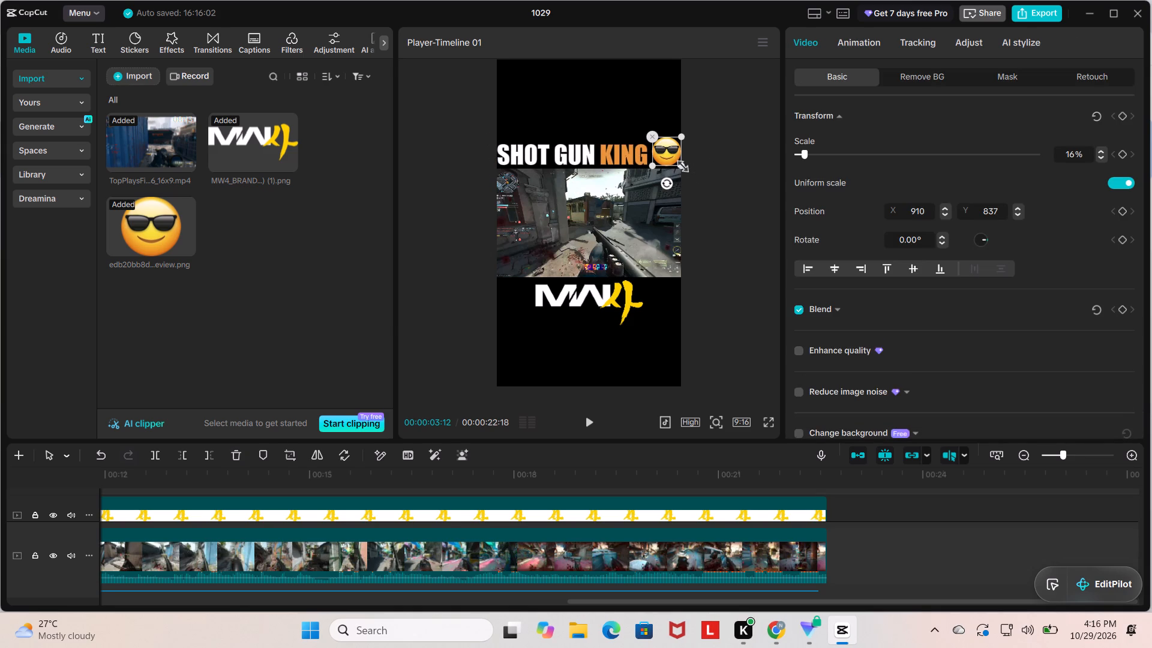
{"action": "left_click_drag", "start_coordinate": [680, 164], "coordinate": [673, 163]}
{"action": "left_click", "coordinate": [665, 152]}
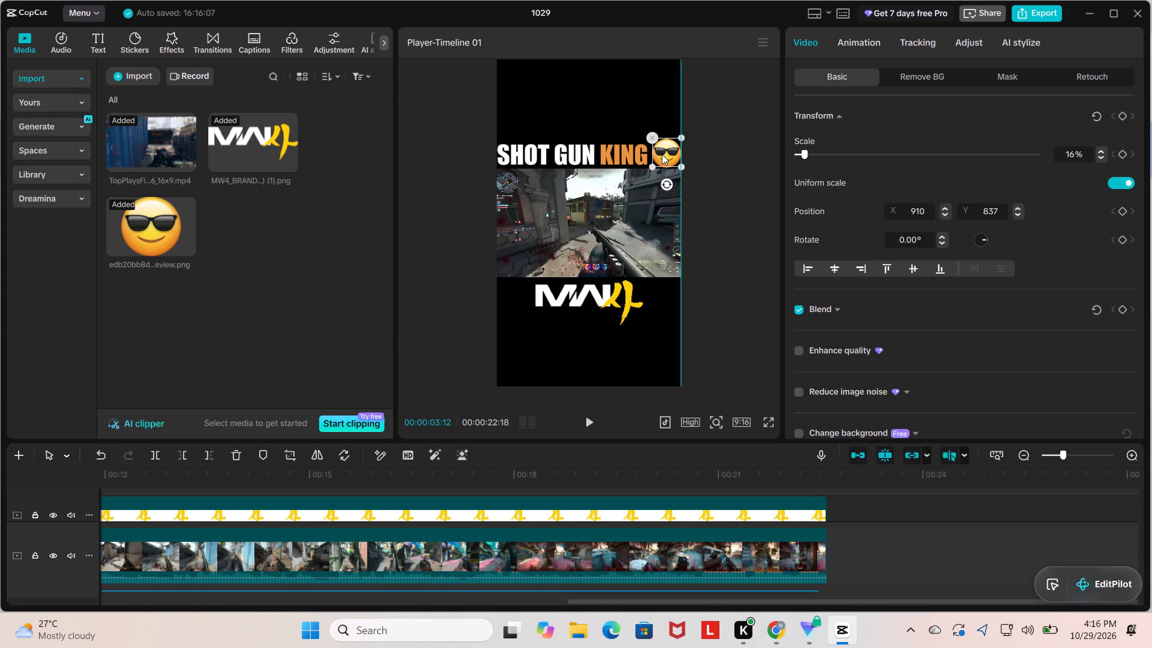
{"action": "left_click", "coordinate": [662, 153]}
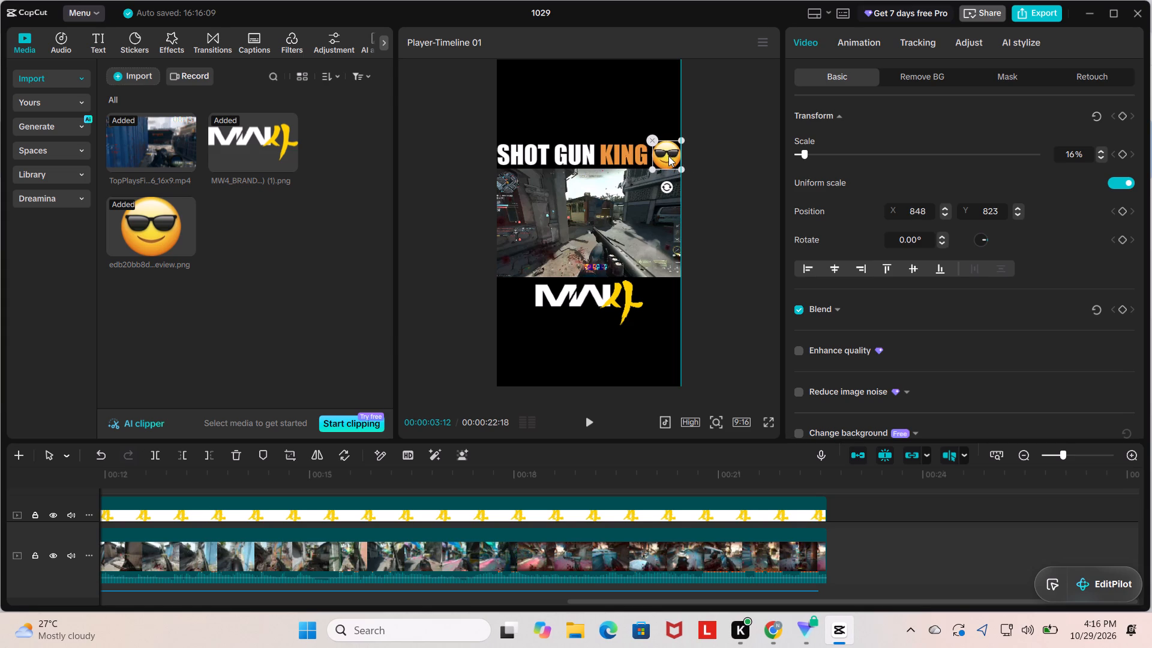
{"action": "left_click", "coordinate": [725, 153]}
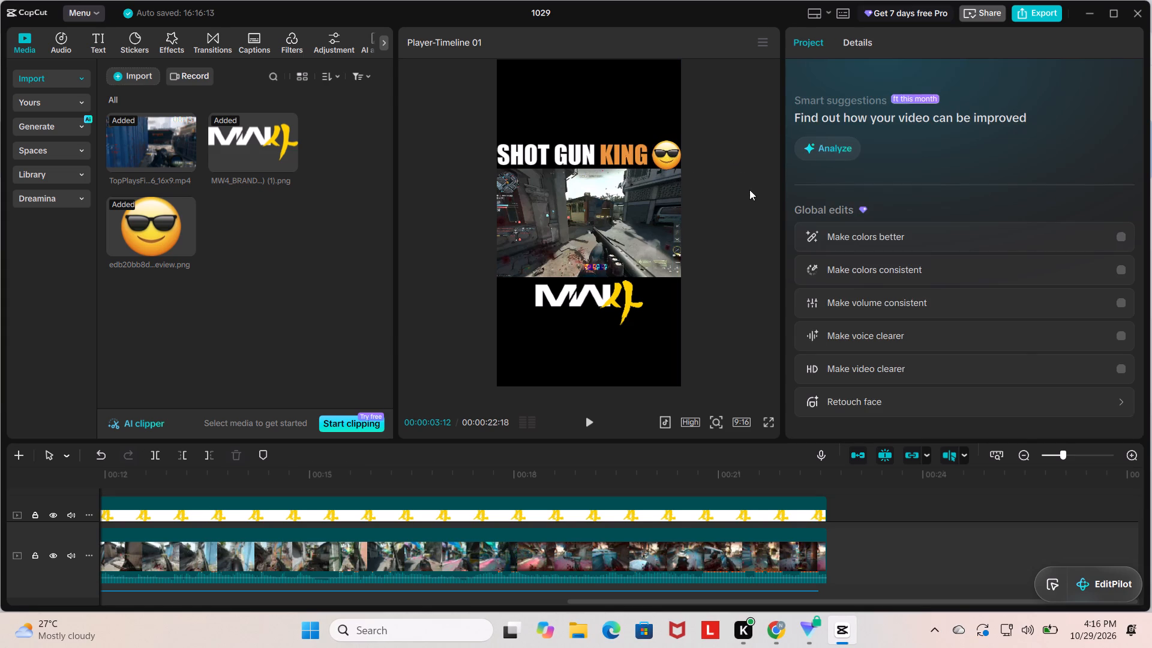
{"action": "left_click", "coordinate": [662, 158]}
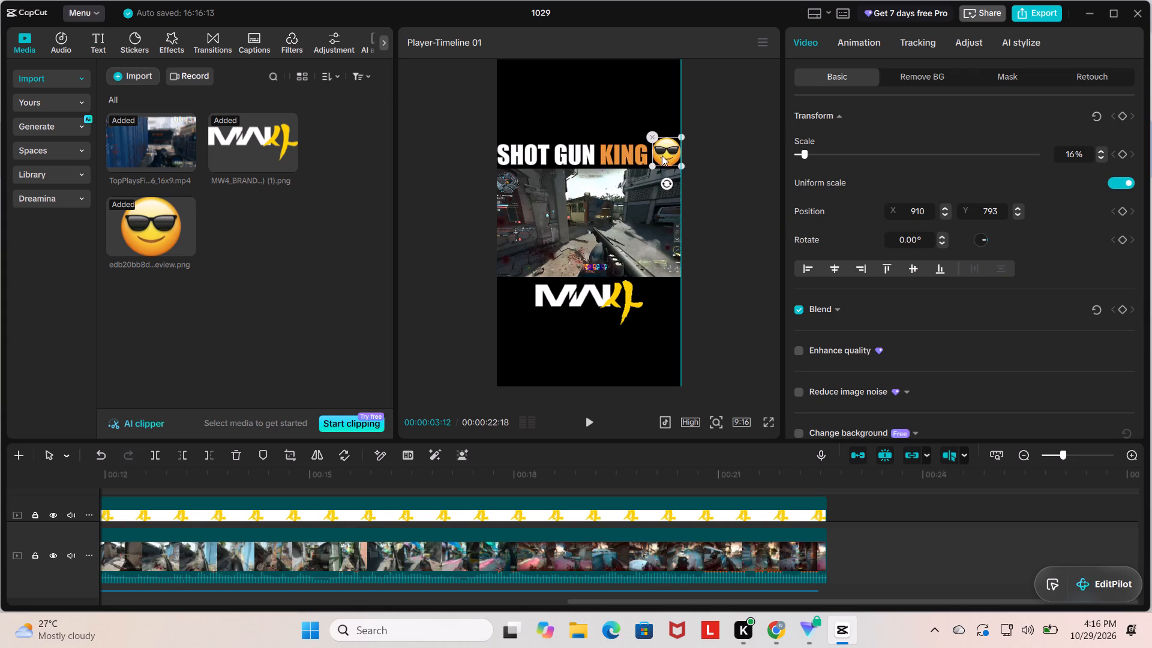
{"action": "left_click", "coordinate": [714, 152]}
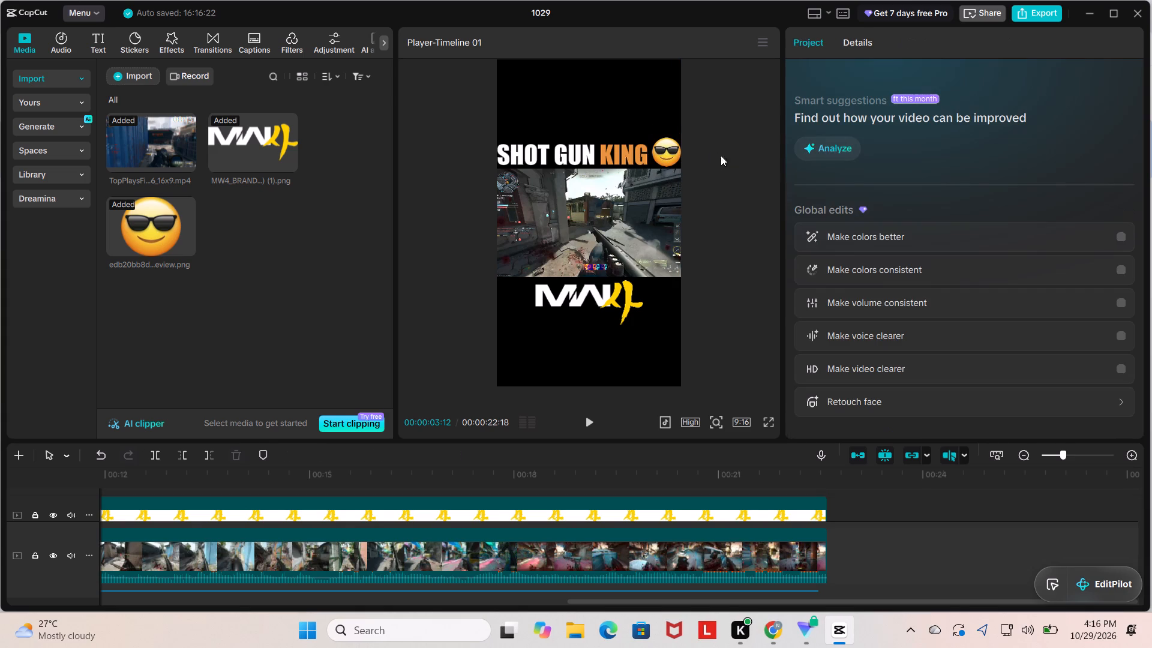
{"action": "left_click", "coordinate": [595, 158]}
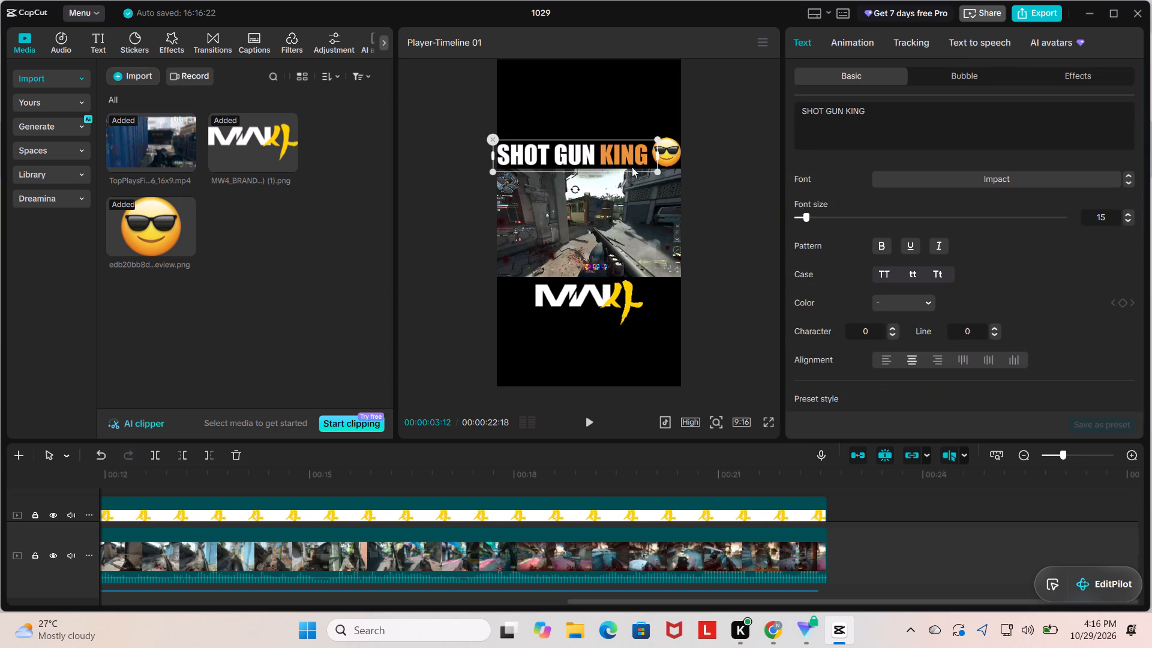
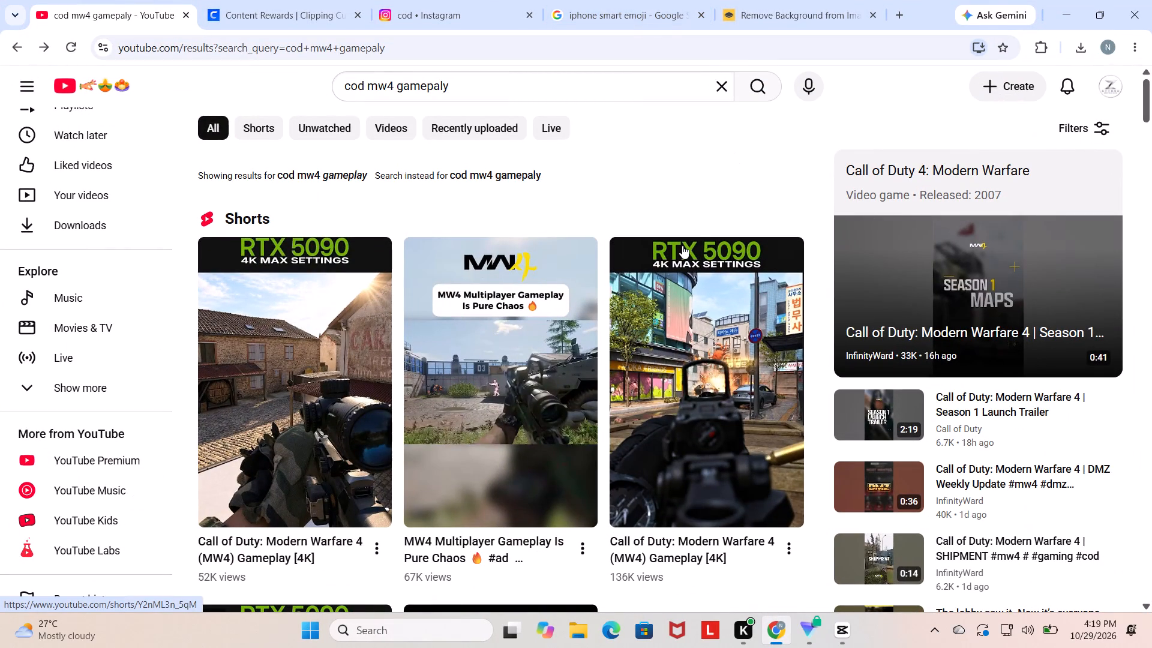
Switch to CapCut and play the 1029 timeline through to its end to review the edit.
{"action": "left_click", "coordinate": [848, 625]}
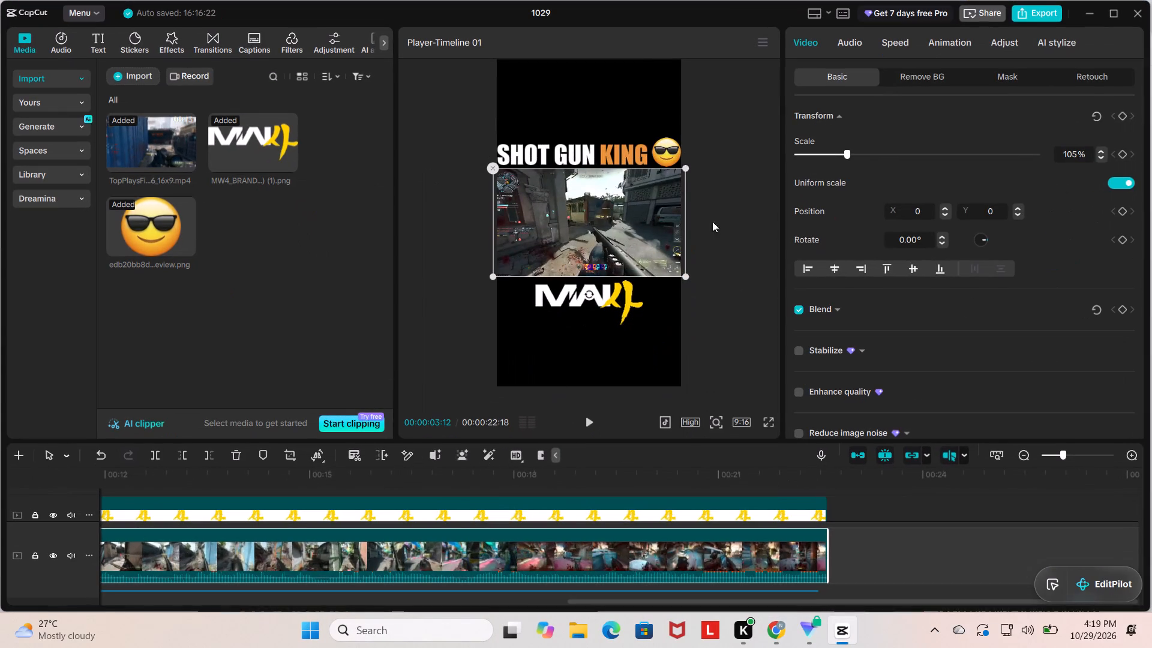
{"action": "left_click", "coordinate": [593, 425]}
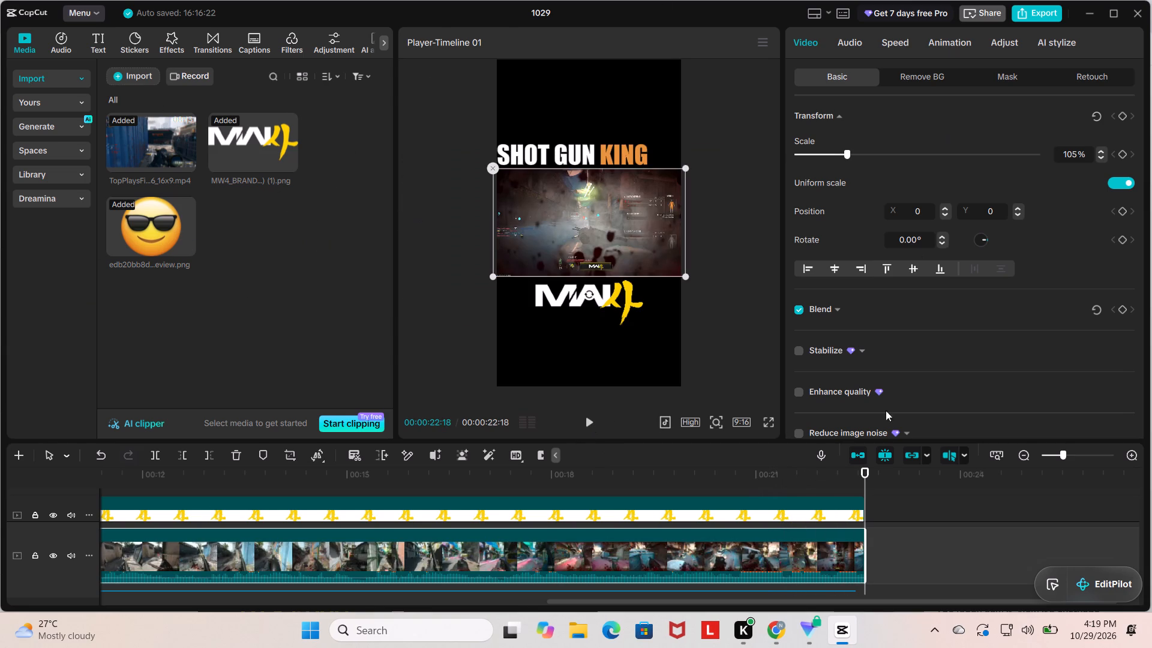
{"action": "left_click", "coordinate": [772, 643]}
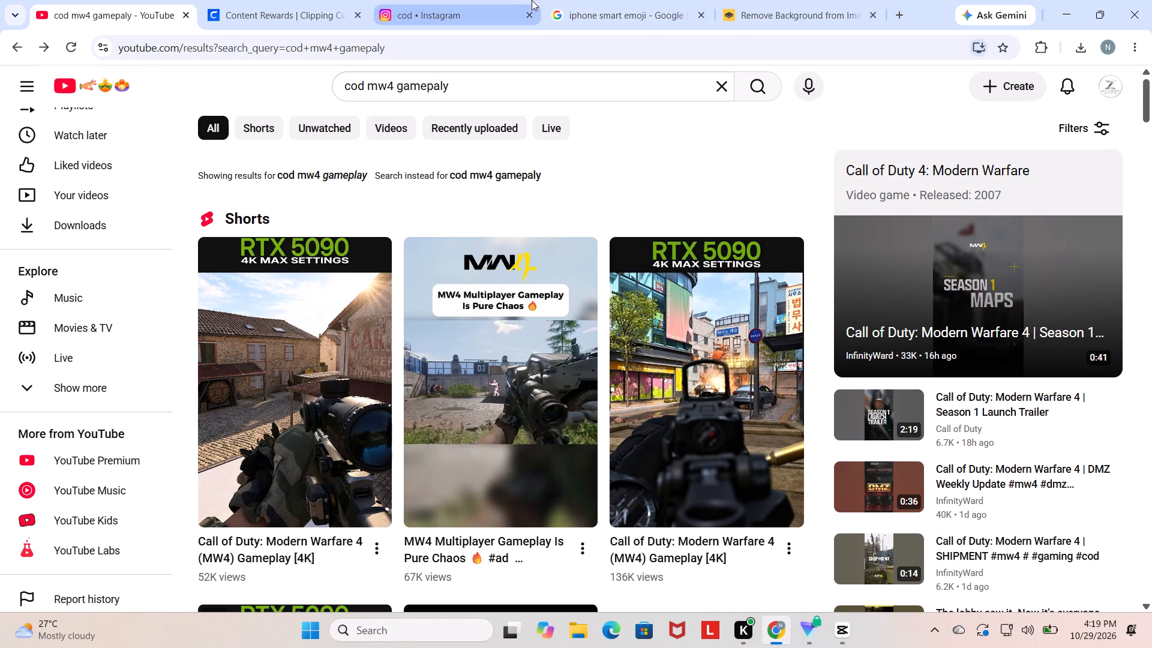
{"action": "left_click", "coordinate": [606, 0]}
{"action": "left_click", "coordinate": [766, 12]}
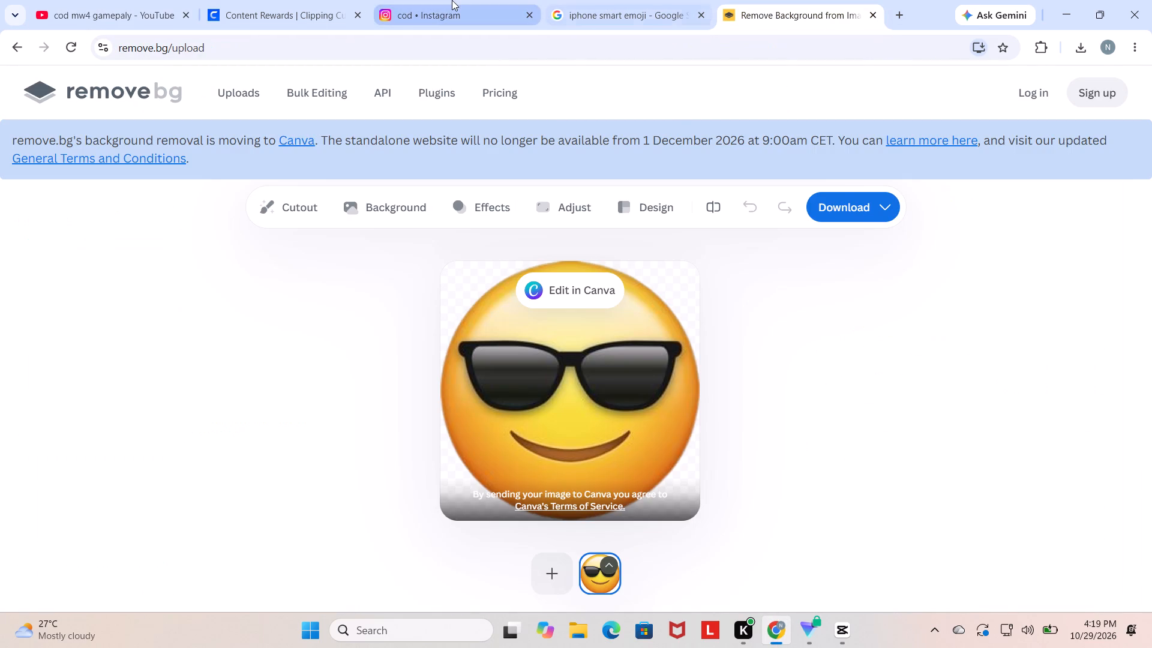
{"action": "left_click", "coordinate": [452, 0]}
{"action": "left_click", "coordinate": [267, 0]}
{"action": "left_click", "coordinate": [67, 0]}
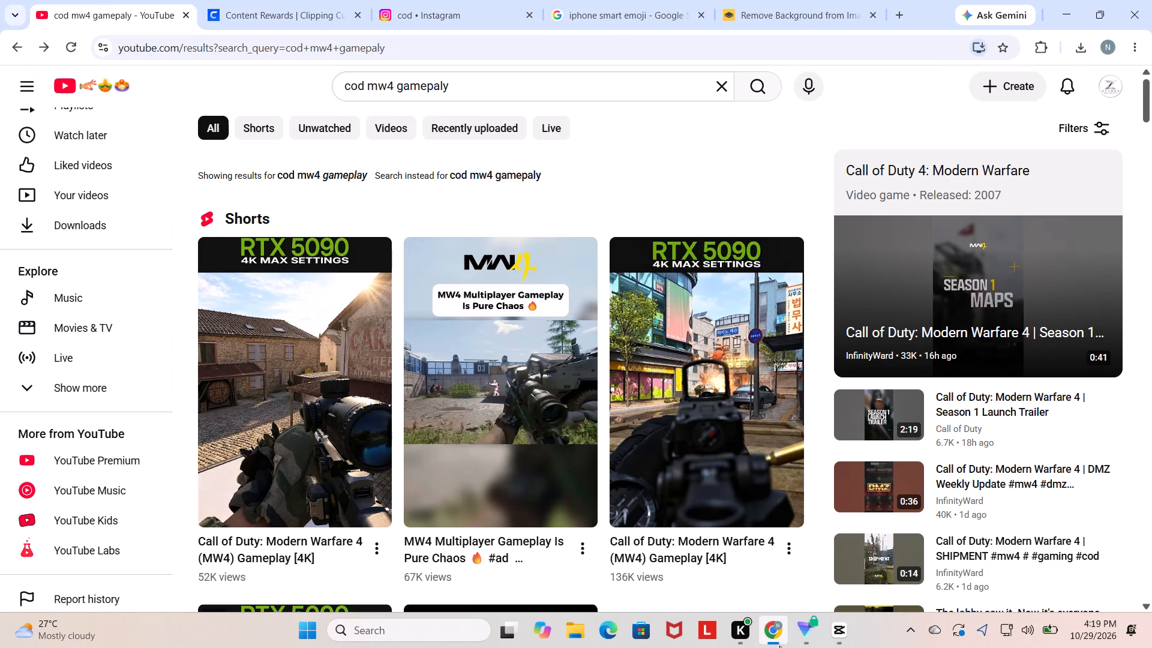
Switch to Proton VPN, change the server, reconnect twice to the fastest free server, and minimize the VPN window.
{"action": "left_click", "coordinate": [838, 641]}
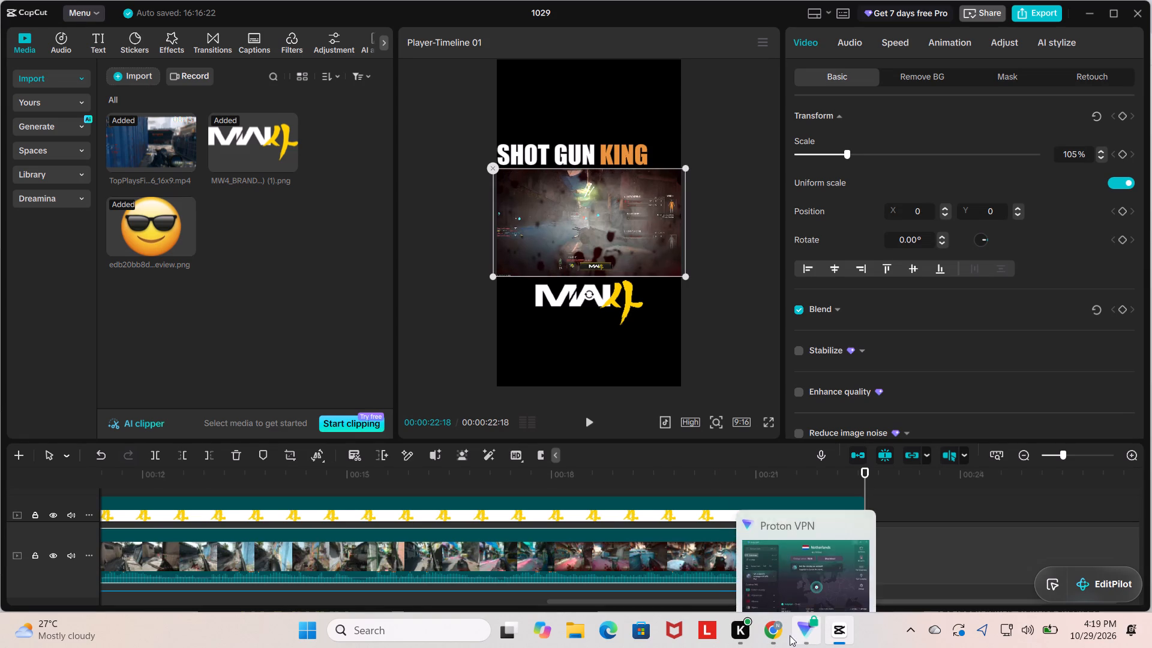
{"action": "left_click", "coordinate": [798, 637]}
{"action": "left_click", "coordinate": [615, 175]}
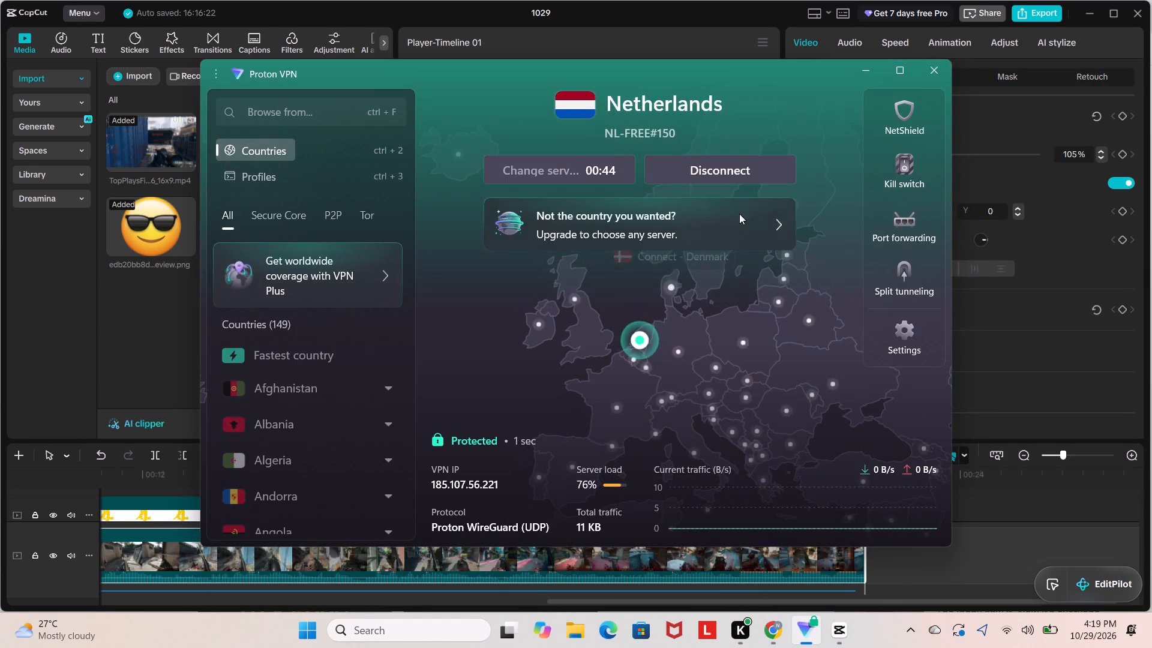
{"action": "left_click", "coordinate": [704, 177]}
{"action": "left_click", "coordinate": [687, 176]}
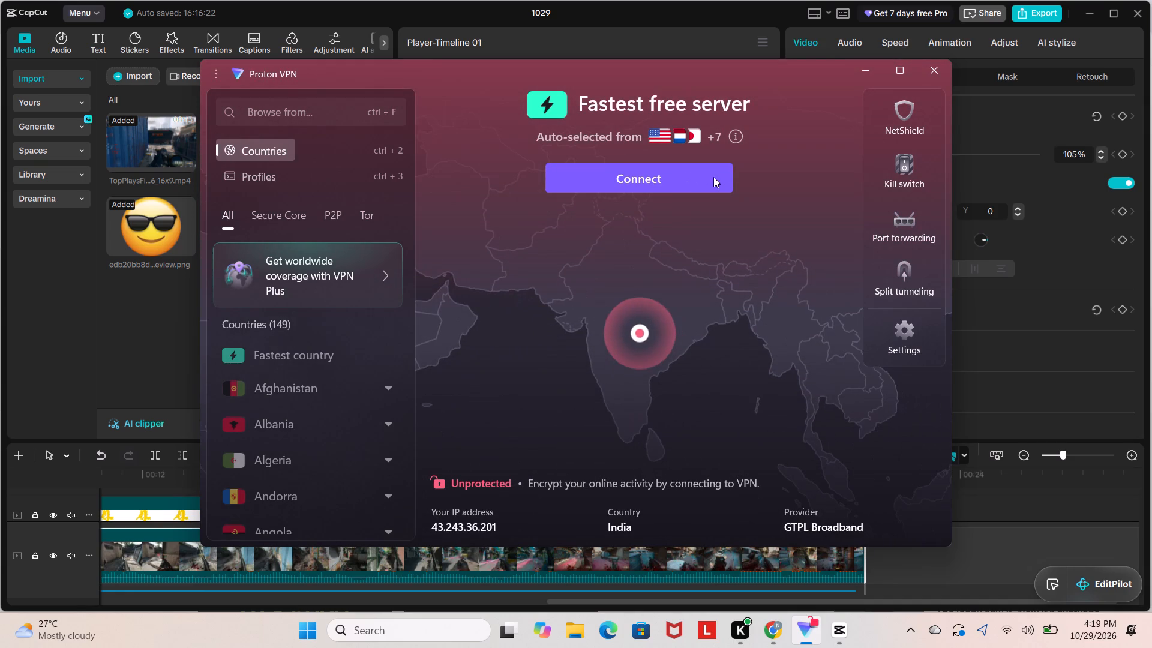
{"action": "left_click", "coordinate": [710, 185]}
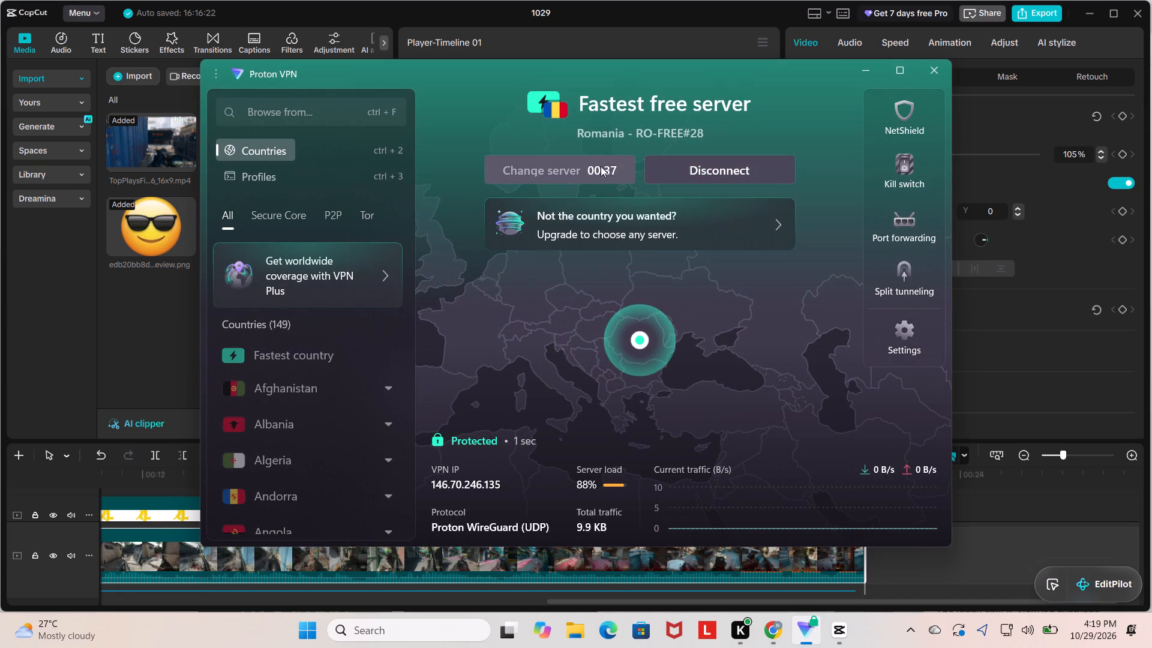
{"action": "left_click", "coordinate": [723, 179]}
{"action": "left_click", "coordinate": [676, 182]}
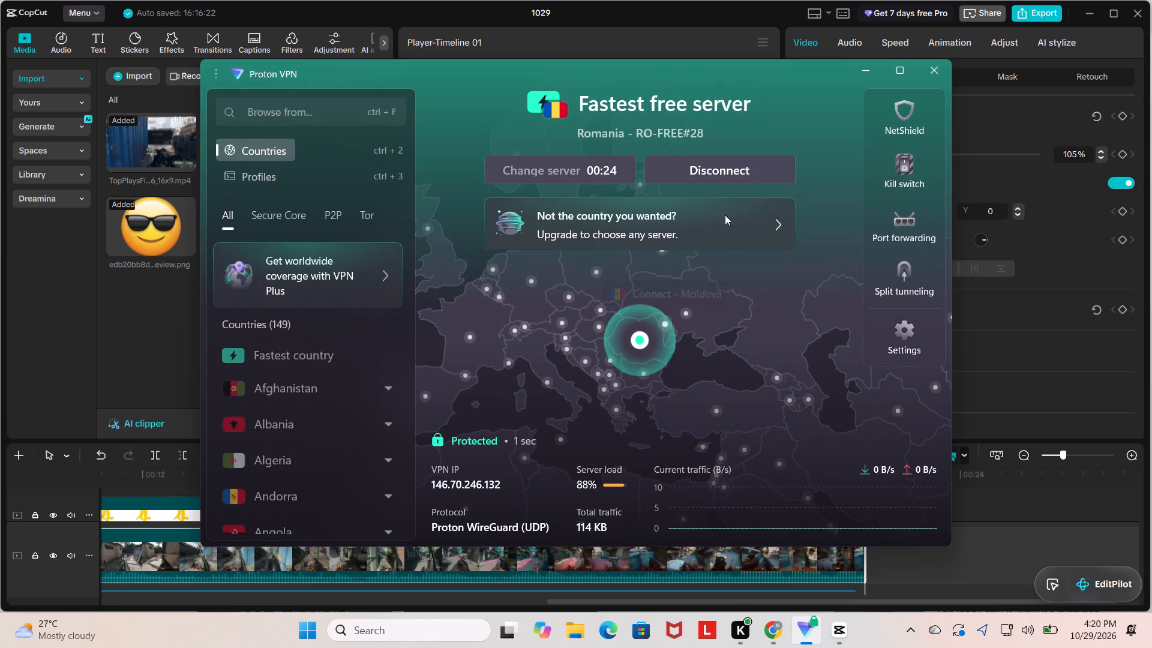
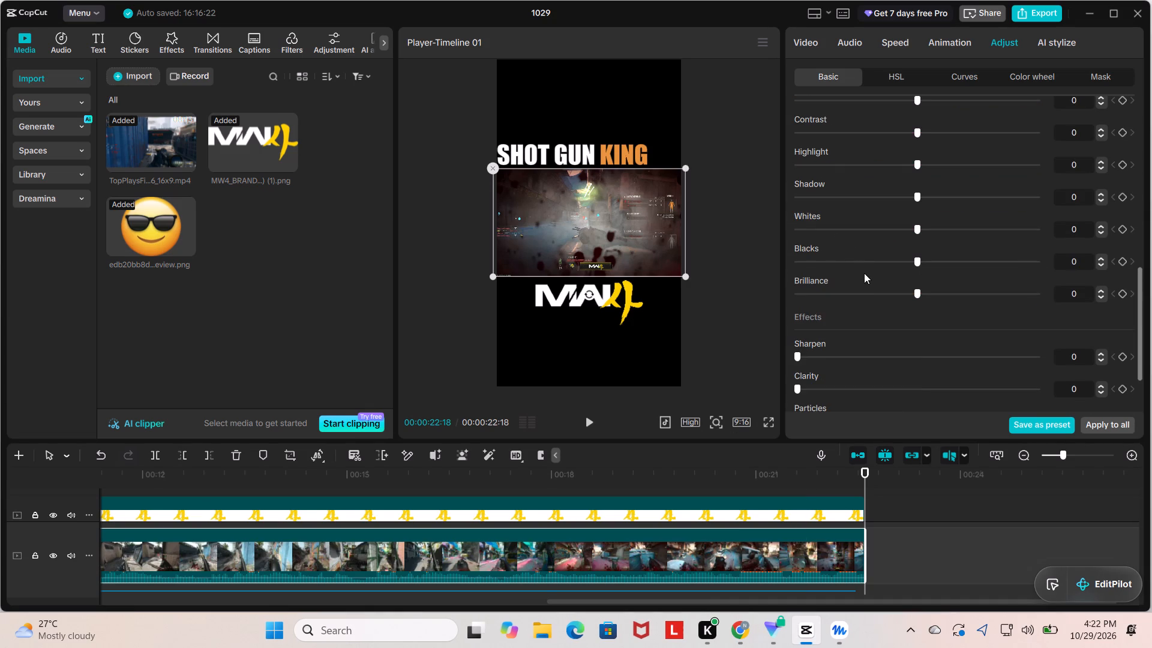
{"action": "scroll", "coordinate": [859, 264], "scroll_direction": "down", "scroll_amount": 2}
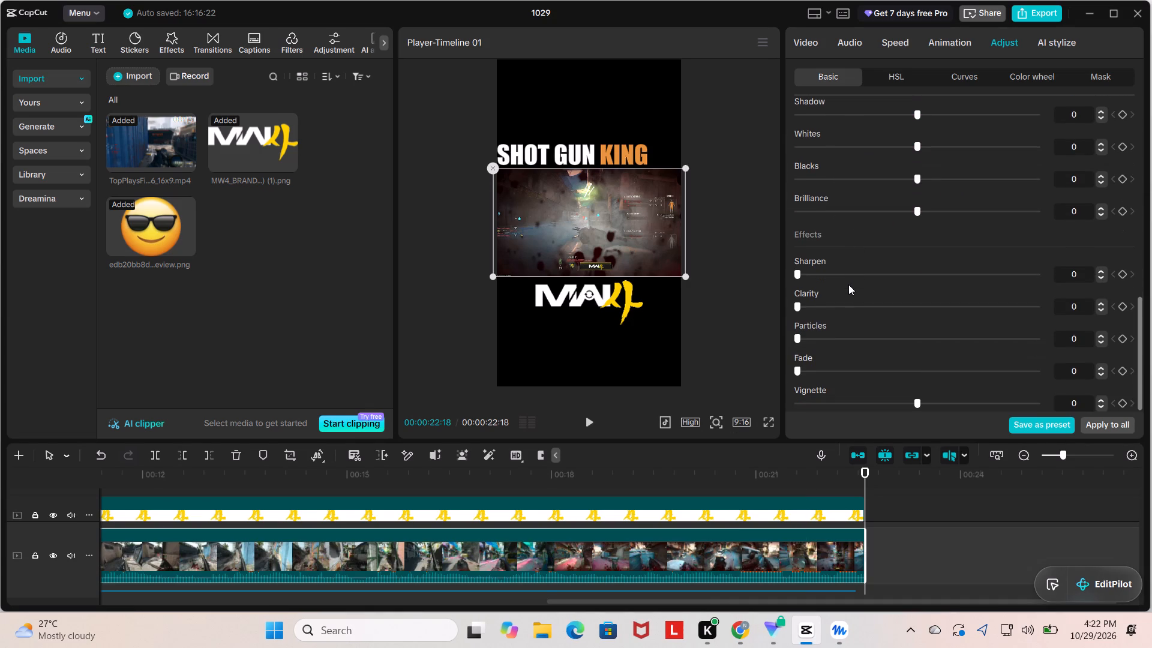
{"action": "scroll", "coordinate": [848, 286], "scroll_direction": "down", "scroll_amount": 2}
{"action": "scroll", "coordinate": [847, 292], "scroll_direction": "up", "scroll_amount": 6}
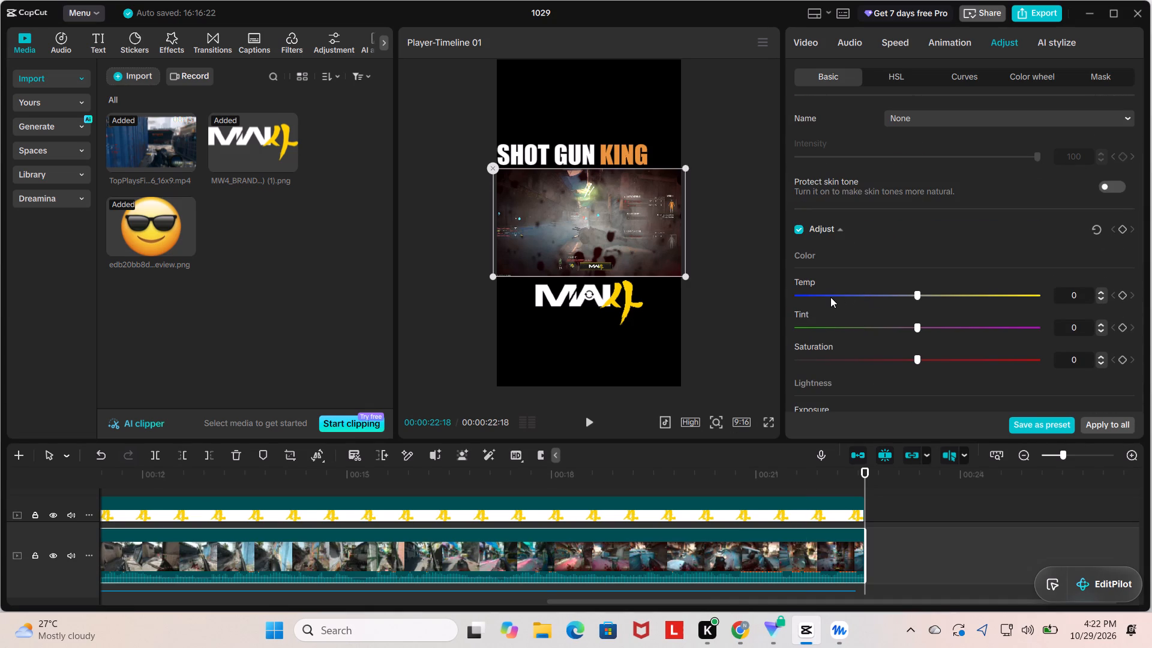
{"action": "scroll", "coordinate": [864, 222], "scroll_direction": "down", "scroll_amount": 2}
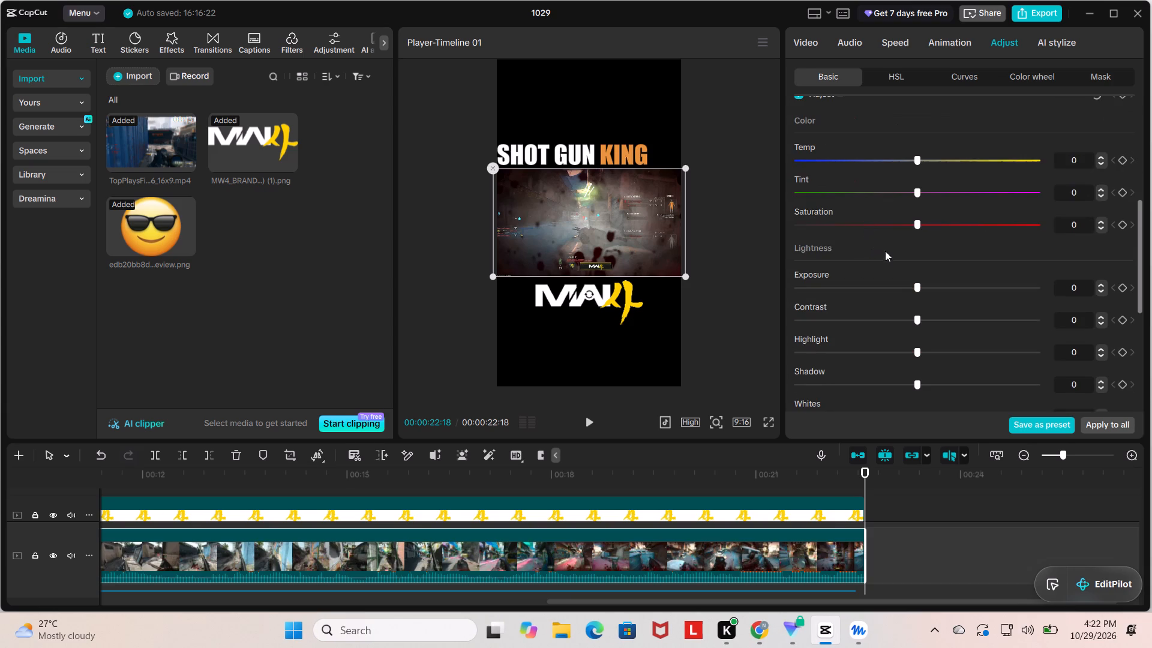
{"action": "scroll", "coordinate": [902, 223], "scroll_direction": "down", "scroll_amount": 1}
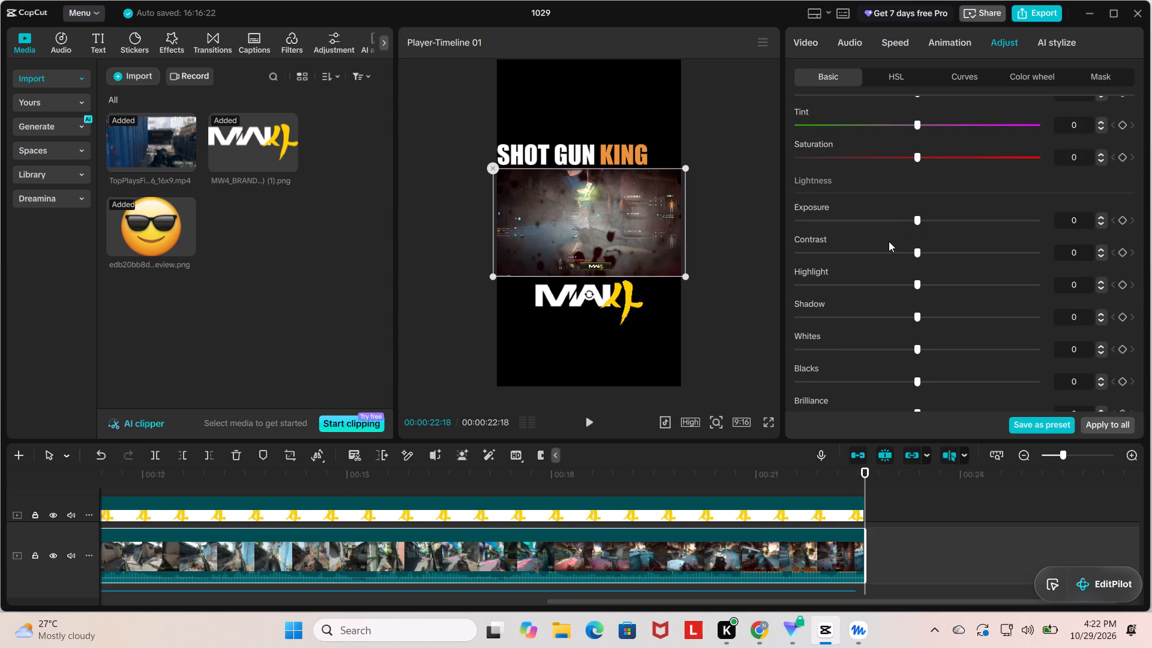
{"action": "scroll", "coordinate": [883, 236], "scroll_direction": "down", "scroll_amount": 2}
{"action": "scroll", "coordinate": [876, 220], "scroll_direction": "up", "scroll_amount": 1}
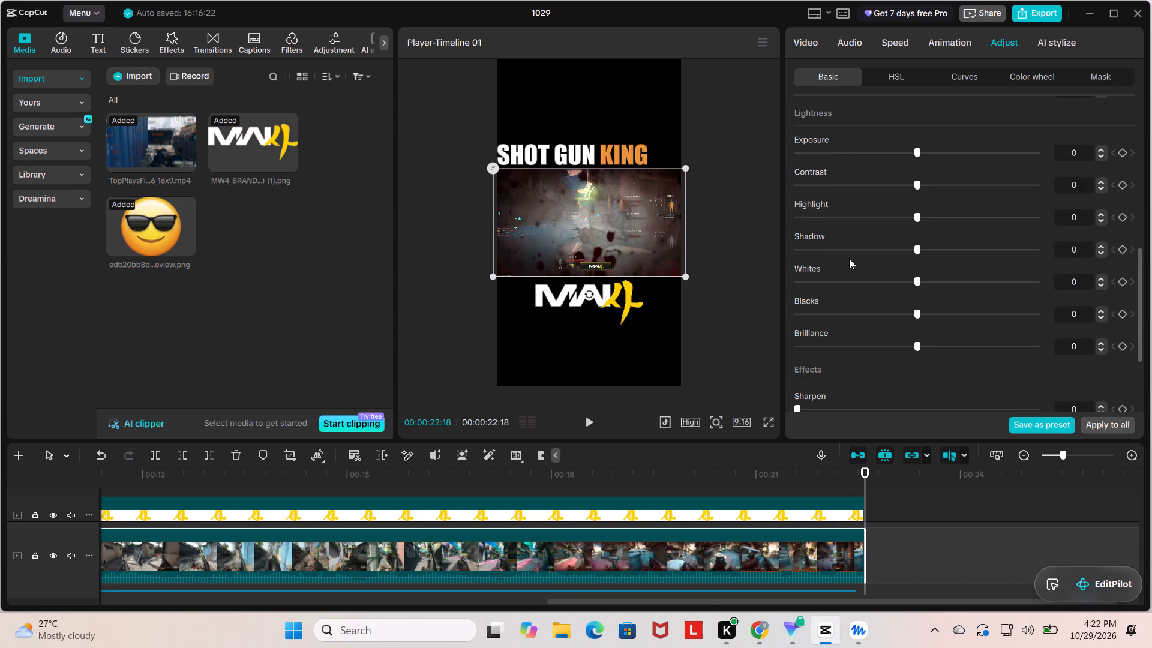
{"action": "scroll", "coordinate": [859, 236], "scroll_direction": "down", "scroll_amount": 1}
{"action": "scroll", "coordinate": [866, 262], "scroll_direction": "up", "scroll_amount": 3}
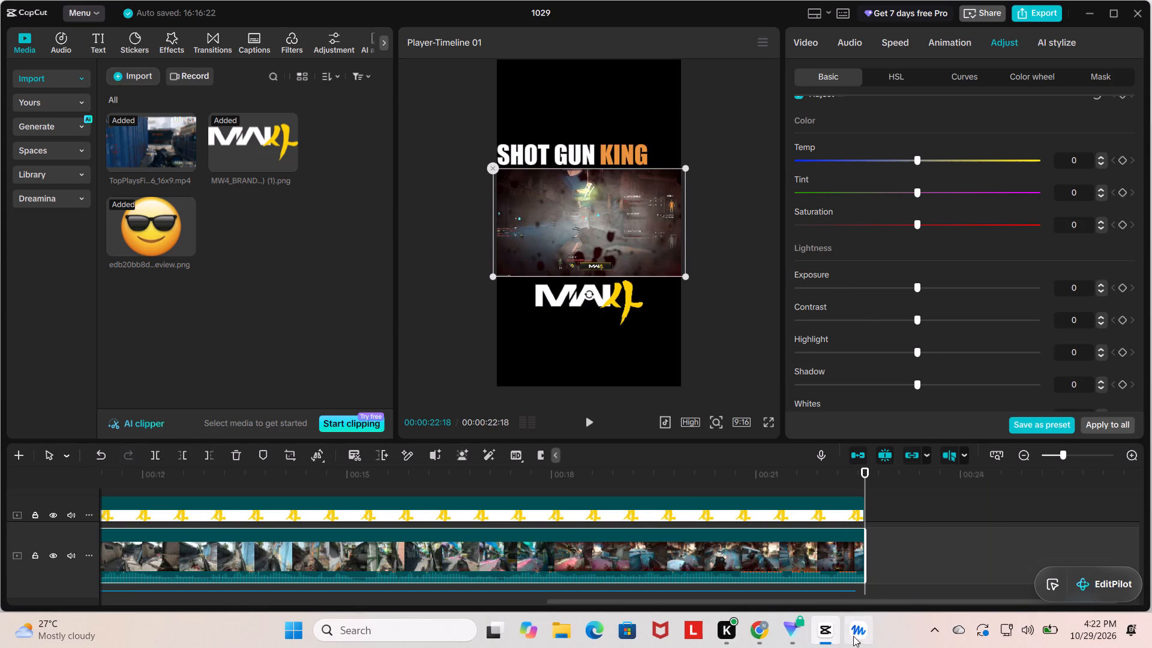
Recheck Muse's recommended grading values and set the gameplay clip's Exposure to 15 in CapCut.
{"action": "left_click", "coordinate": [854, 636]}
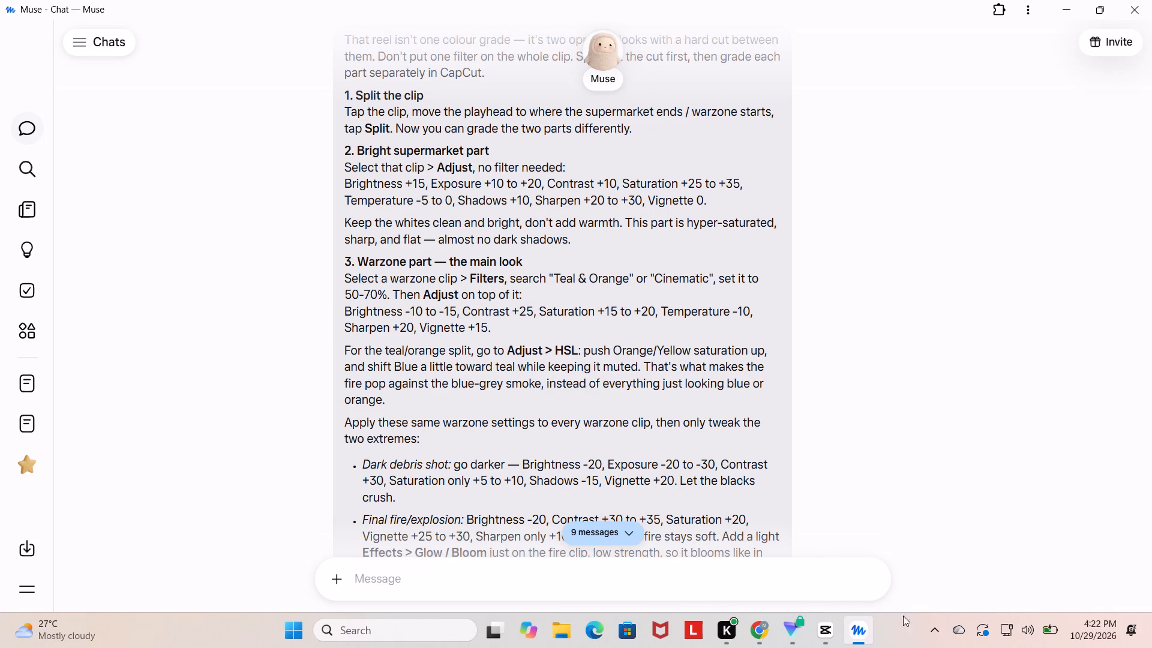
{"action": "left_click", "coordinate": [830, 635]}
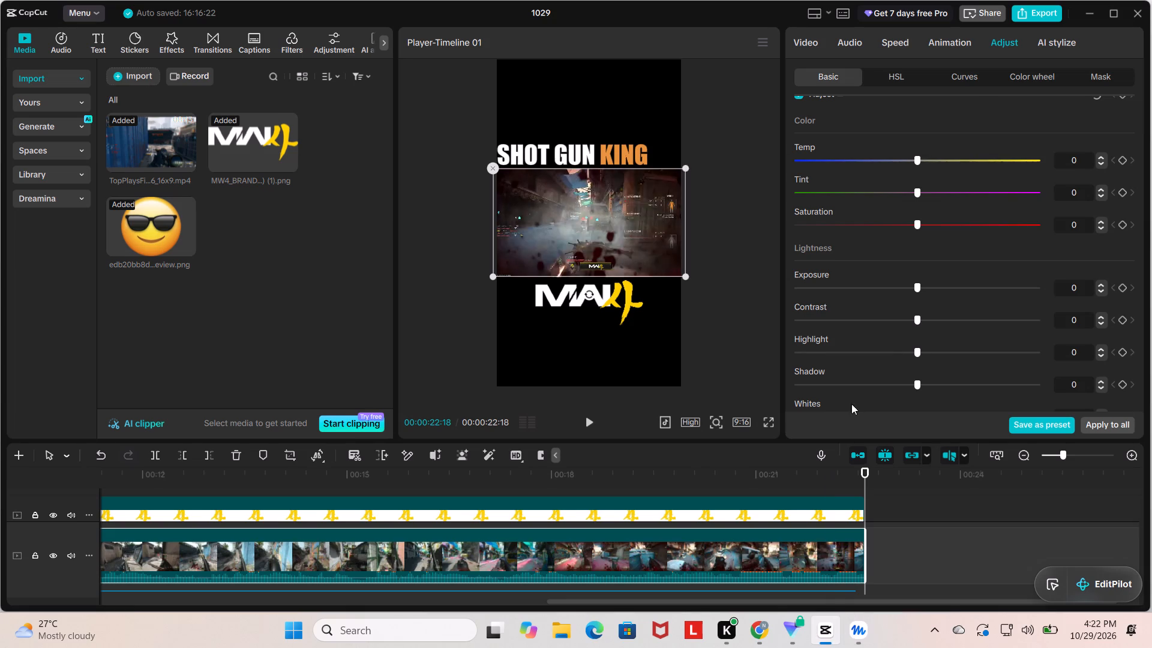
{"action": "left_click_drag", "start_coordinate": [919, 287], "coordinate": [938, 289]}
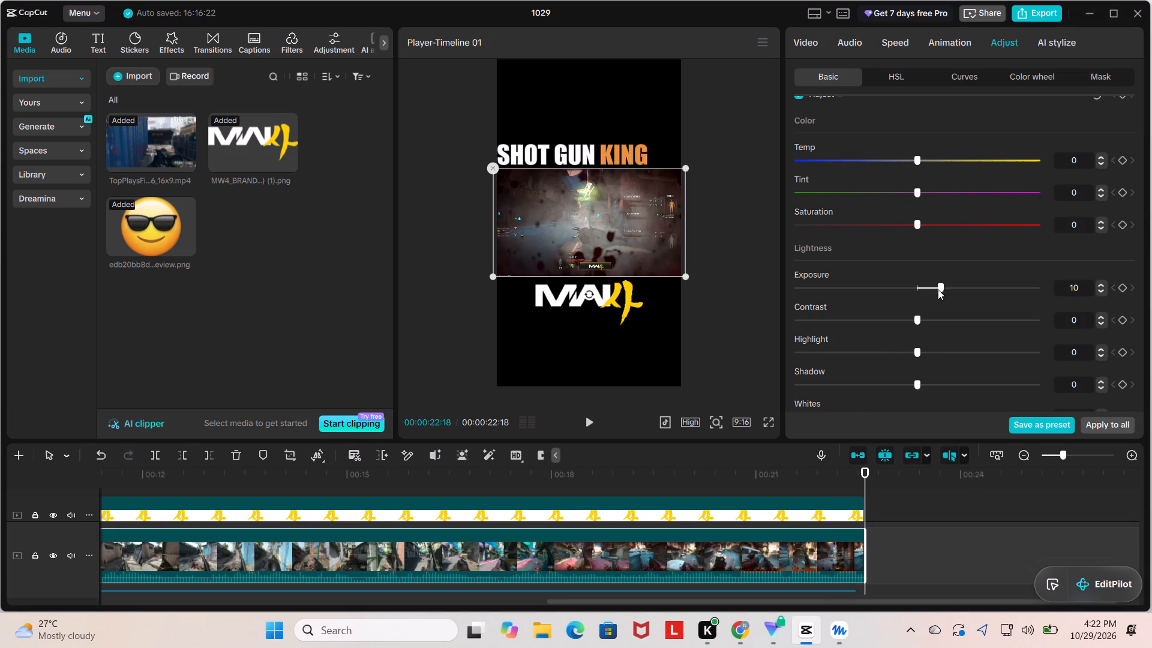
{"action": "left_click_drag", "start_coordinate": [938, 289], "coordinate": [952, 291]}
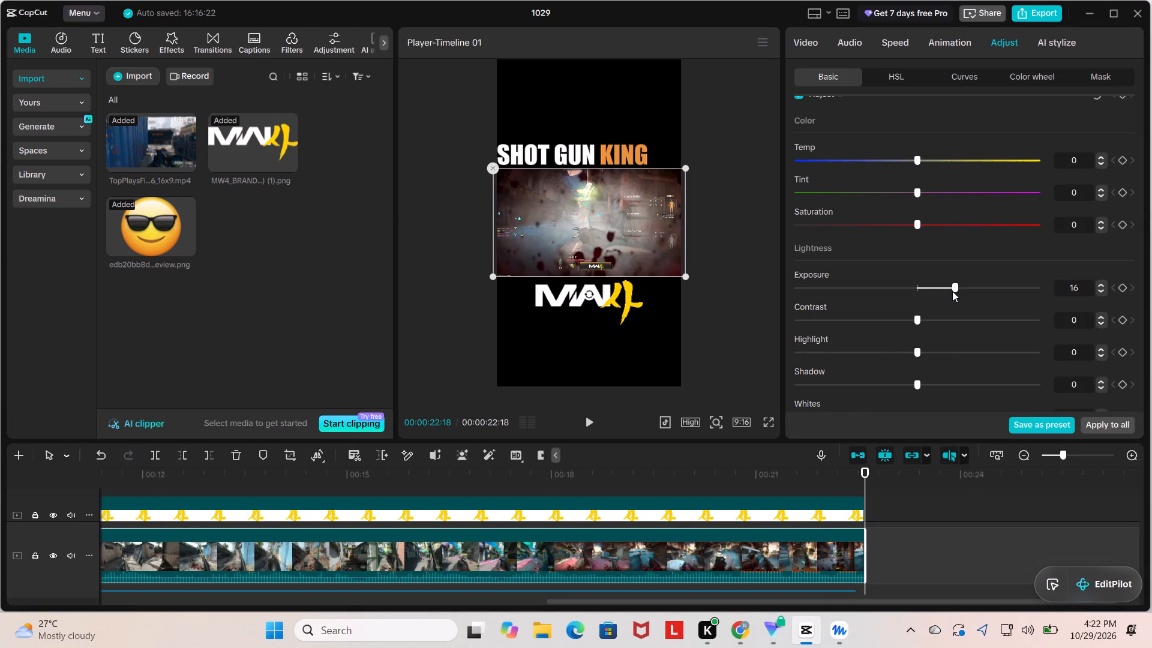
{"action": "left_click_drag", "start_coordinate": [952, 291], "coordinate": [951, 292]}
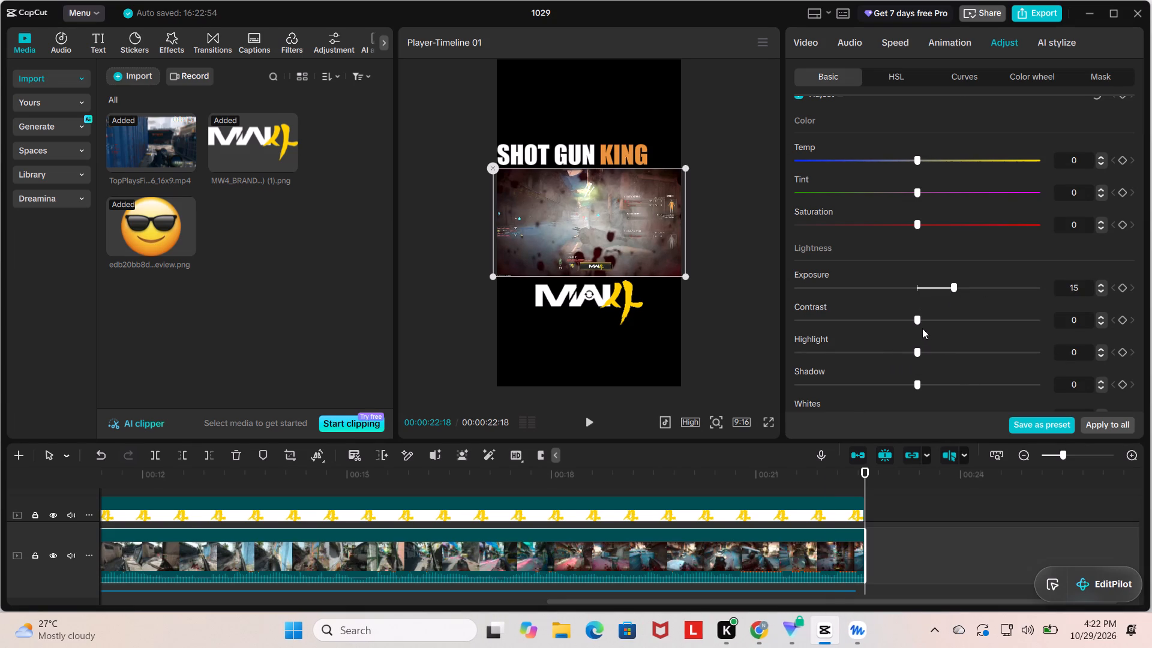
Consult Muse's grading advice again and set the gameplay clip's Contrast to 10 in CapCut.
{"action": "left_click", "coordinate": [863, 617]}
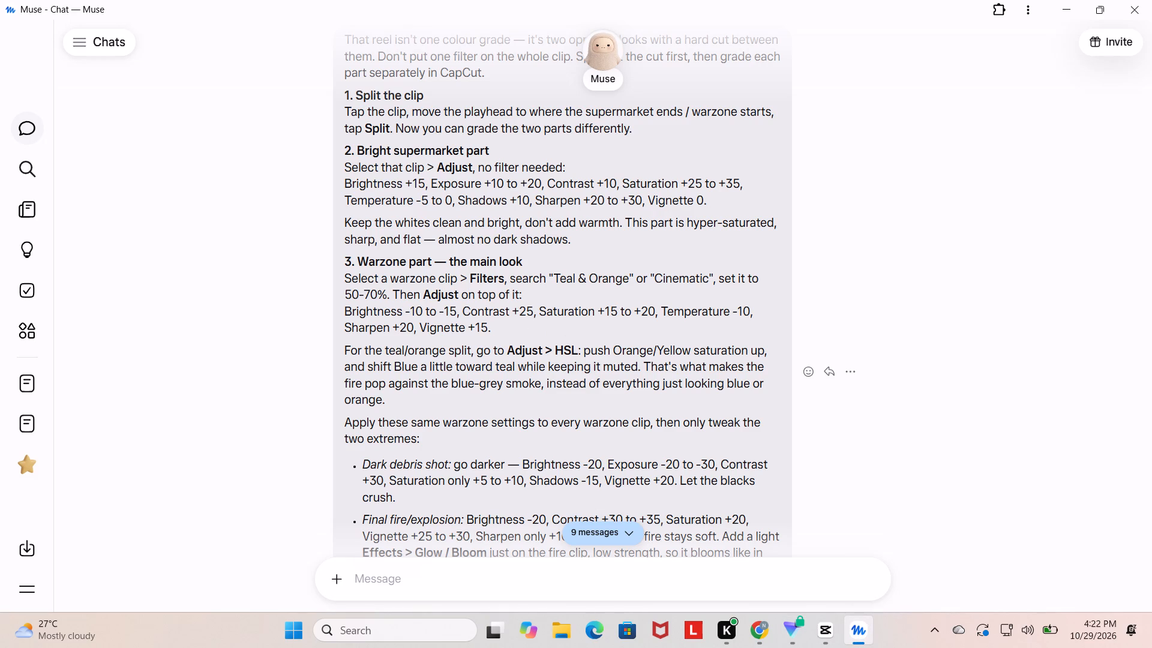
{"action": "left_click", "coordinate": [819, 638]}
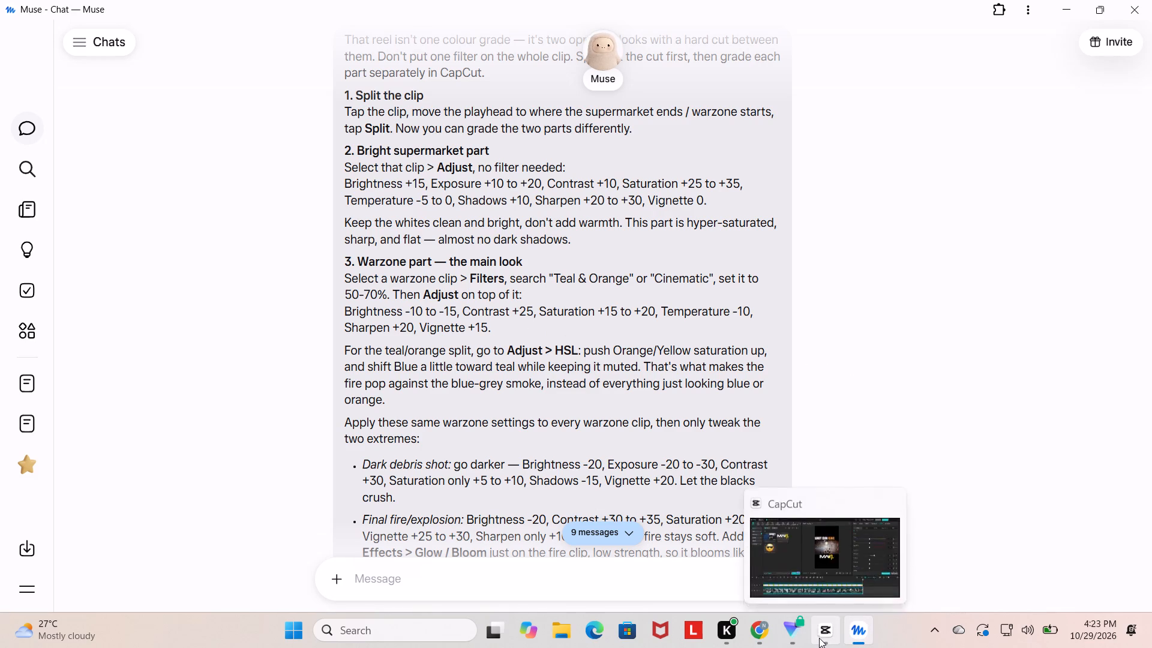
{"action": "left_click_drag", "start_coordinate": [918, 321], "coordinate": [932, 317]}
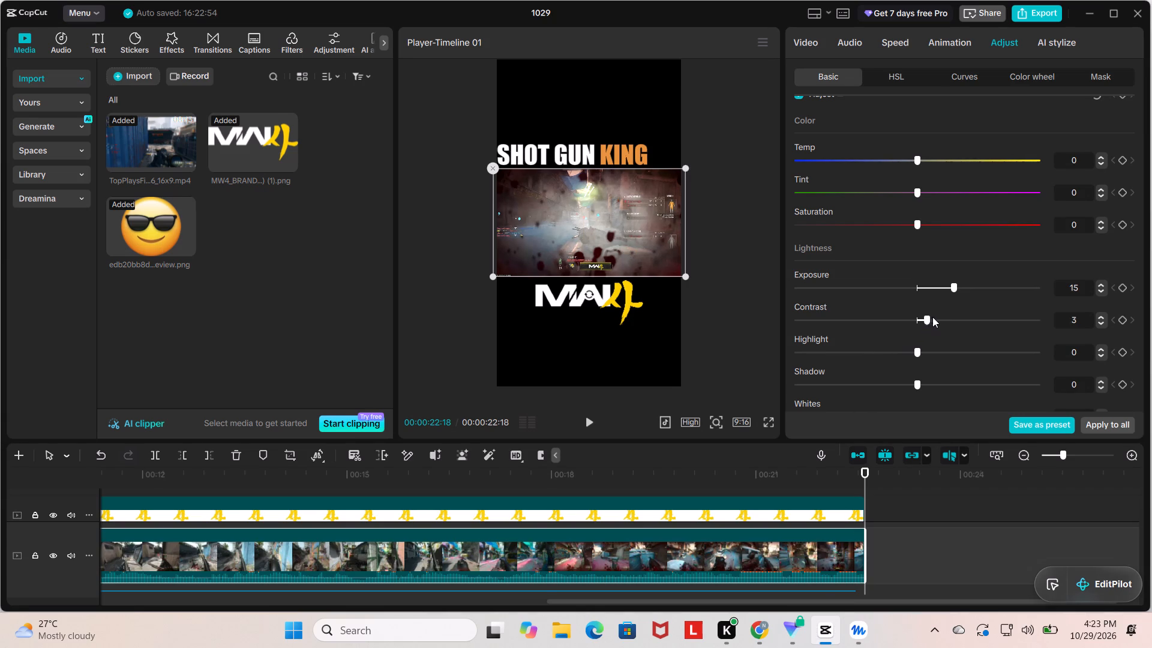
{"action": "left_click_drag", "start_coordinate": [932, 317], "coordinate": [939, 317]}
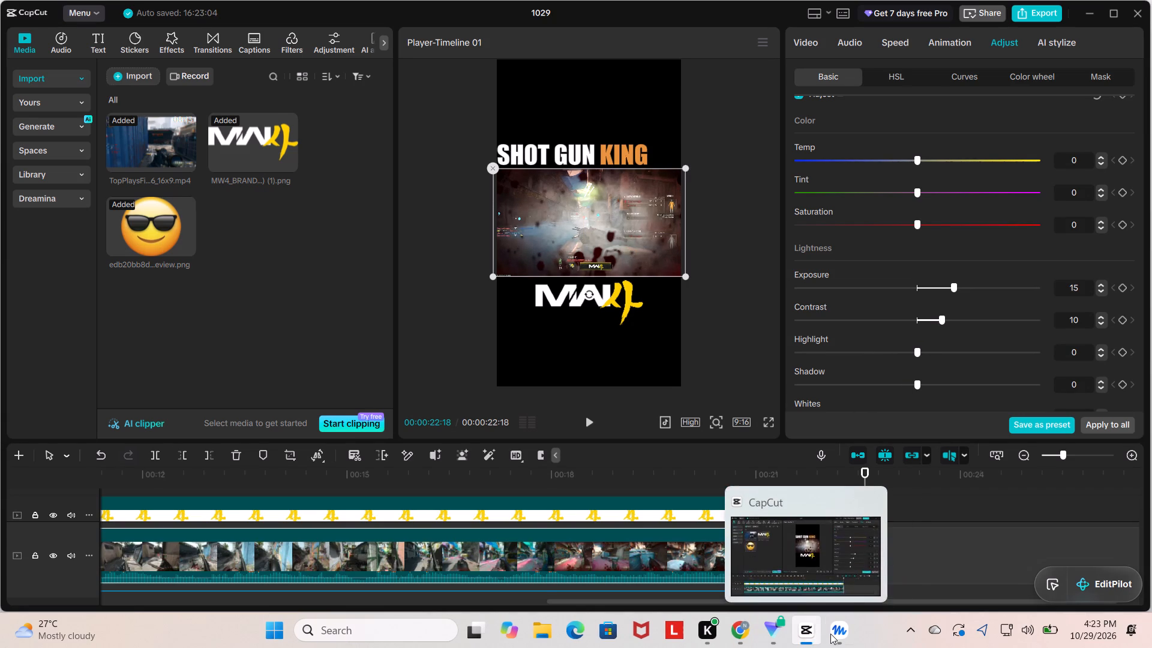
Recheck Muse's grading advice, and in CapCut set the gameplay clip's HSL Brightness for the red range to 10.
{"action": "left_click", "coordinate": [830, 634]}
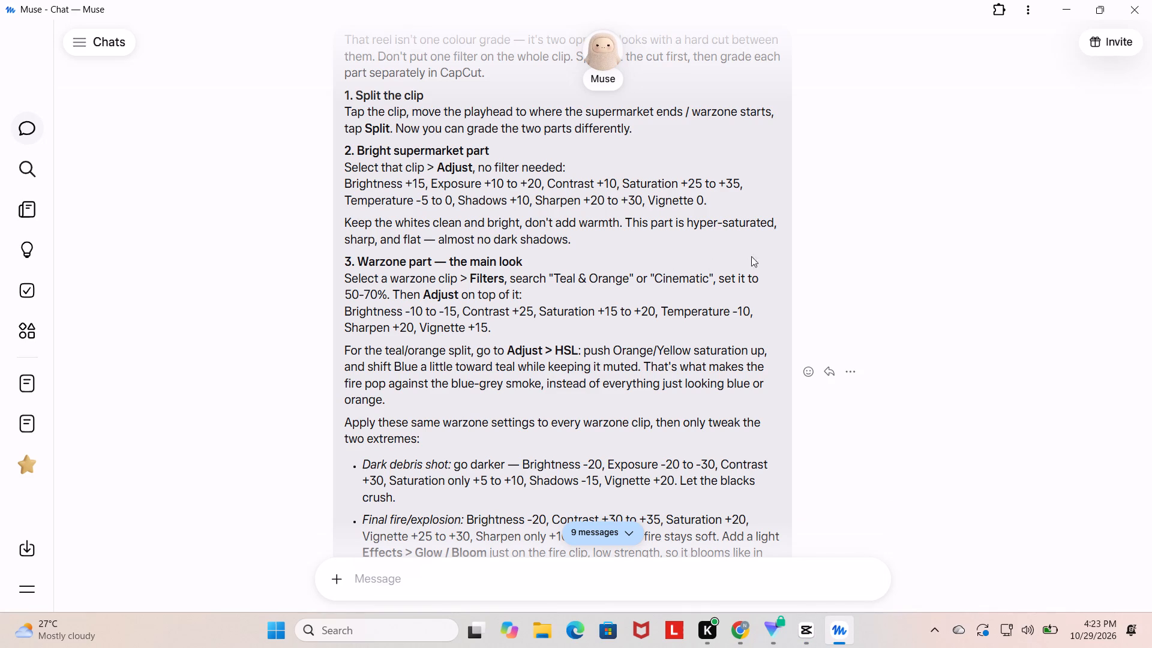
{"action": "left_click", "coordinate": [823, 647]}
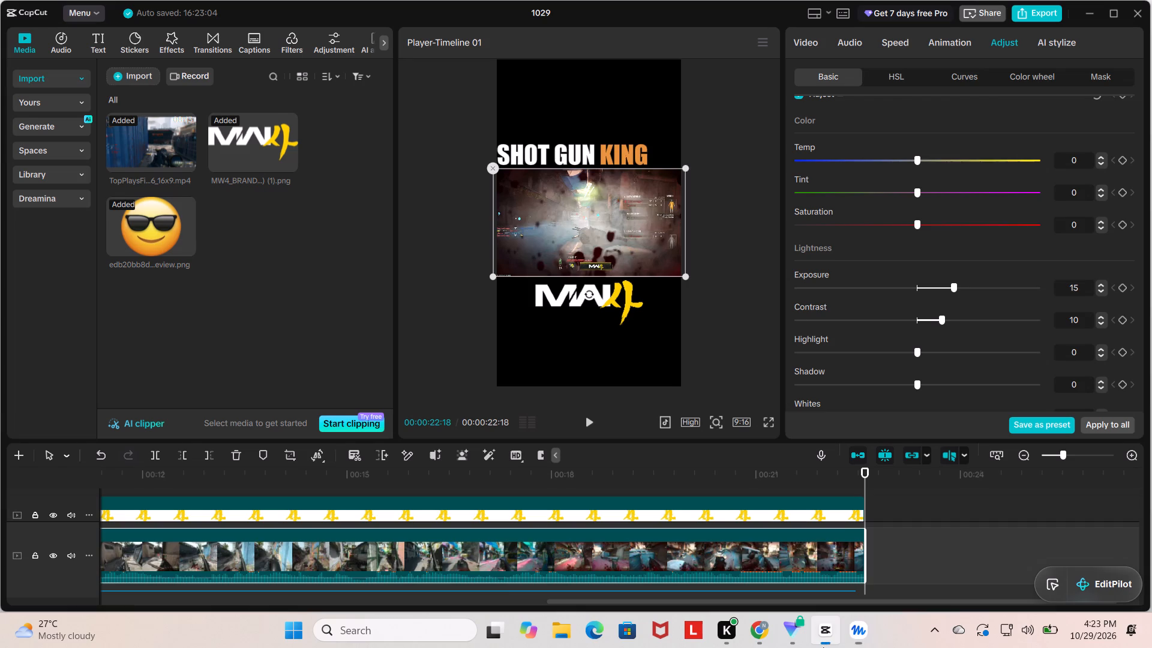
{"action": "scroll", "coordinate": [911, 359], "scroll_direction": "down", "scroll_amount": 1}
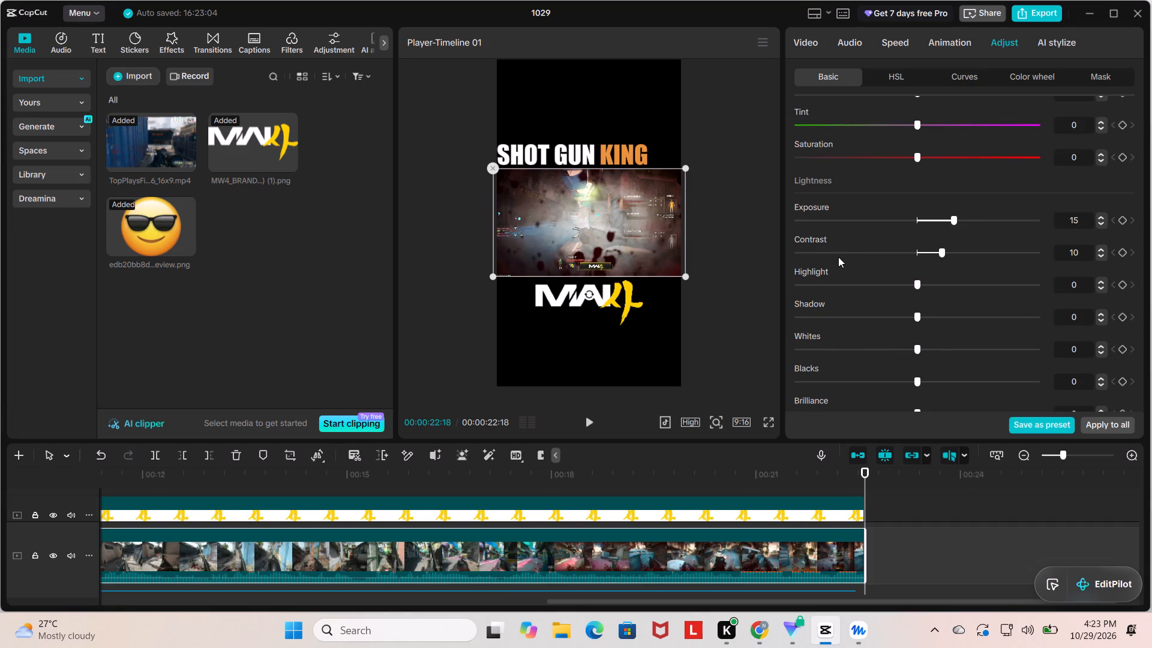
{"action": "scroll", "coordinate": [874, 320], "scroll_direction": "down", "scroll_amount": 3}
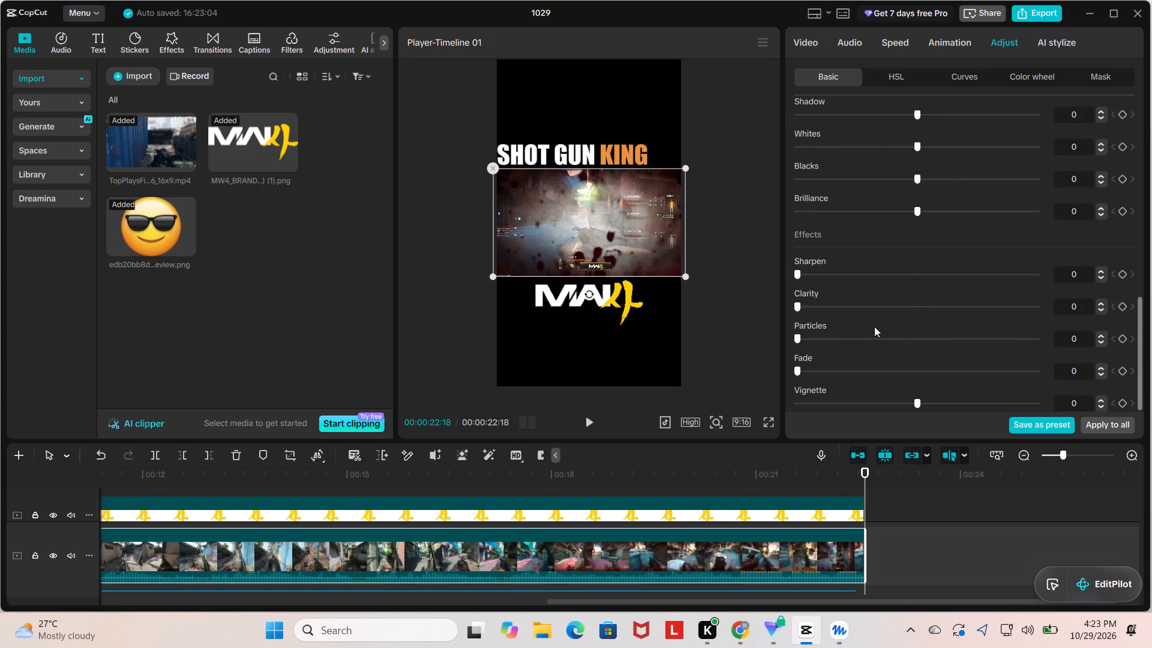
{"action": "scroll", "coordinate": [874, 329], "scroll_direction": "down", "scroll_amount": 2}
{"action": "scroll", "coordinate": [874, 332], "scroll_direction": "up", "scroll_amount": 3}
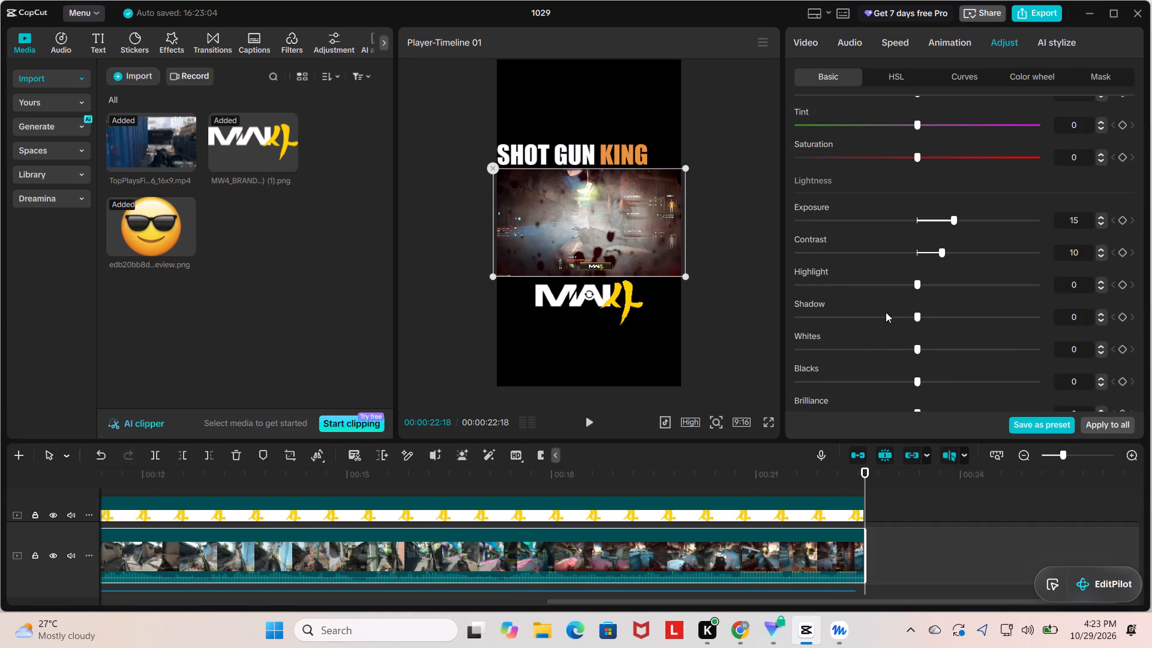
{"action": "left_click", "coordinate": [896, 77]}
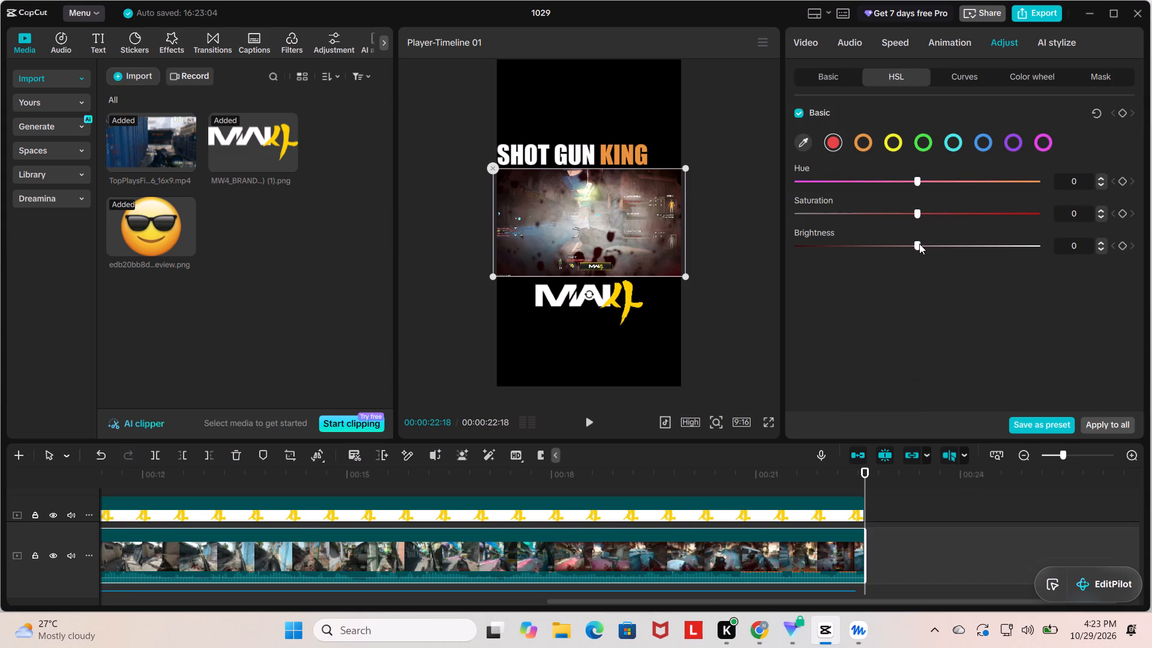
{"action": "left_click_drag", "start_coordinate": [919, 244], "coordinate": [944, 243]}
{"action": "left_click_drag", "start_coordinate": [944, 243], "coordinate": [925, 246]}
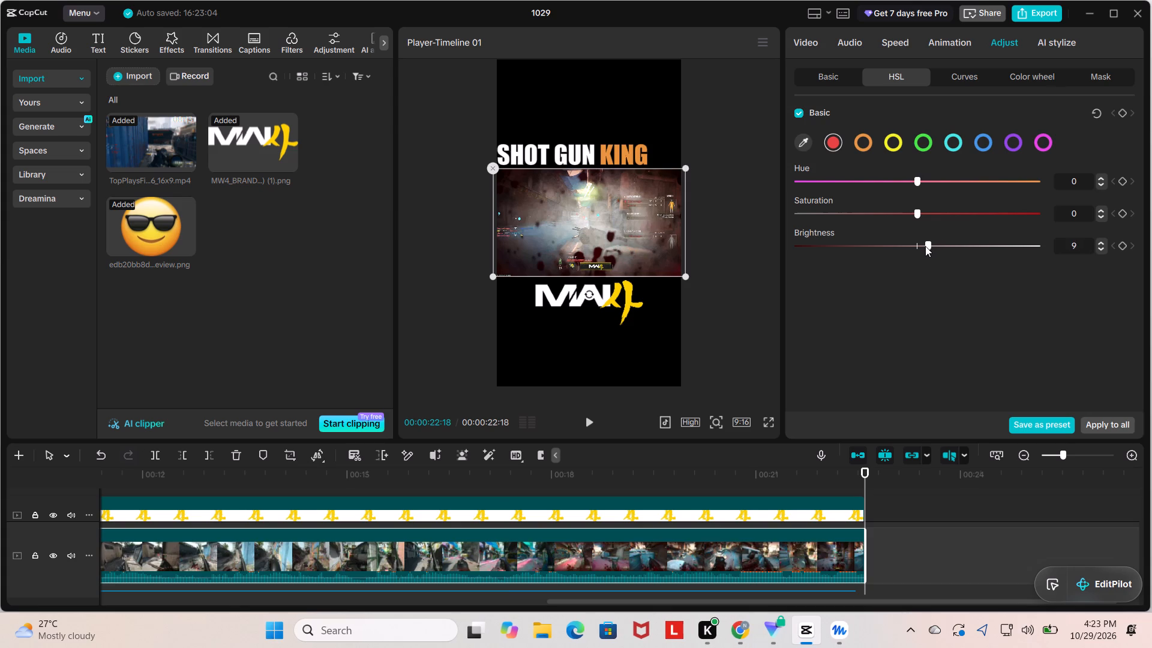
{"action": "left_click_drag", "start_coordinate": [925, 246], "coordinate": [928, 244]}
{"action": "left_click", "coordinate": [1098, 247]}
Set the gameplay clip's HSL Saturation for the red range to 30.
{"action": "left_click_drag", "start_coordinate": [919, 212], "coordinate": [937, 214]}
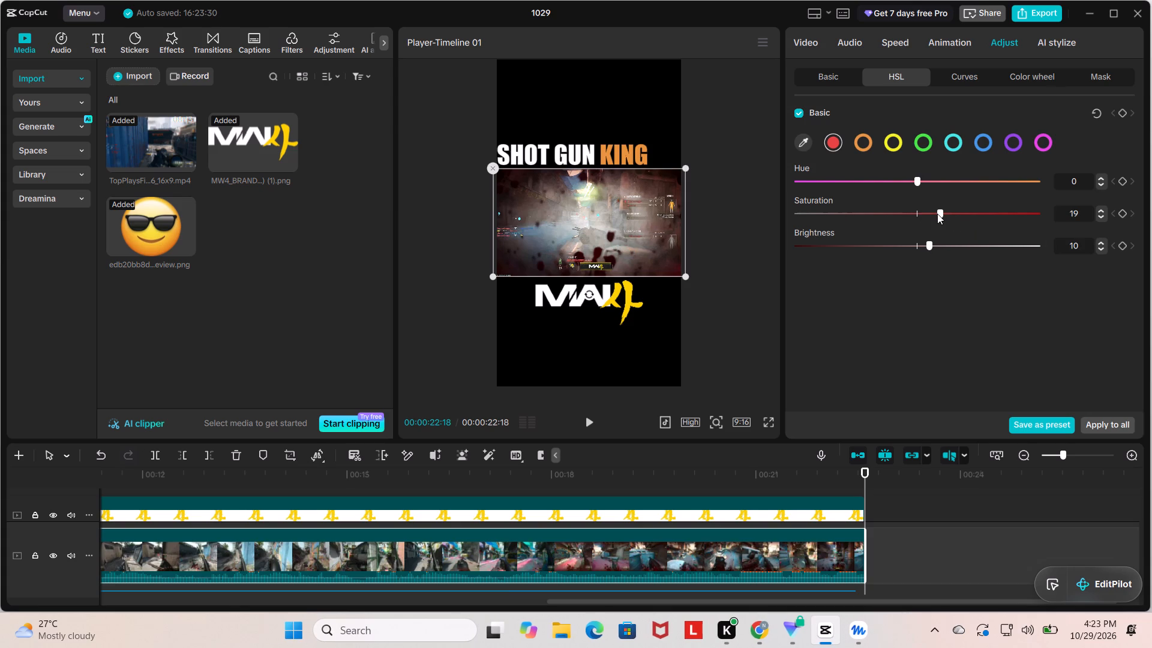
{"action": "left_click_drag", "start_coordinate": [937, 214], "coordinate": [928, 217]}
{"action": "left_click_drag", "start_coordinate": [928, 217], "coordinate": [949, 216]}
{"action": "left_click_drag", "start_coordinate": [949, 216], "coordinate": [956, 221]}
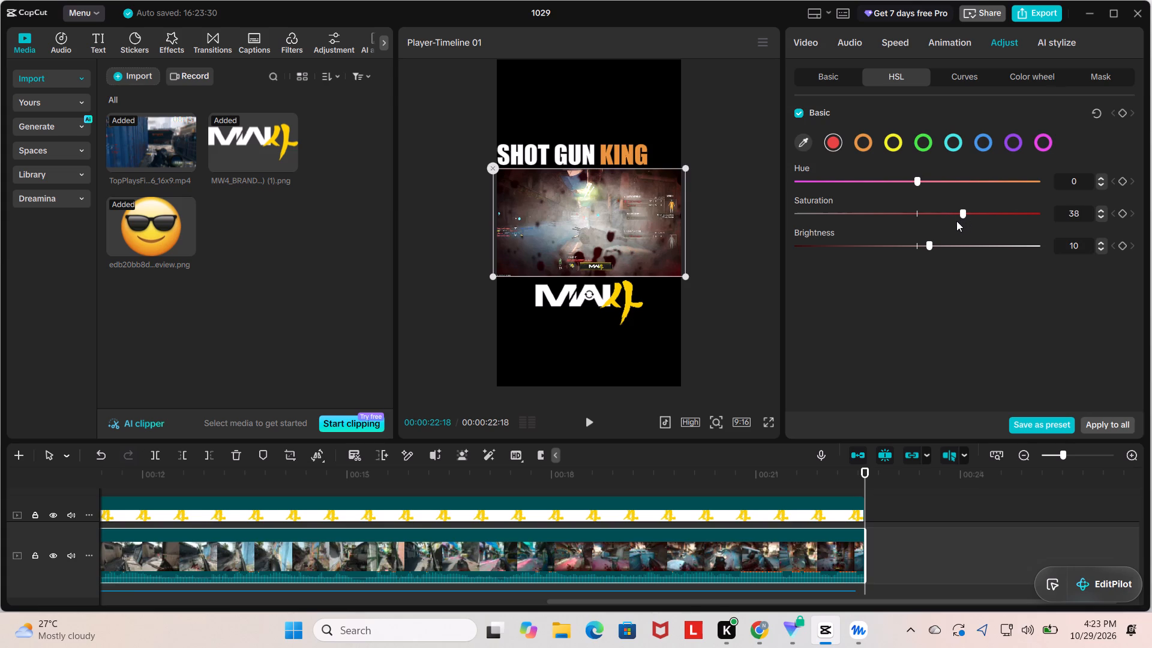
{"action": "left_click_drag", "start_coordinate": [956, 221], "coordinate": [949, 226]}
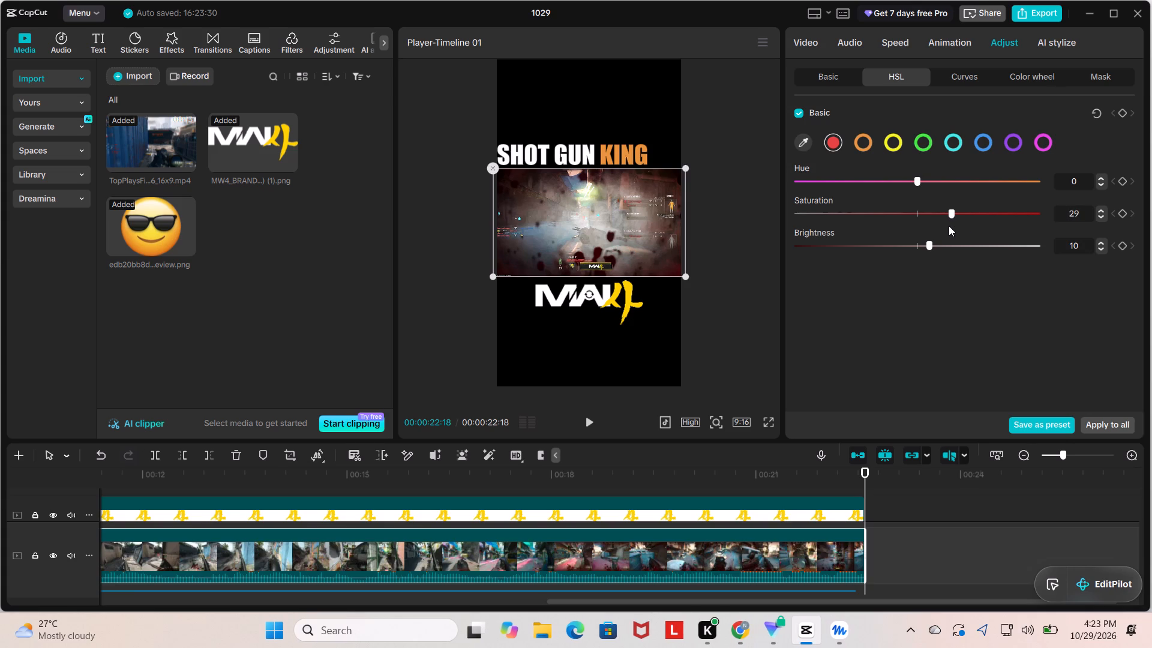
{"action": "left_click_drag", "start_coordinate": [949, 226], "coordinate": [952, 226]}
{"action": "left_click", "coordinate": [1102, 219]}
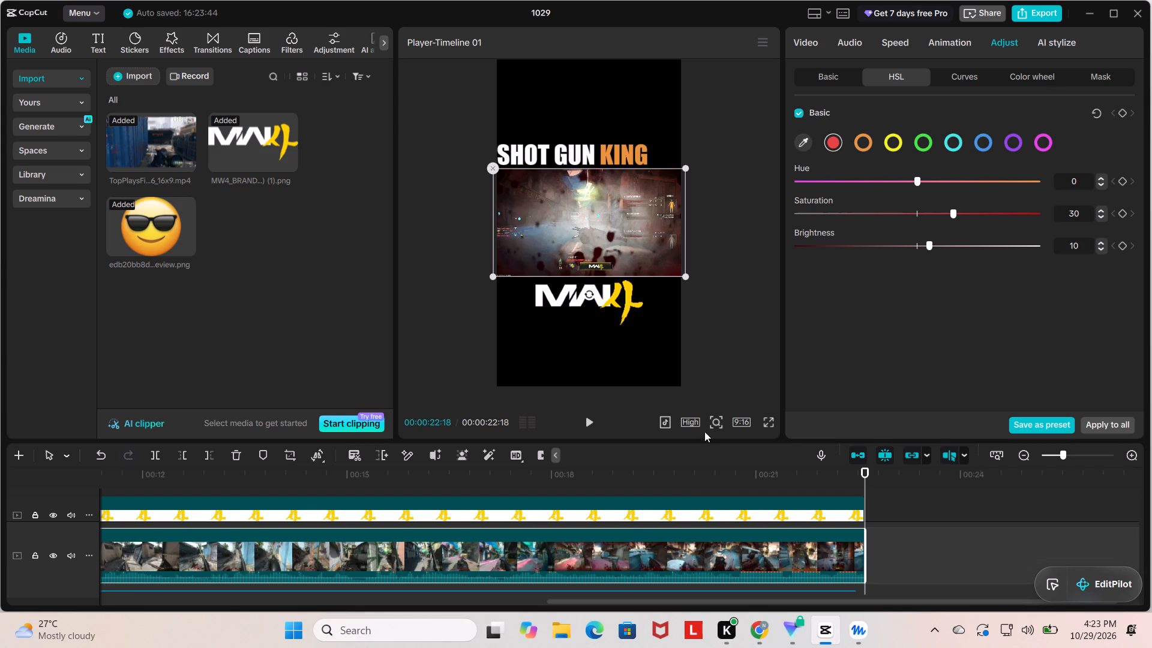
Scrub back through the timeline to review the graded gameplay clip, ending with the playhead at 00:00:00:00.
{"action": "left_click_drag", "start_coordinate": [865, 469], "coordinate": [634, 480]}
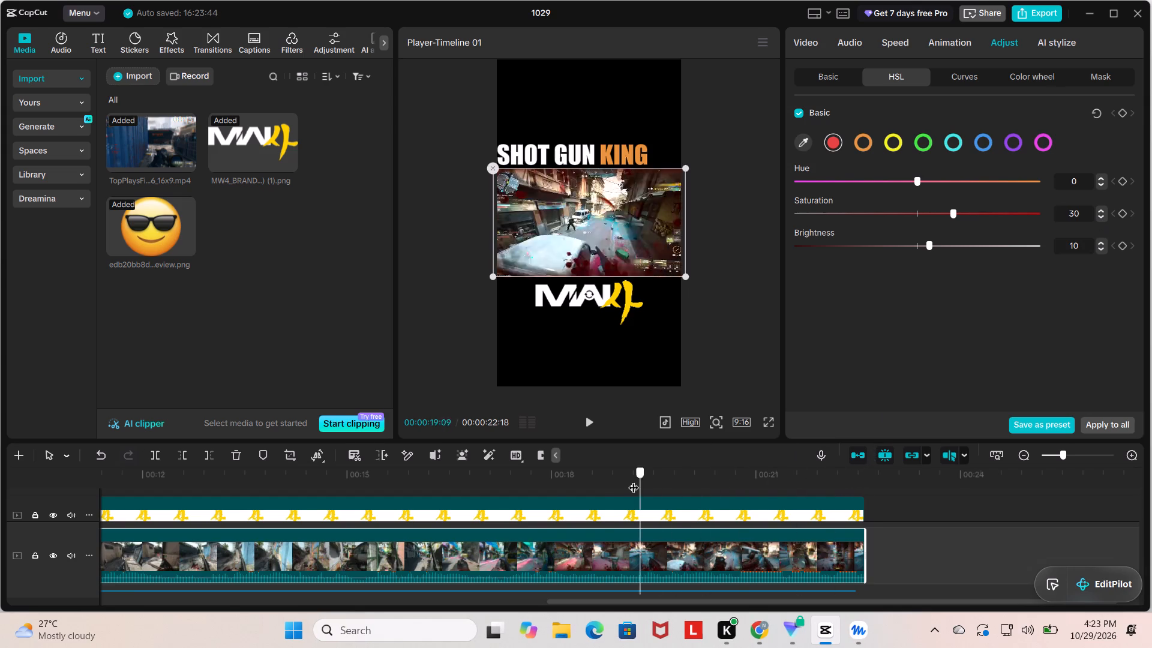
{"action": "left_click_drag", "start_coordinate": [634, 480], "coordinate": [236, 496]}
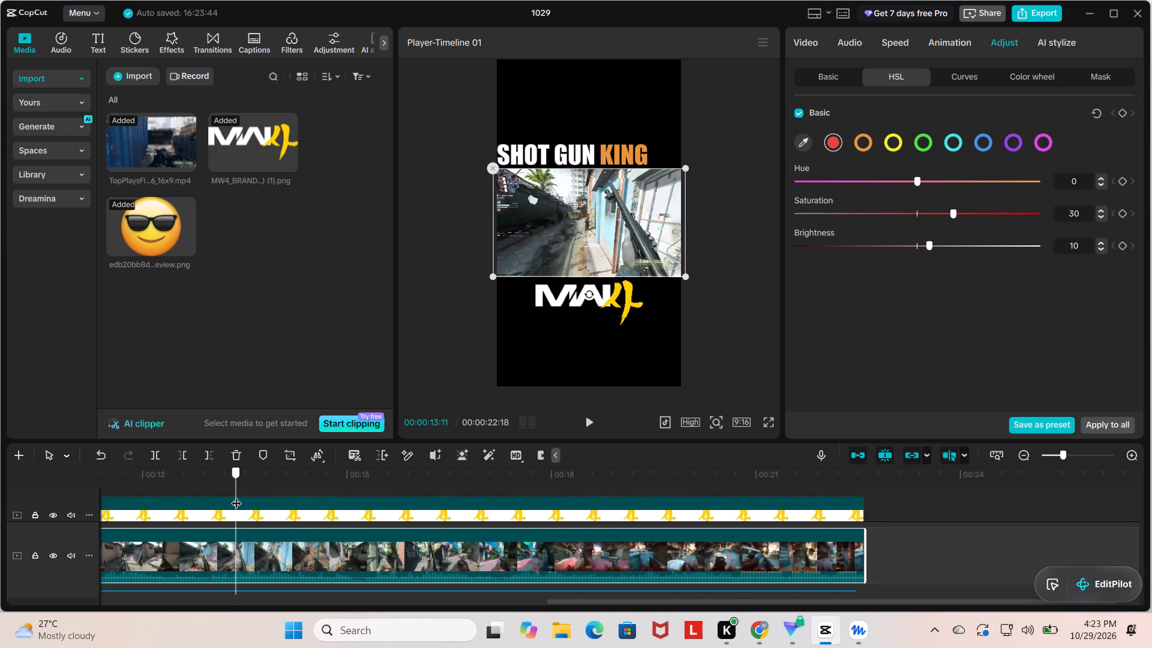
{"action": "left_click_drag", "start_coordinate": [236, 496], "coordinate": [161, 502]}
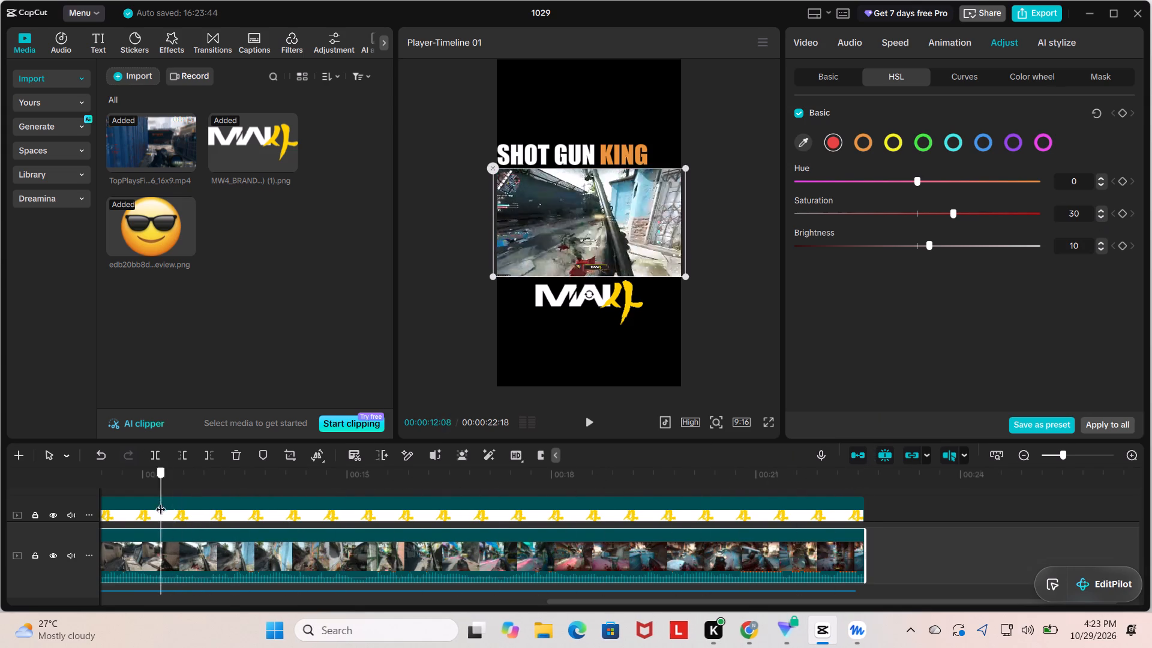
{"action": "left_click_drag", "start_coordinate": [161, 502], "coordinate": [208, 503]}
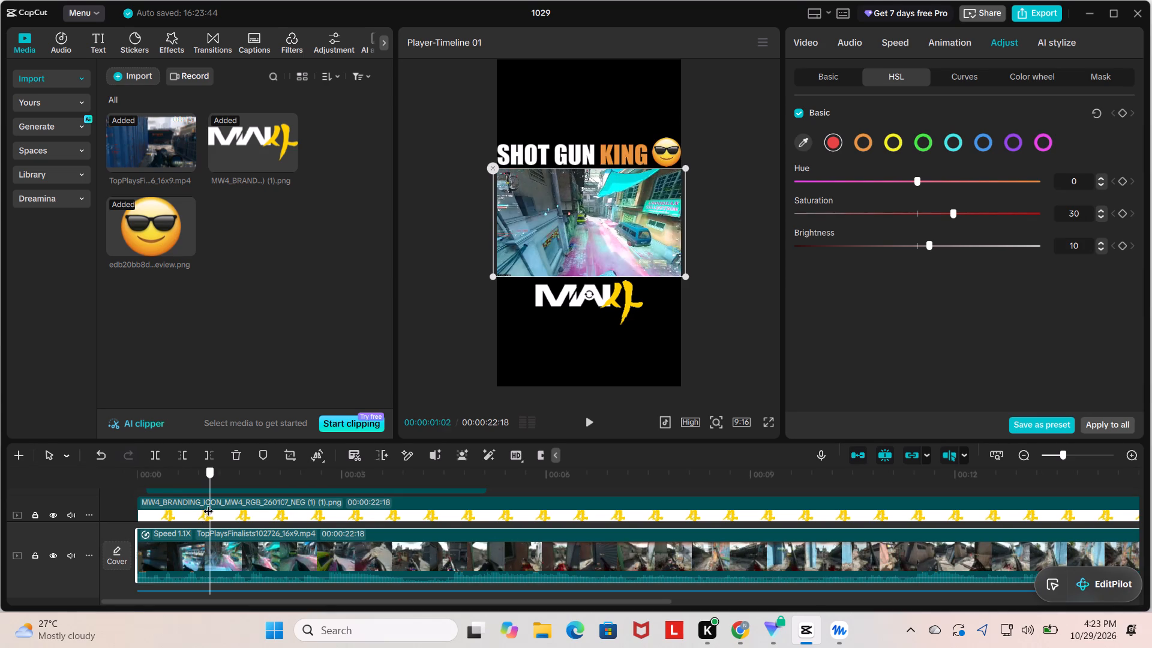
{"action": "left_click_drag", "start_coordinate": [208, 503], "coordinate": [234, 491]}
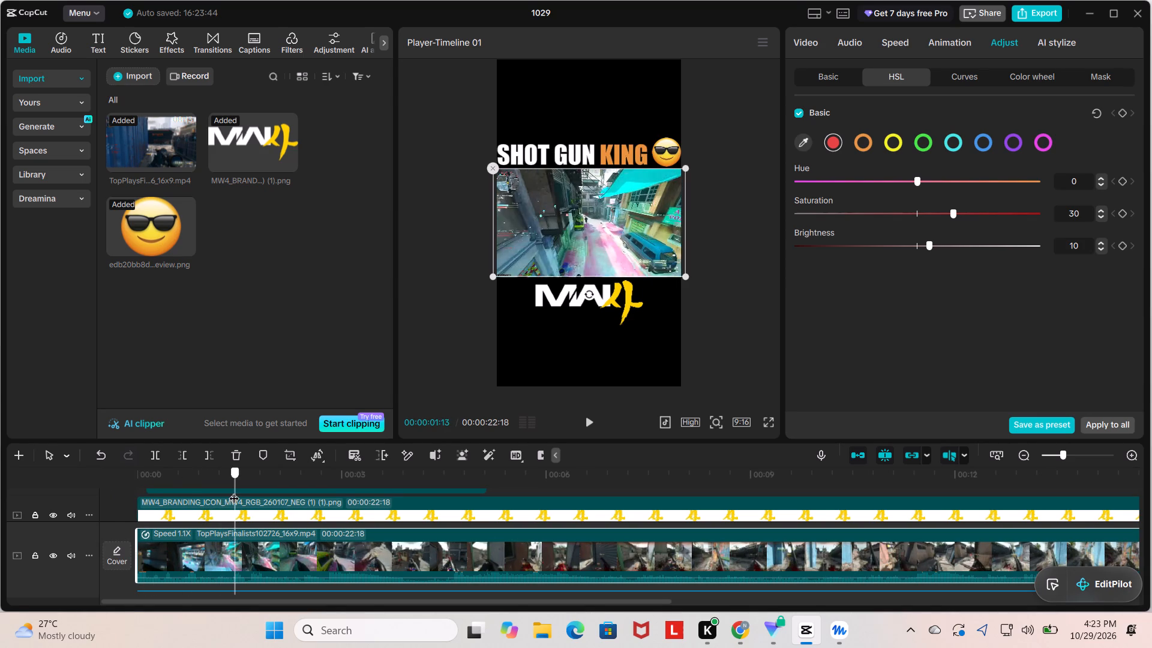
{"action": "left_click_drag", "start_coordinate": [234, 491], "coordinate": [137, 481]}
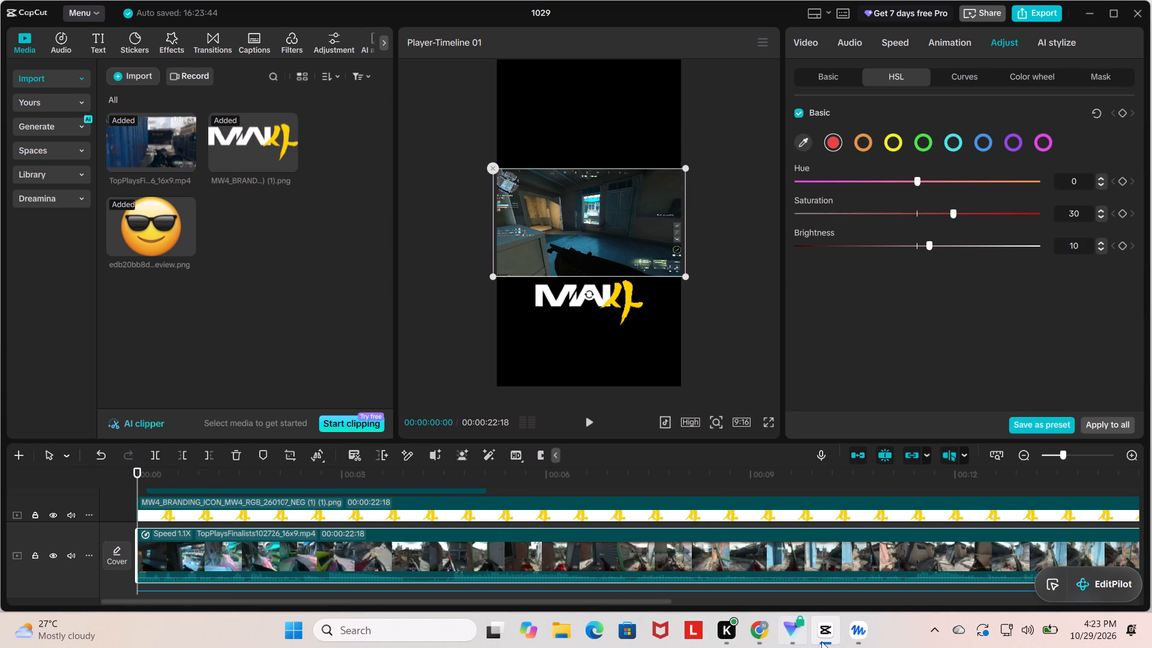
{"action": "left_click", "coordinate": [856, 636]}
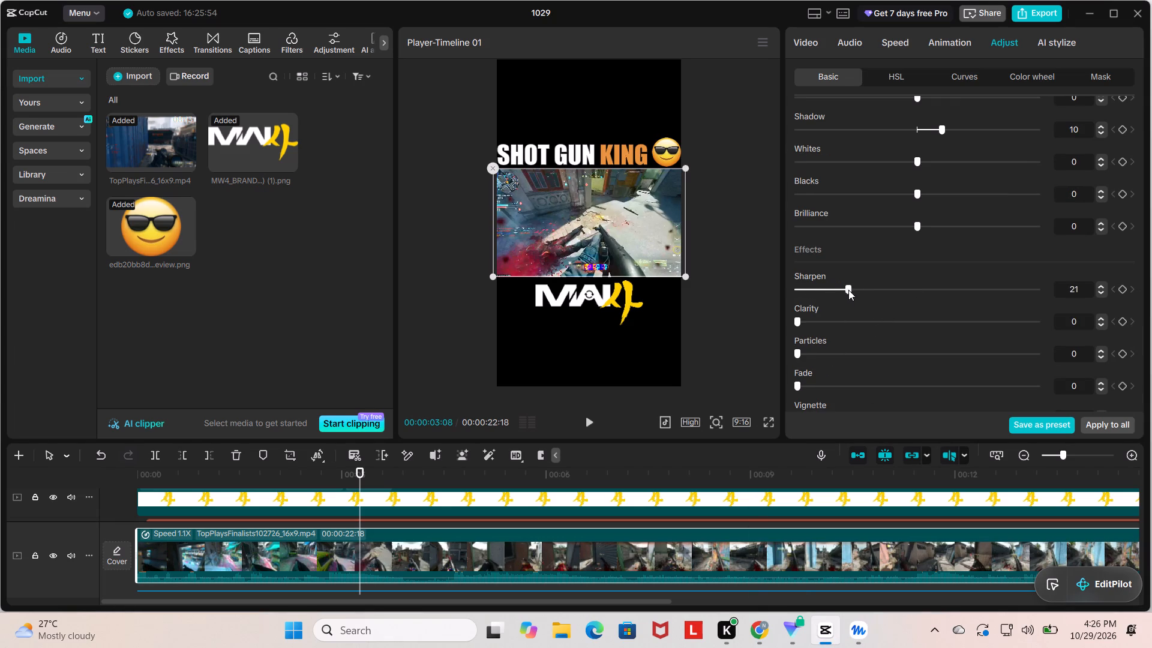
{"action": "left_click_drag", "start_coordinate": [848, 290], "coordinate": [875, 297]}
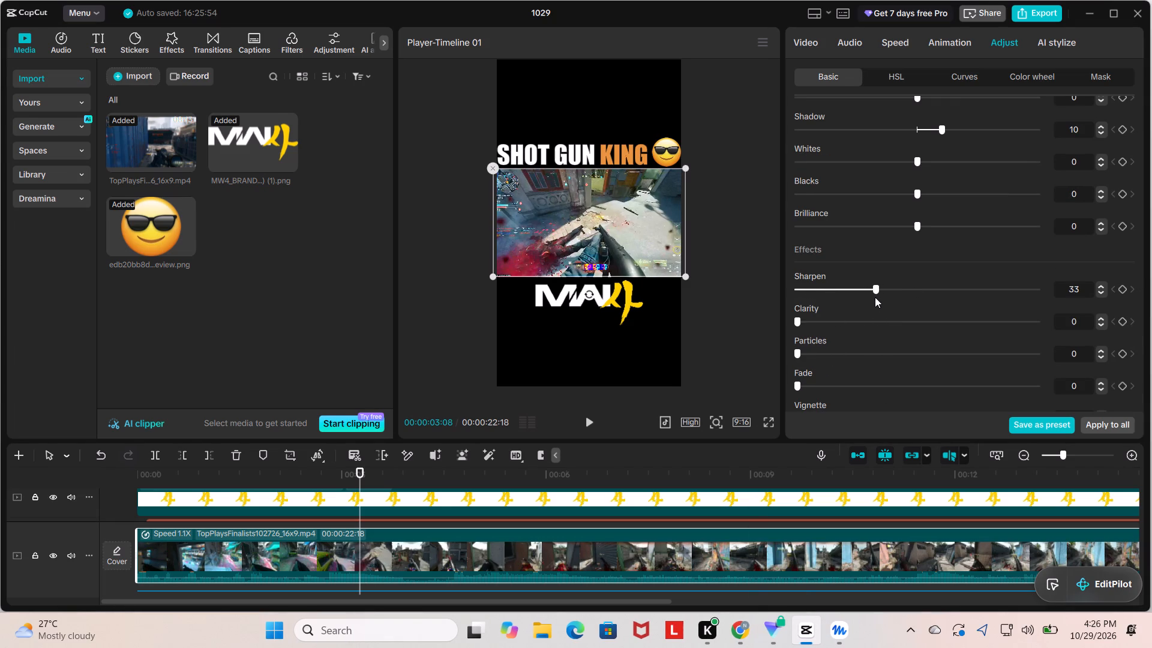
{"action": "left_click_drag", "start_coordinate": [875, 297], "coordinate": [868, 300]}
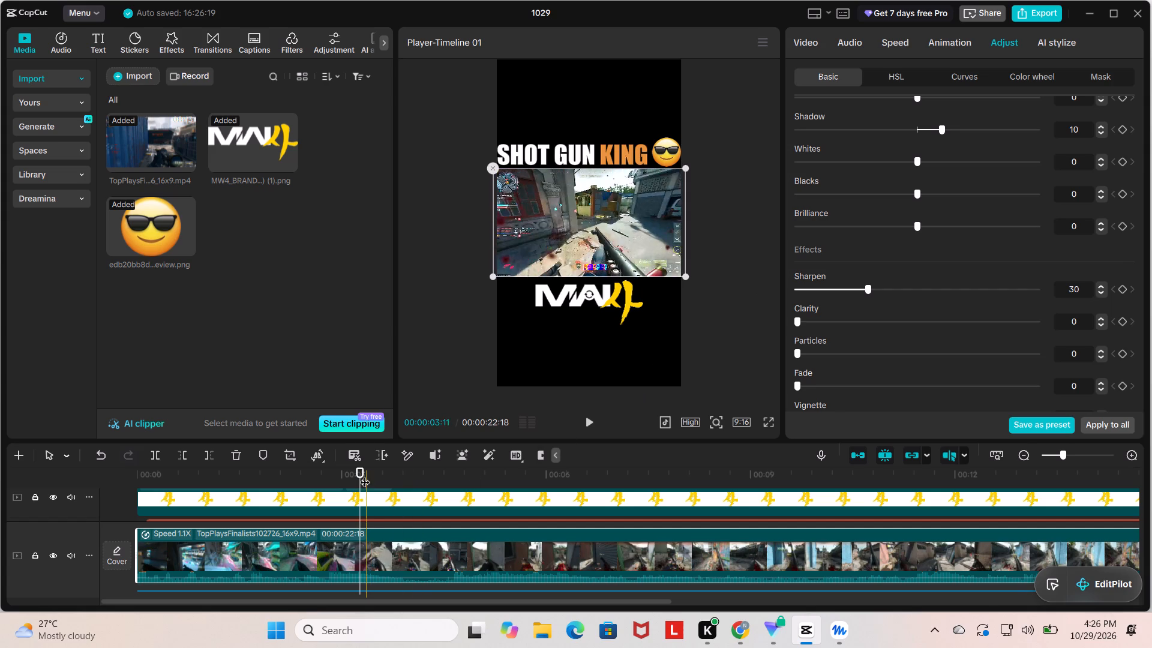
Play the video from 00:00:00:00 to review the graded gameplay clip.
{"action": "left_click_drag", "start_coordinate": [356, 475], "coordinate": [74, 469]}
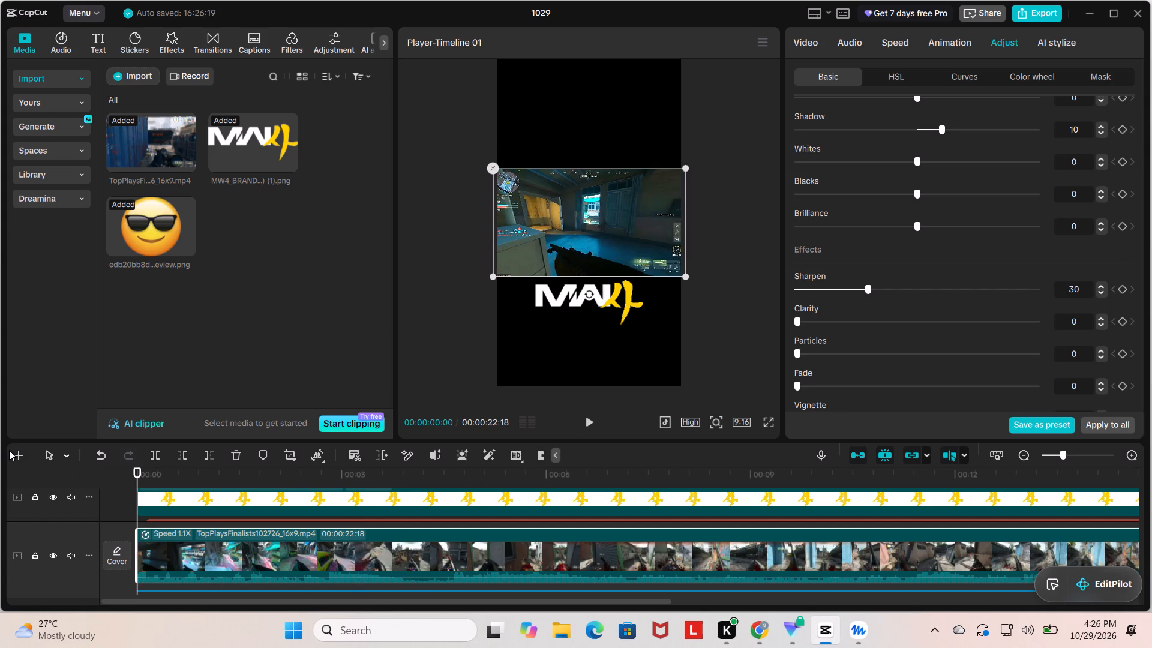
{"action": "key", "text": "space"}
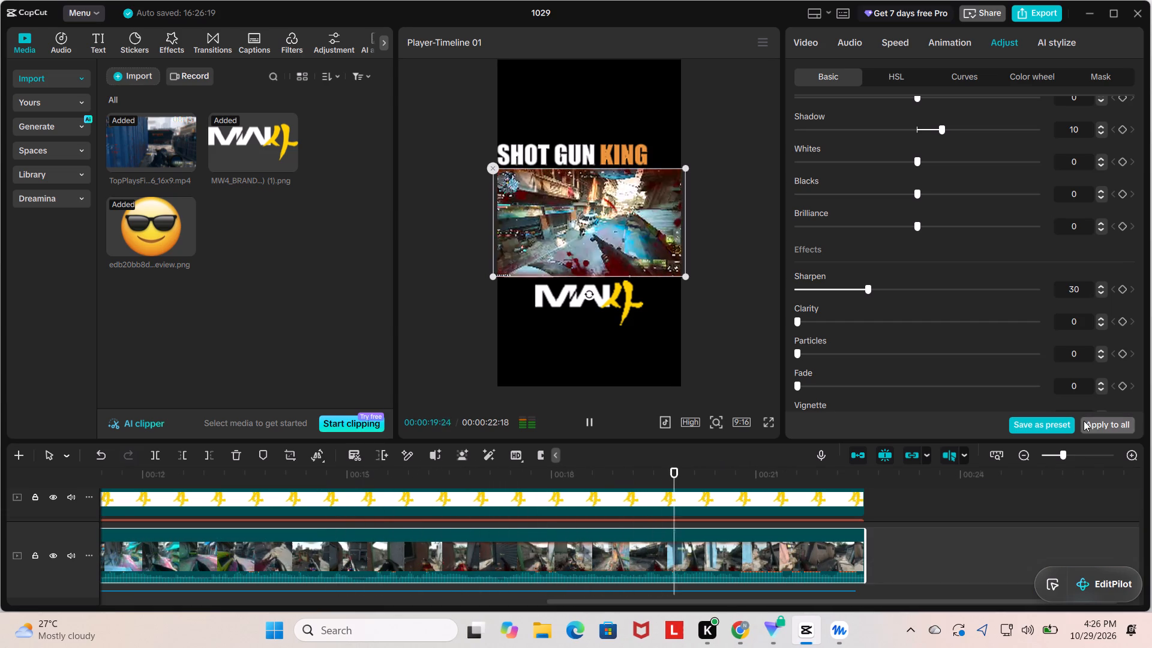
Save the clip's adjustments to the brand kit as a preset named "Adjustment preset".
{"action": "left_click", "coordinate": [1043, 419]}
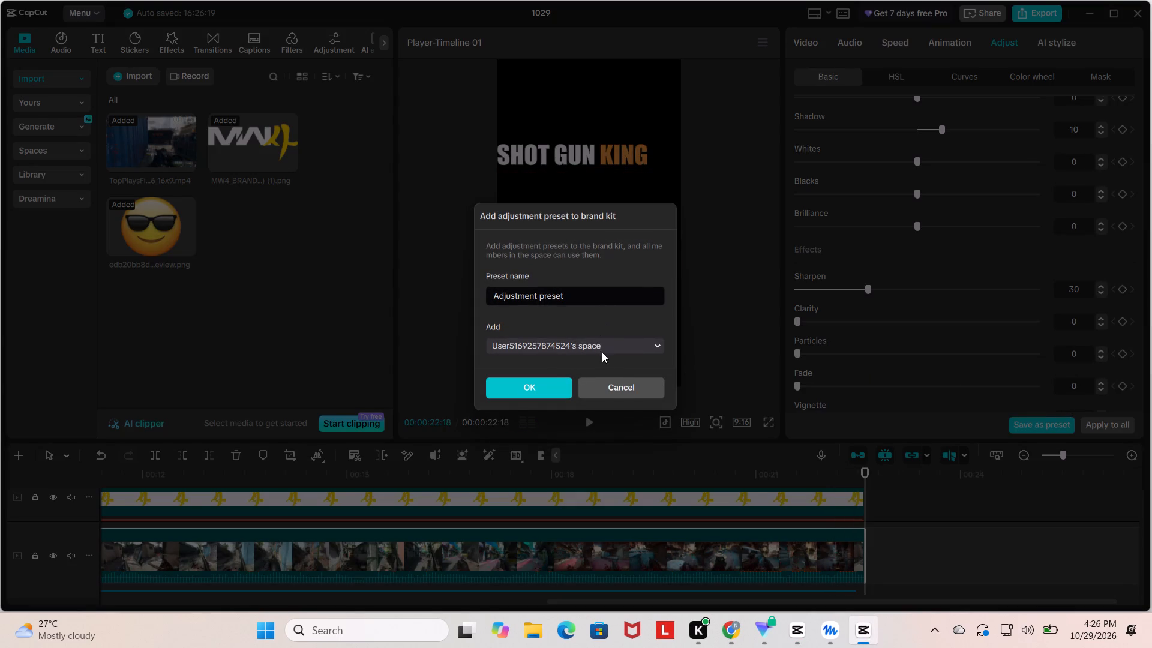
{"action": "left_click", "coordinate": [530, 387]}
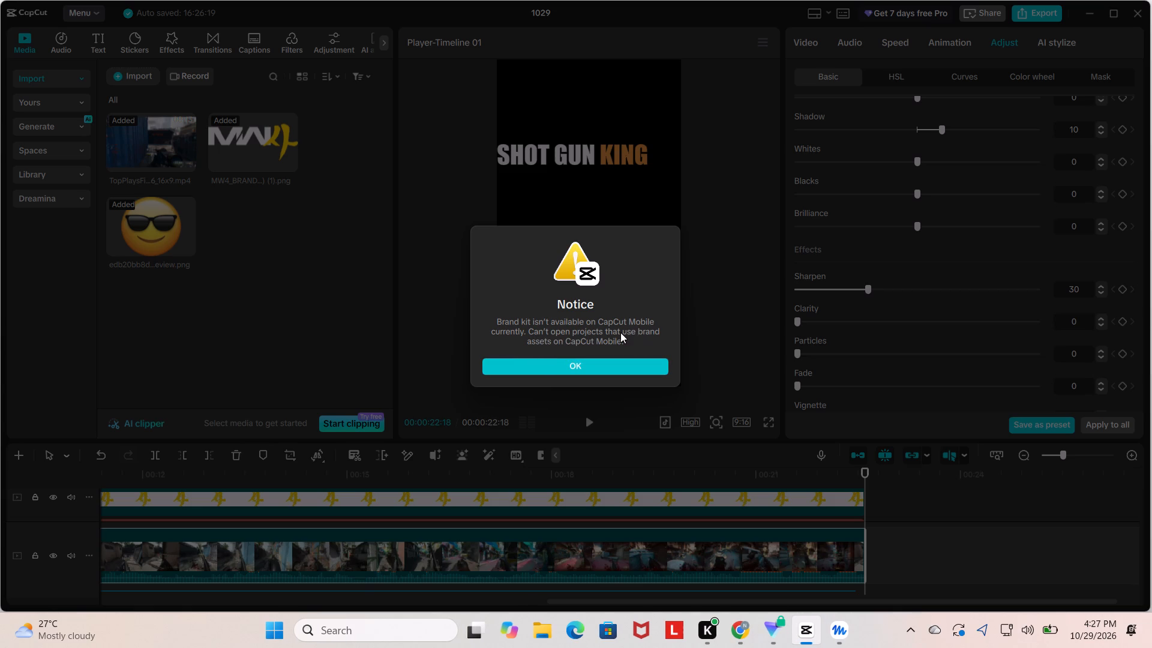
{"action": "left_click", "coordinate": [541, 366]}
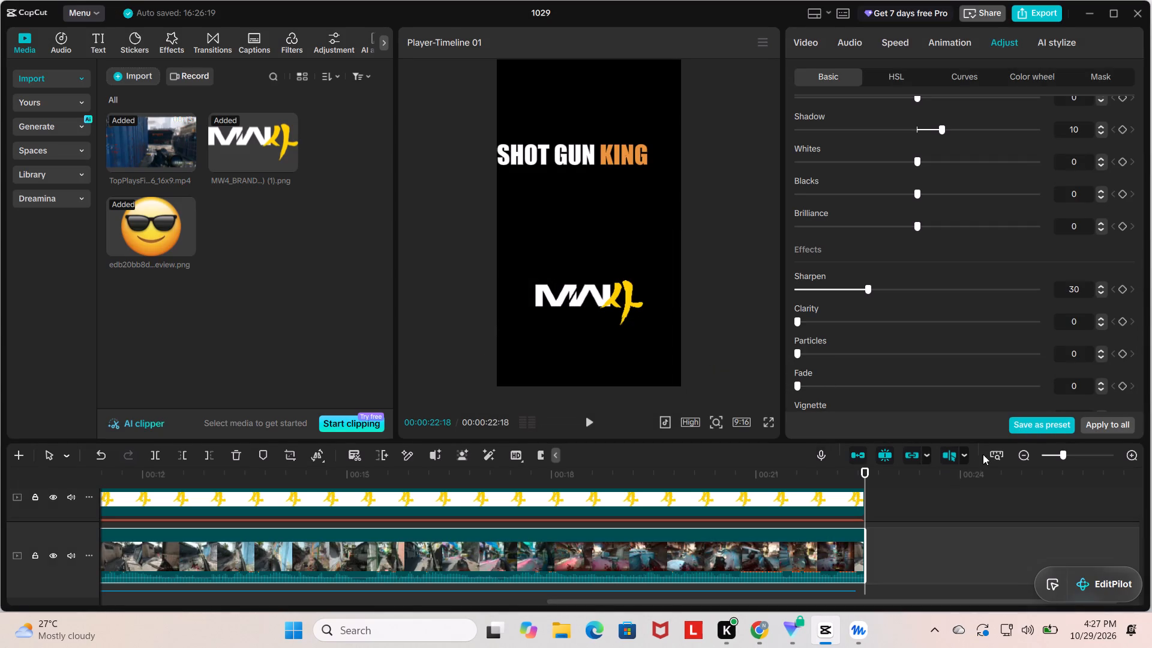
{"action": "left_click", "coordinate": [1044, 427]}
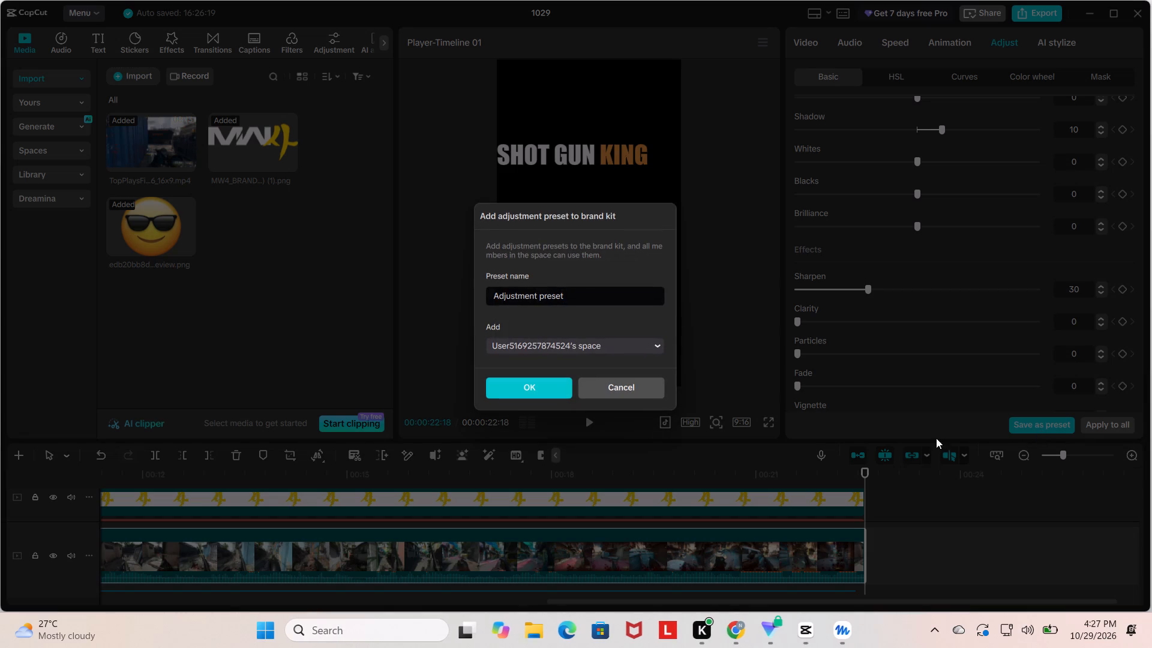
{"action": "left_click", "coordinate": [529, 396]}
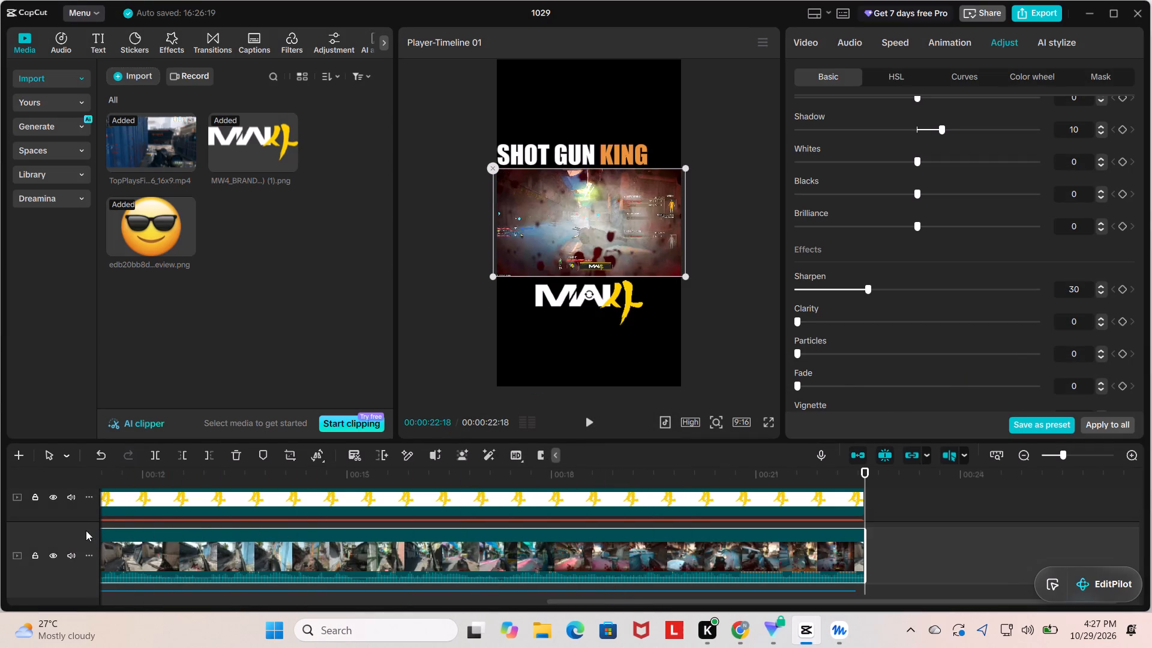
Set the gameplay clip's Clarity effect to 5 and play the video from the start to check it.
{"action": "left_click", "coordinate": [1052, 42]}
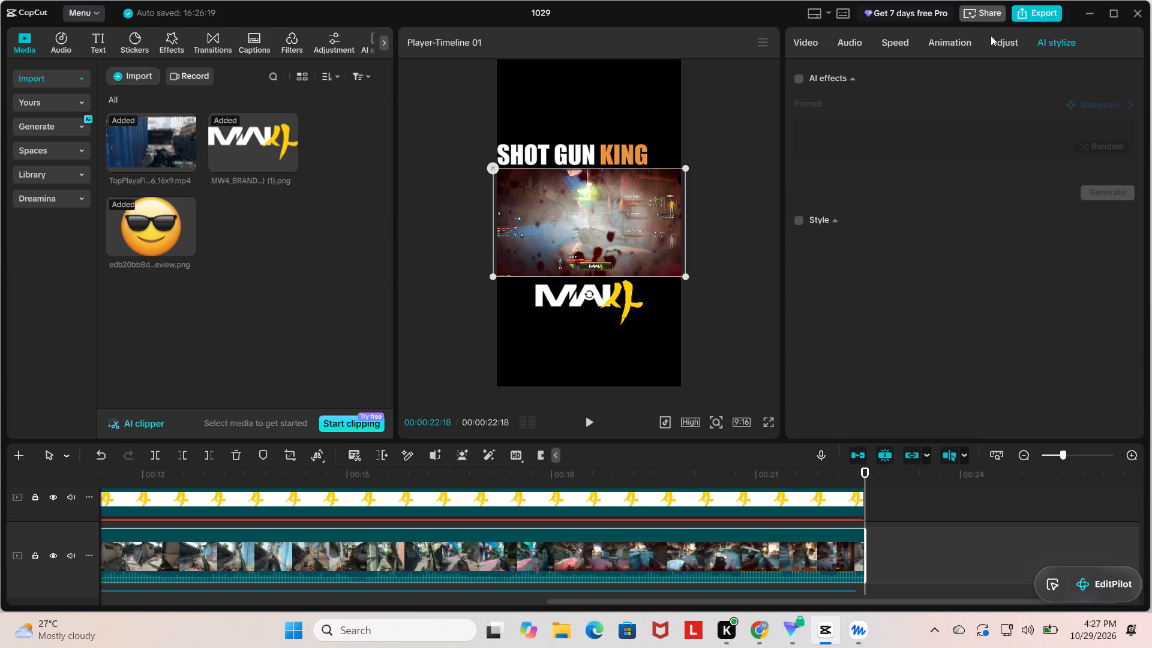
{"action": "left_click", "coordinate": [1009, 41]}
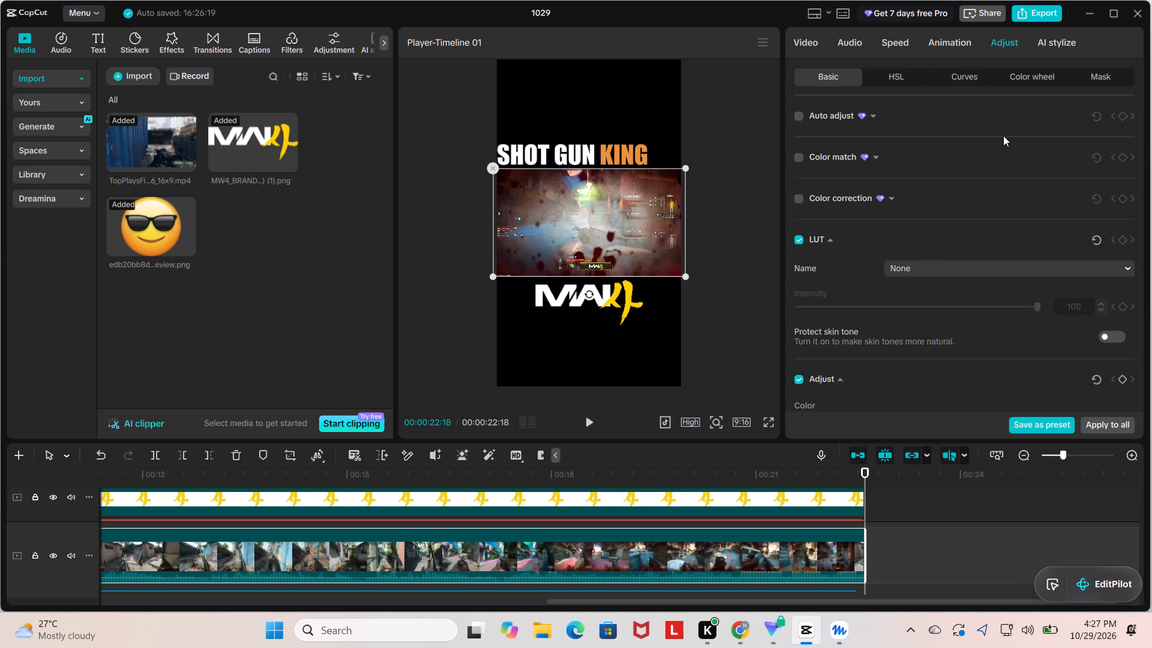
{"action": "scroll", "coordinate": [1072, 168], "scroll_direction": "down", "scroll_amount": 4}
{"action": "scroll", "coordinate": [1016, 152], "scroll_direction": "down", "scroll_amount": 7}
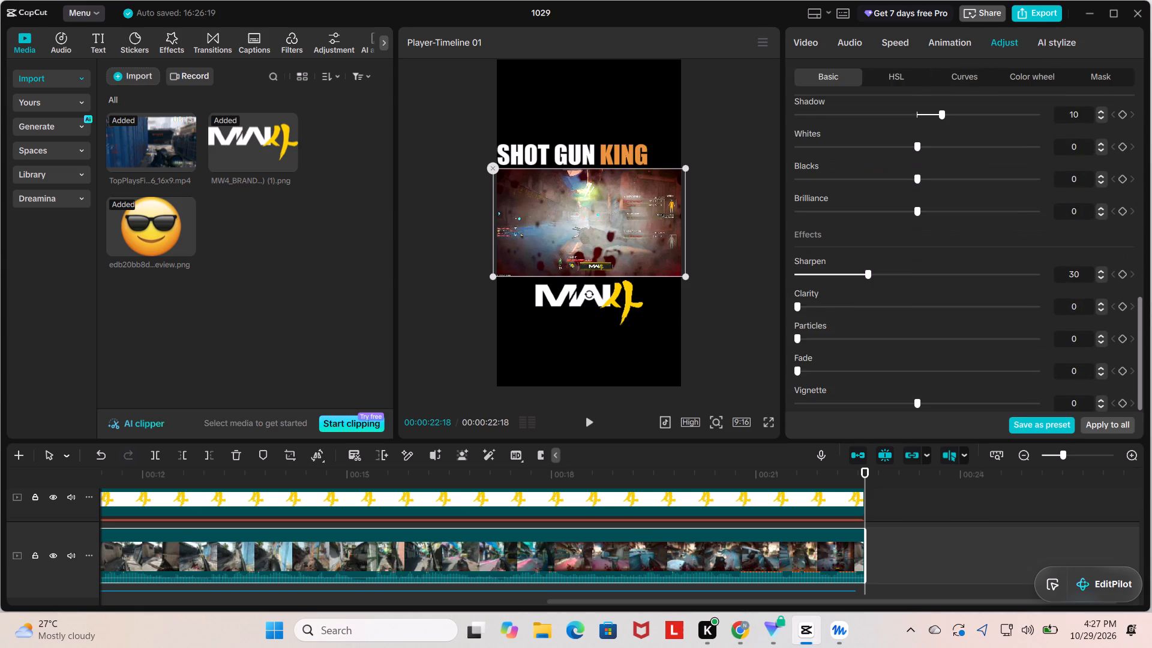
{"action": "left_click", "coordinate": [806, 304]}
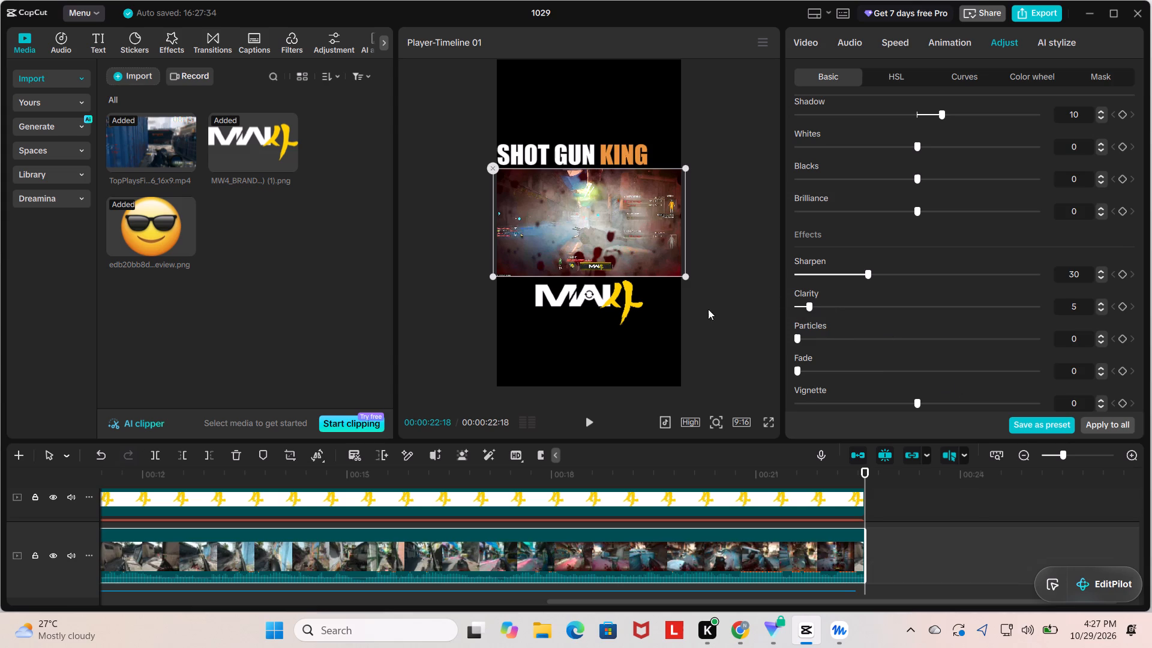
{"action": "left_click", "coordinate": [595, 423]}
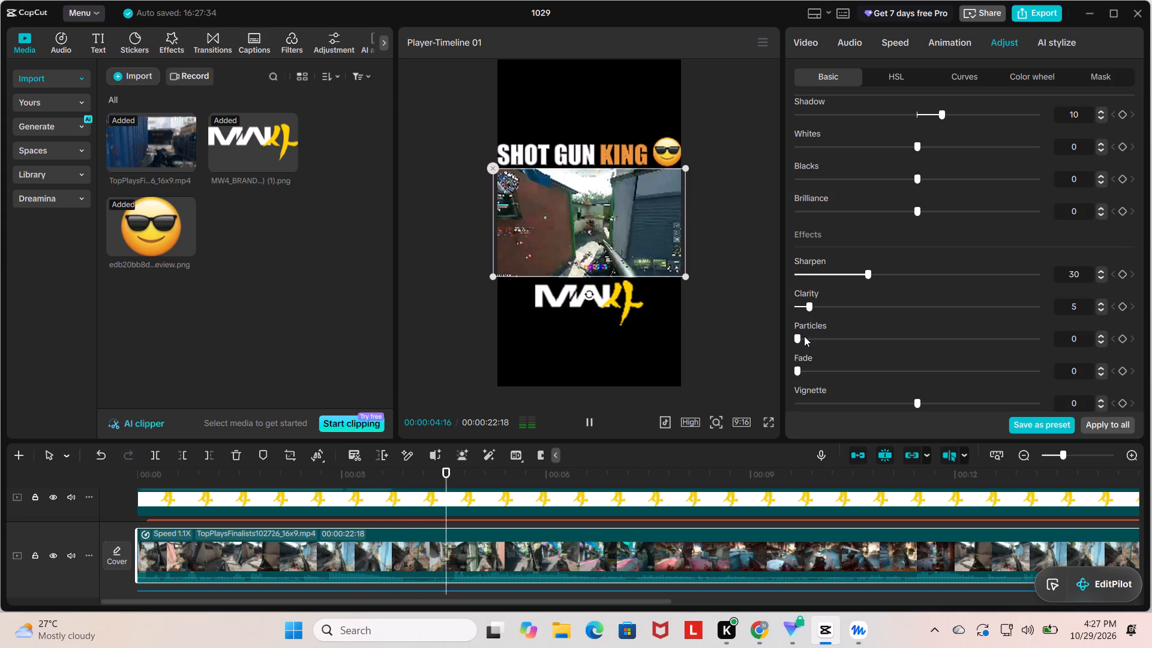
Set the gameplay clip's Fade effect to 4.
{"action": "left_click", "coordinate": [806, 371]}
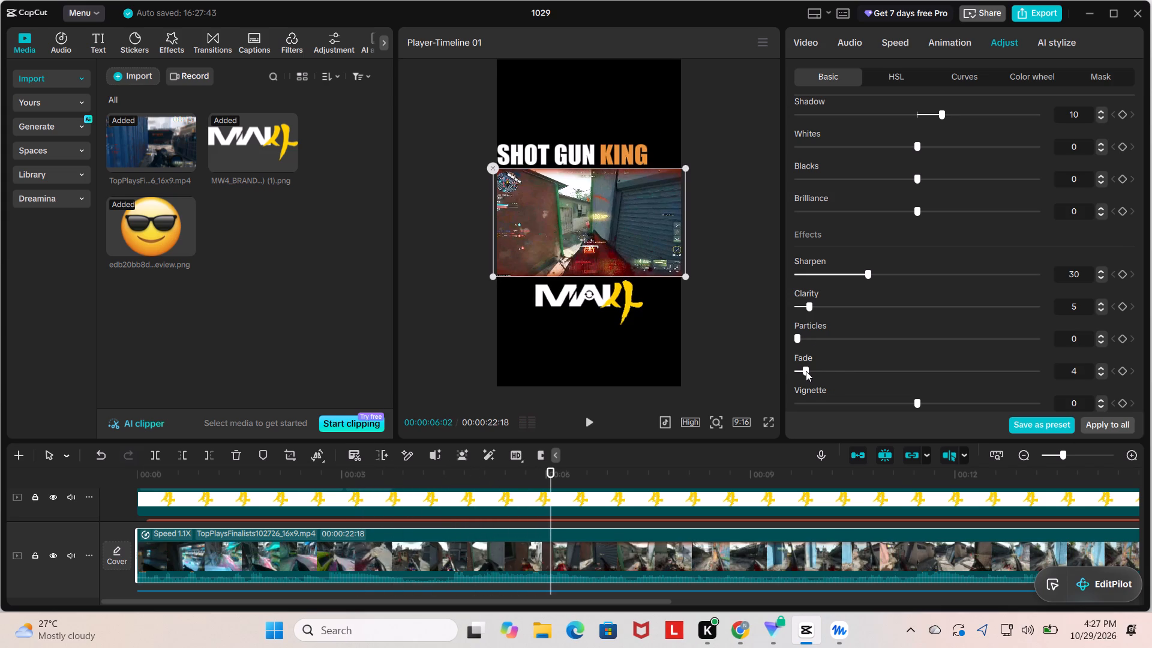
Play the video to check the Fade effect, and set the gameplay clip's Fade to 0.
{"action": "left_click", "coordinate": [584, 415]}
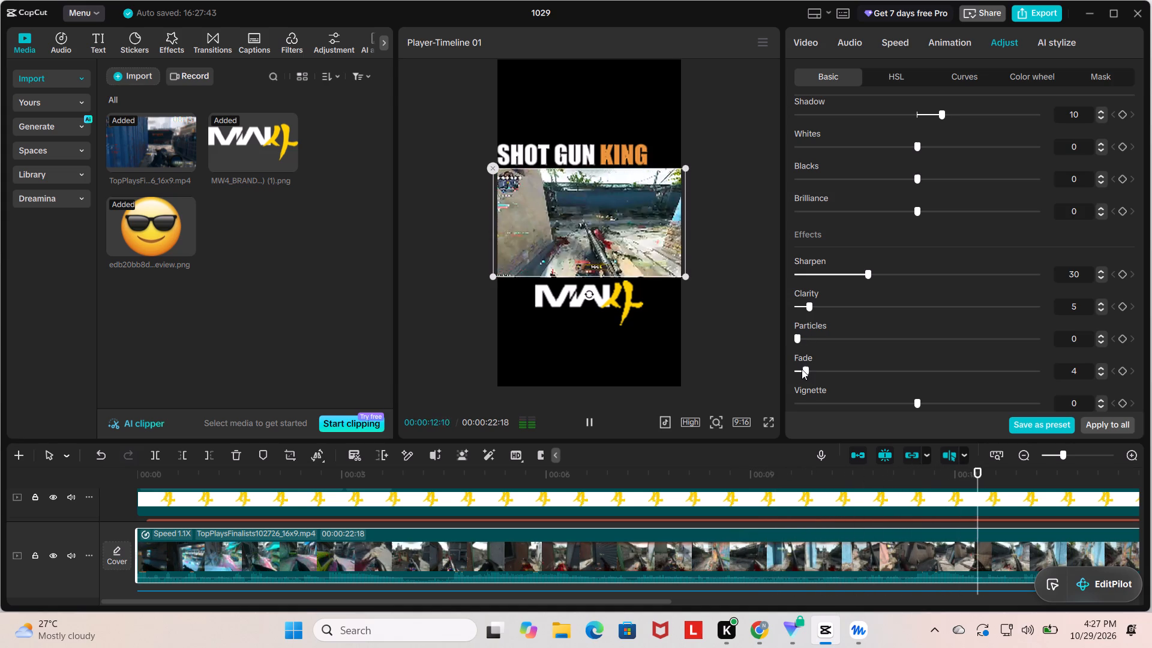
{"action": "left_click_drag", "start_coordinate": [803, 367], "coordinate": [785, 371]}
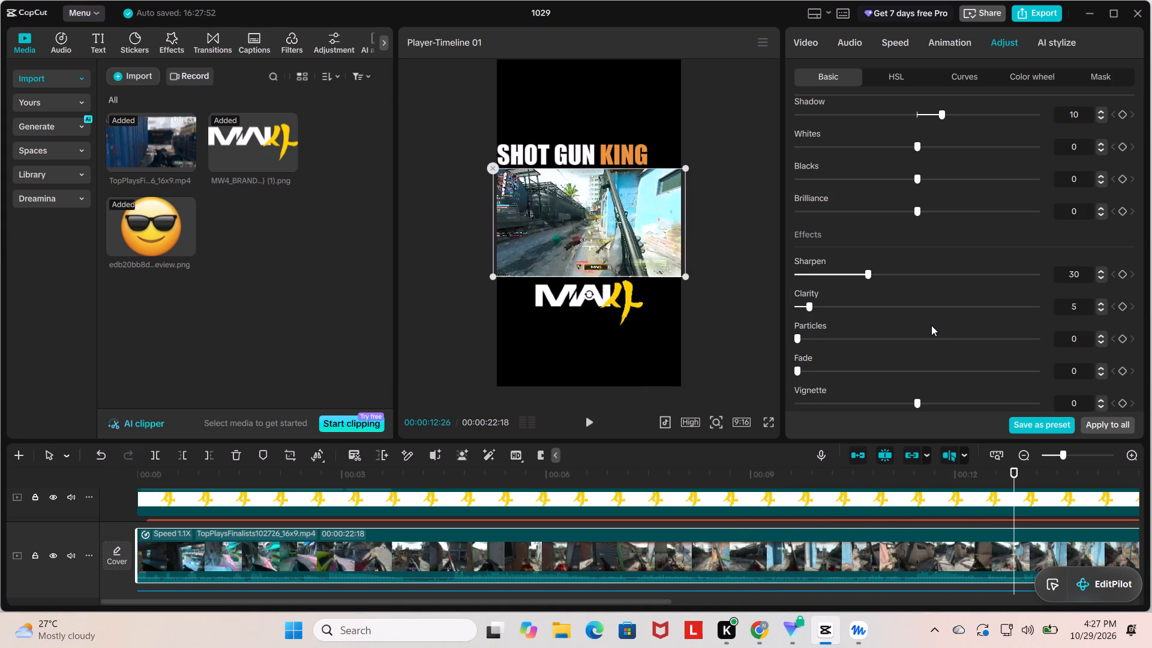
Check the clip's HSL settings, and reset all of its basic Adjust colour, lightness and effect values.
{"action": "scroll", "coordinate": [937, 331], "scroll_direction": "down", "scroll_amount": 3}
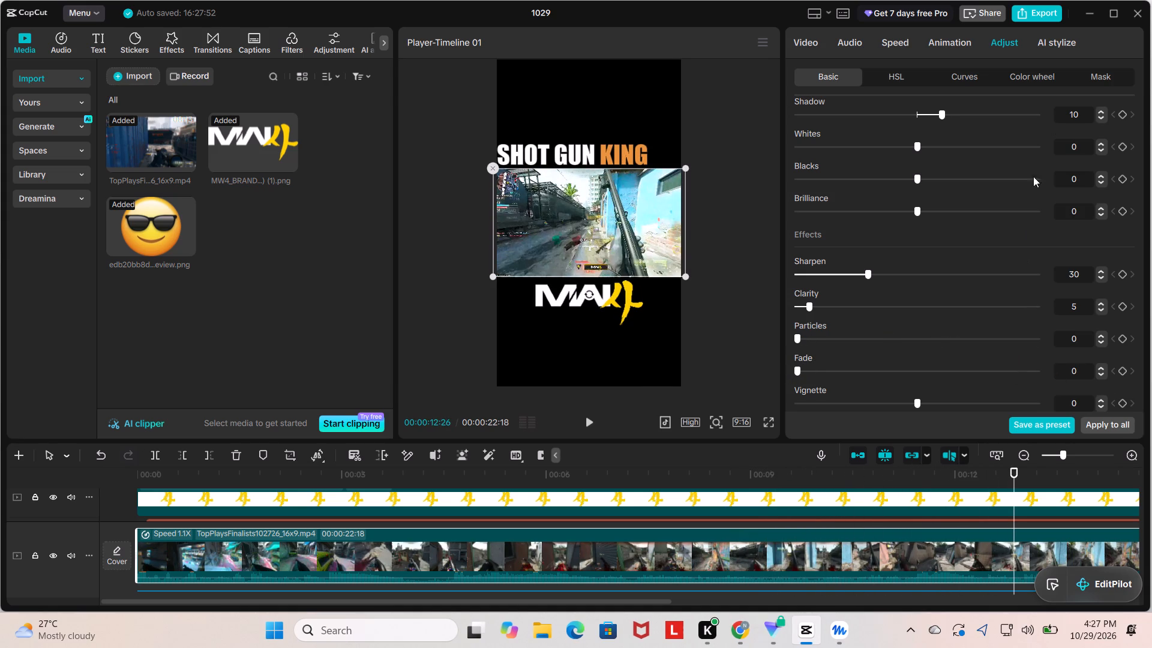
{"action": "scroll", "coordinate": [940, 198], "scroll_direction": "up", "scroll_amount": 3}
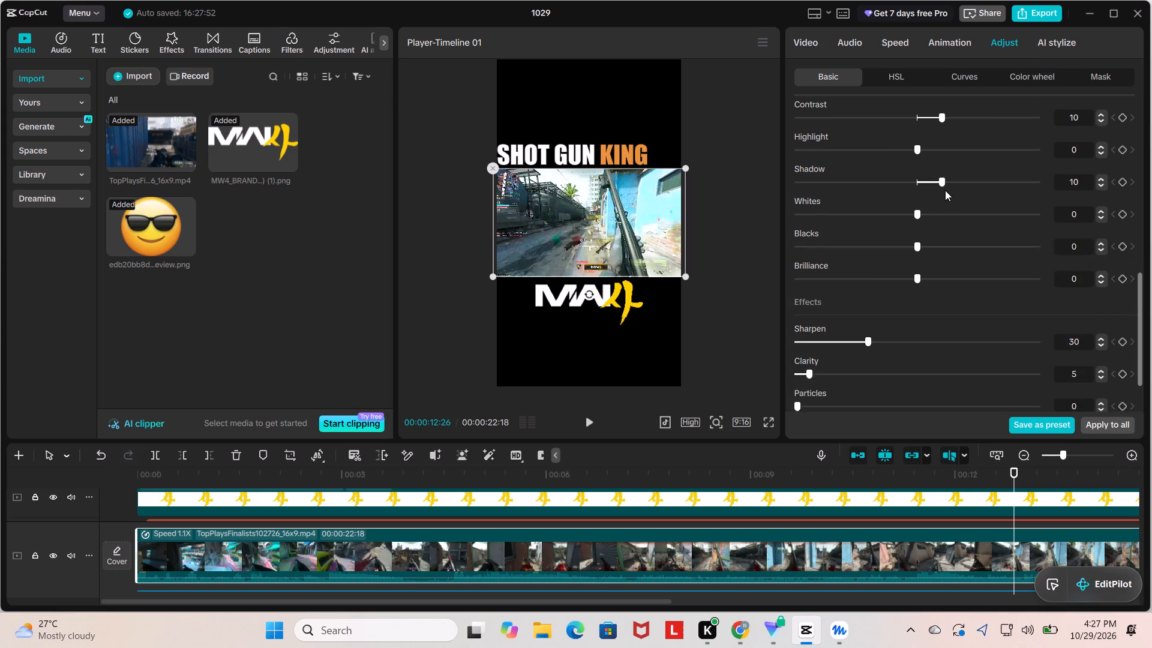
{"action": "scroll", "coordinate": [945, 190], "scroll_direction": "up", "scroll_amount": 19}
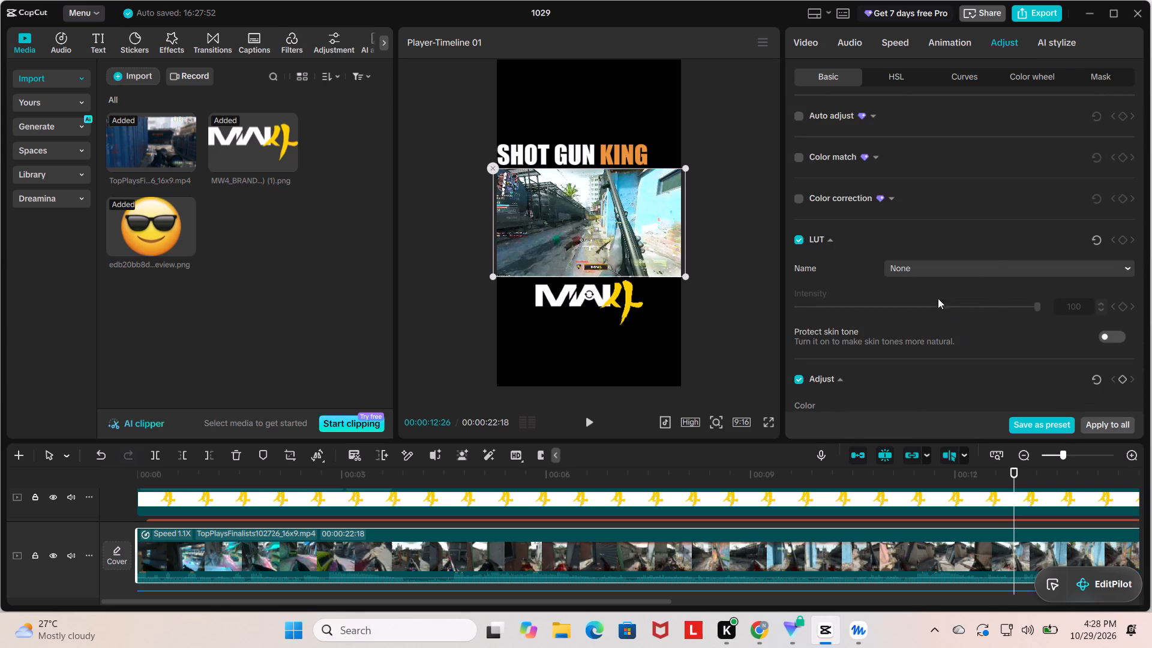
{"action": "left_click", "coordinate": [901, 73]}
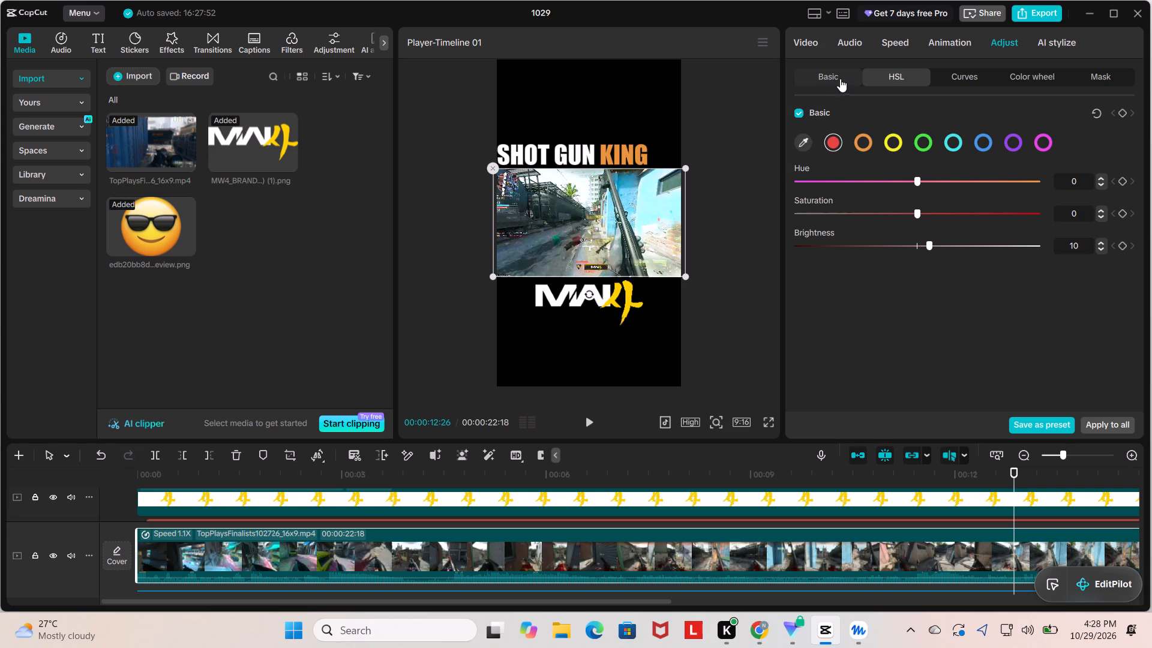
{"action": "left_click", "coordinate": [834, 76]}
{"action": "scroll", "coordinate": [1115, 227], "scroll_direction": "down", "scroll_amount": 2}
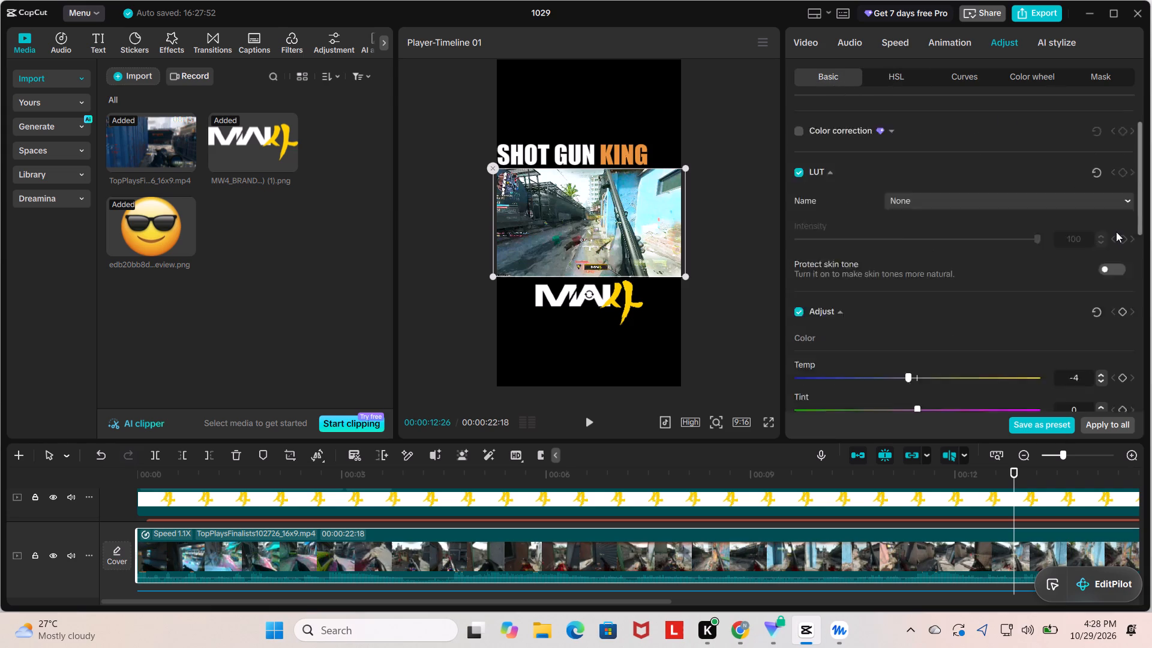
{"action": "scroll", "coordinate": [1116, 232], "scroll_direction": "down", "scroll_amount": 2}
{"action": "left_click", "coordinate": [1092, 109]}
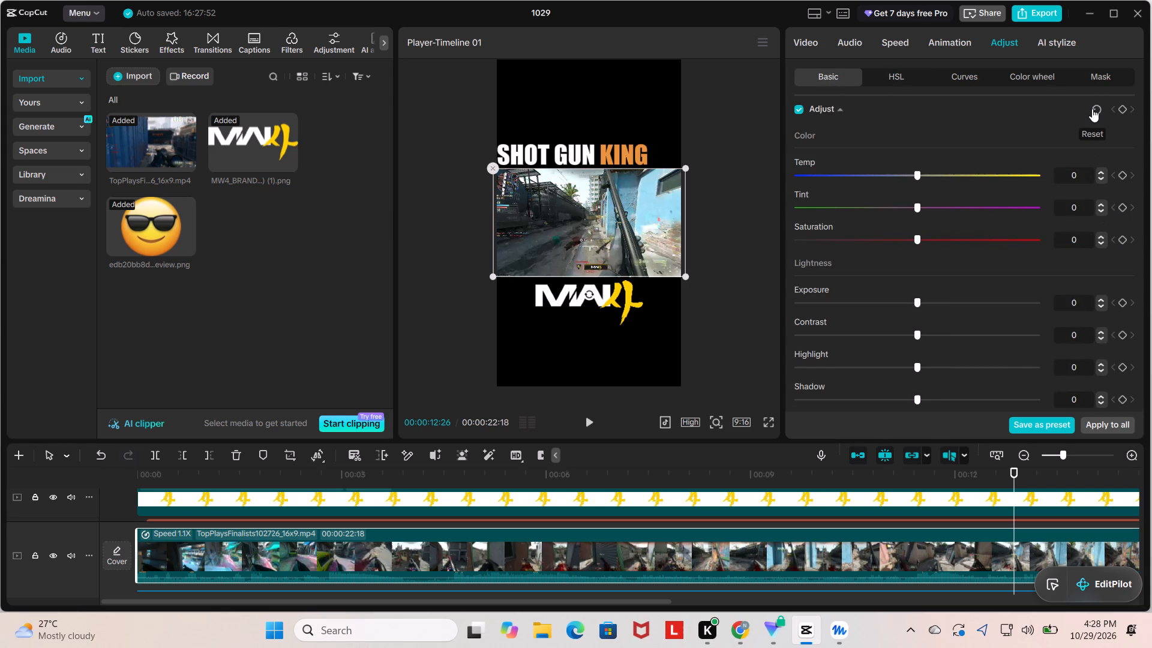
Play the video from the playhead to review the gameplay clip without the basic adjustments, and pause it.
{"action": "left_click", "coordinate": [584, 427]}
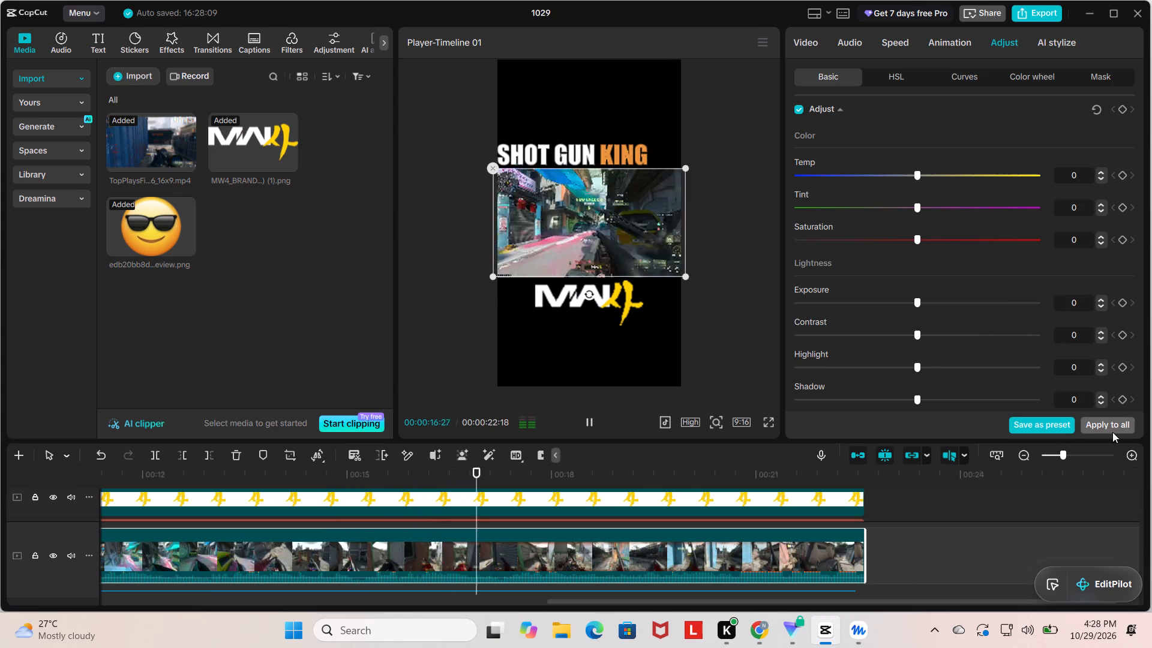
{"action": "scroll", "coordinate": [915, 155], "scroll_direction": "up", "scroll_amount": 2}
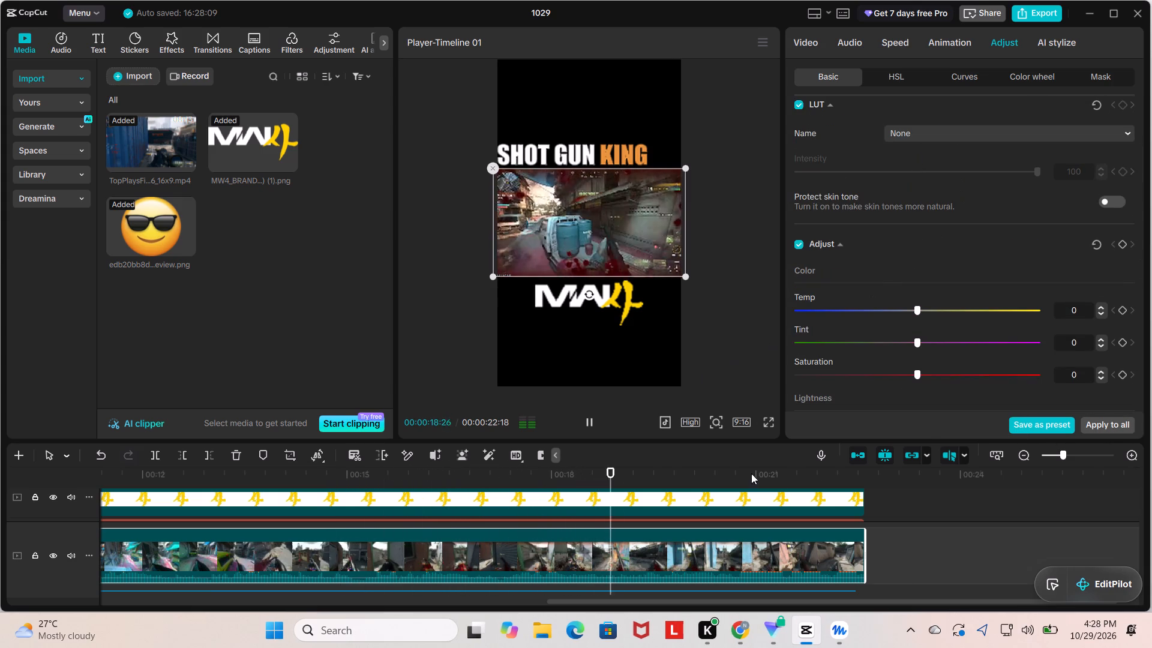
{"action": "left_click", "coordinate": [589, 427]}
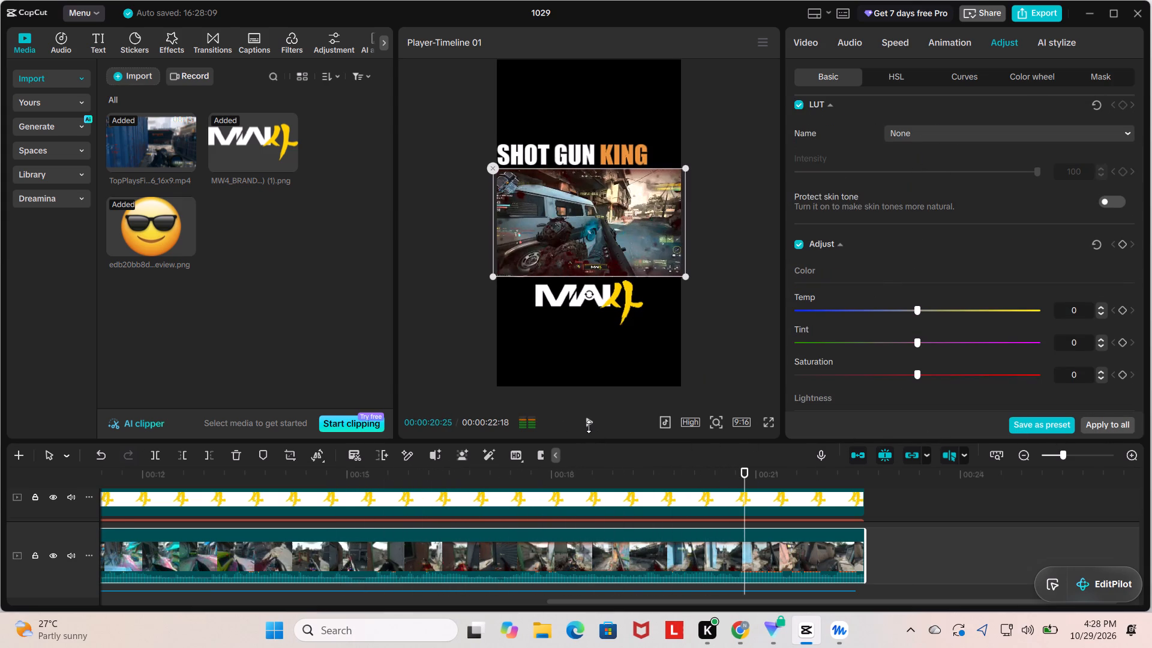
Look through the clip's basic adjustment options and the LUT choices for a way to load the saved preset.
{"action": "scroll", "coordinate": [928, 147], "scroll_direction": "up", "scroll_amount": 1}
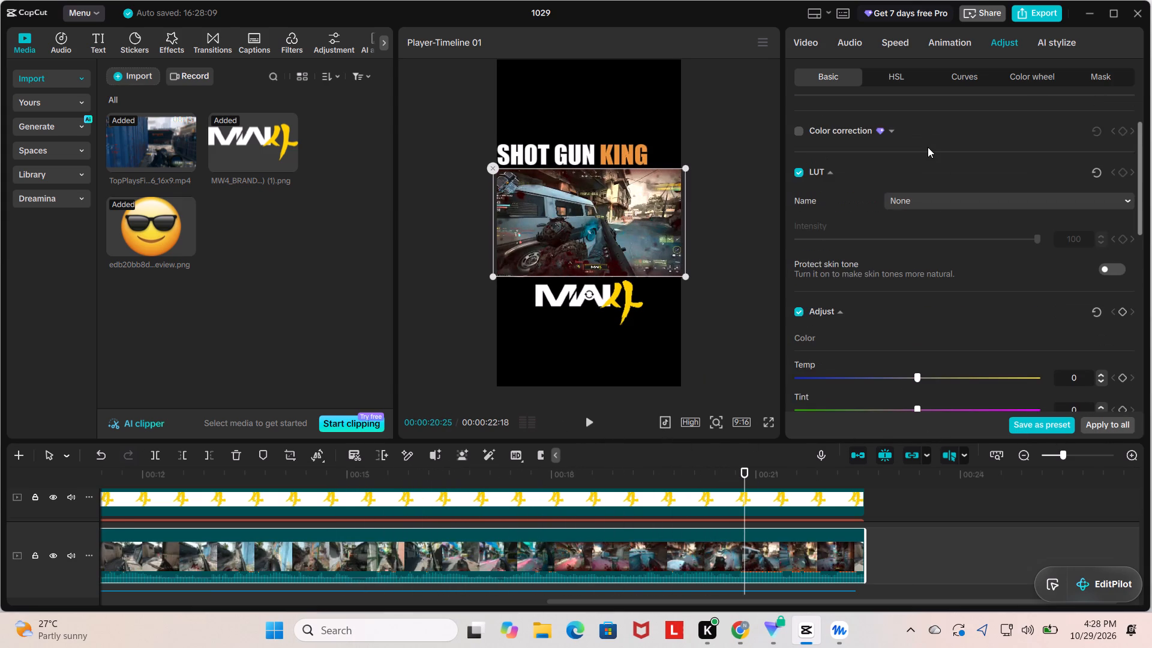
{"action": "scroll", "coordinate": [931, 176], "scroll_direction": "up", "scroll_amount": 1}
{"action": "scroll", "coordinate": [944, 185], "scroll_direction": "down", "scroll_amount": 1}
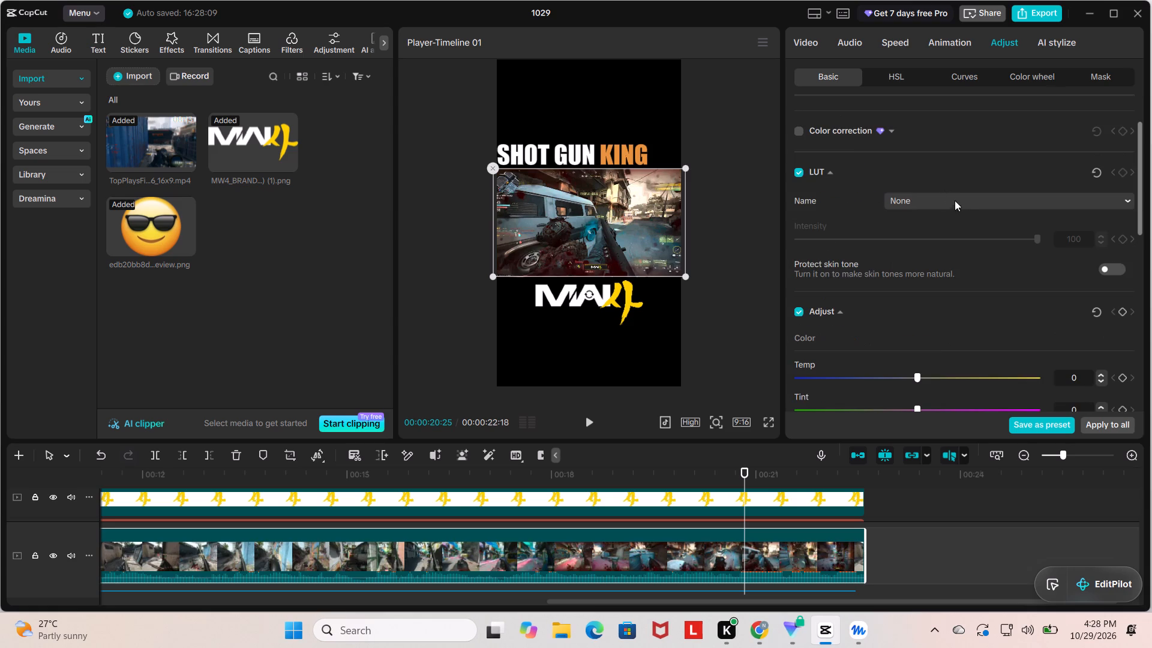
{"action": "left_click", "coordinate": [982, 198]}
{"action": "left_click", "coordinate": [966, 203]}
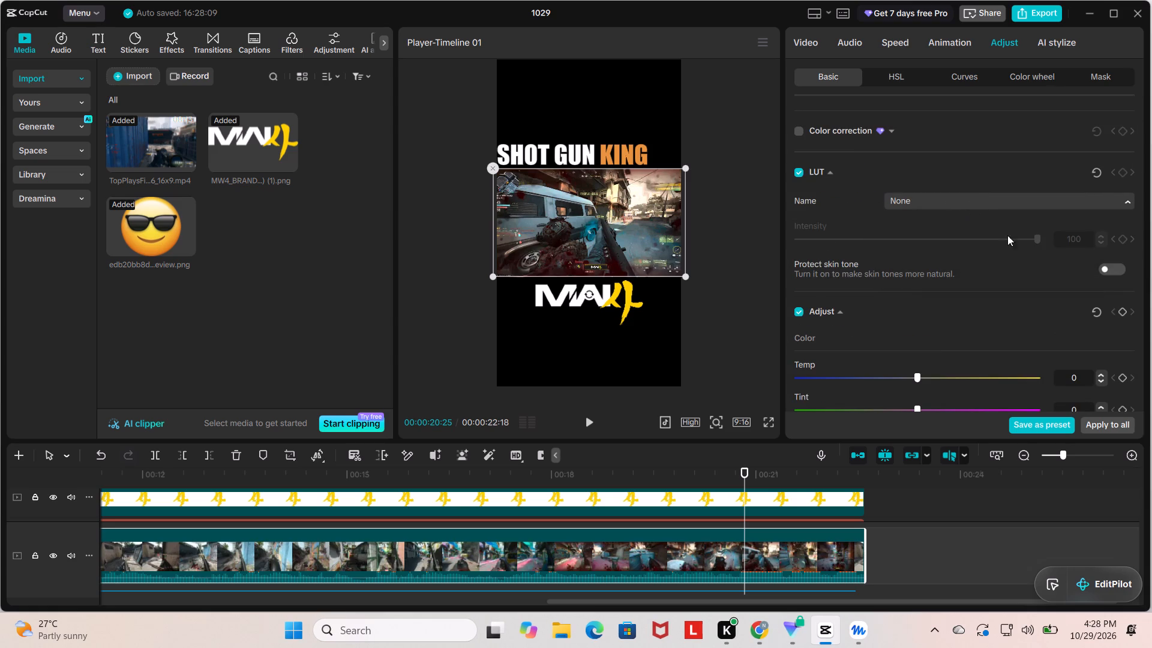
{"action": "scroll", "coordinate": [996, 275], "scroll_direction": "down", "scroll_amount": 1}
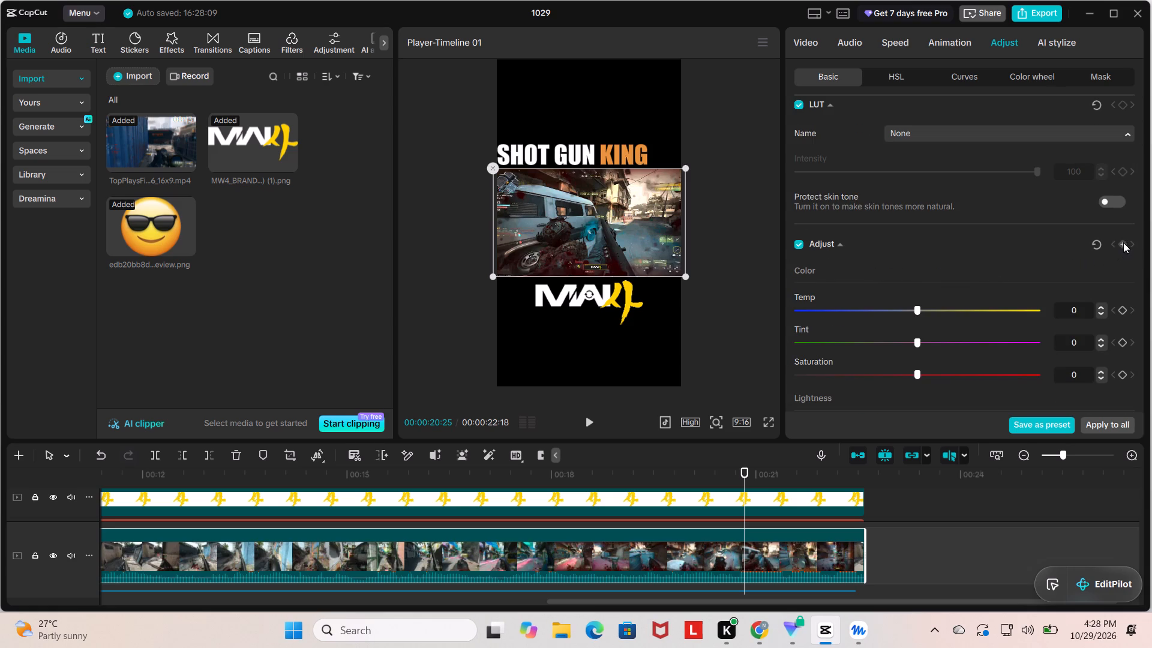
{"action": "scroll", "coordinate": [872, 200], "scroll_direction": "up", "scroll_amount": 4}
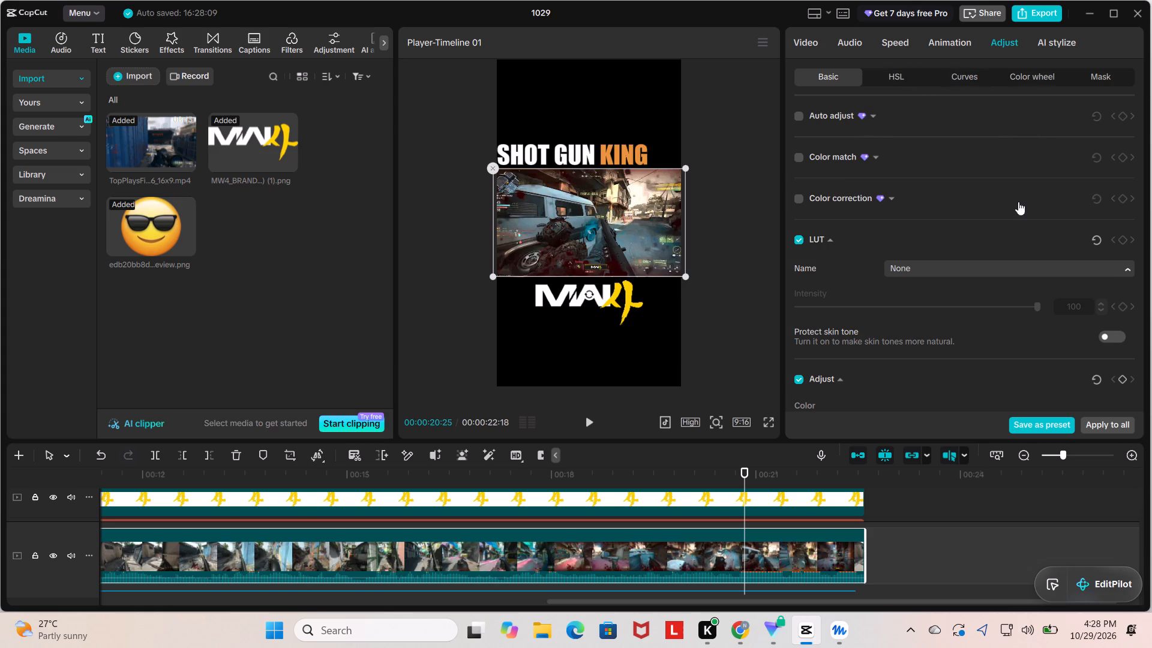
Apply the gameplay clip's current adjustment settings to all clips.
{"action": "scroll", "coordinate": [1118, 350], "scroll_direction": "down", "scroll_amount": 1}
{"action": "scroll", "coordinate": [1015, 367], "scroll_direction": "down", "scroll_amount": 2}
{"action": "scroll", "coordinate": [1078, 403], "scroll_direction": "down", "scroll_amount": 3}
{"action": "scroll", "coordinate": [1016, 316], "scroll_direction": "down", "scroll_amount": 8}
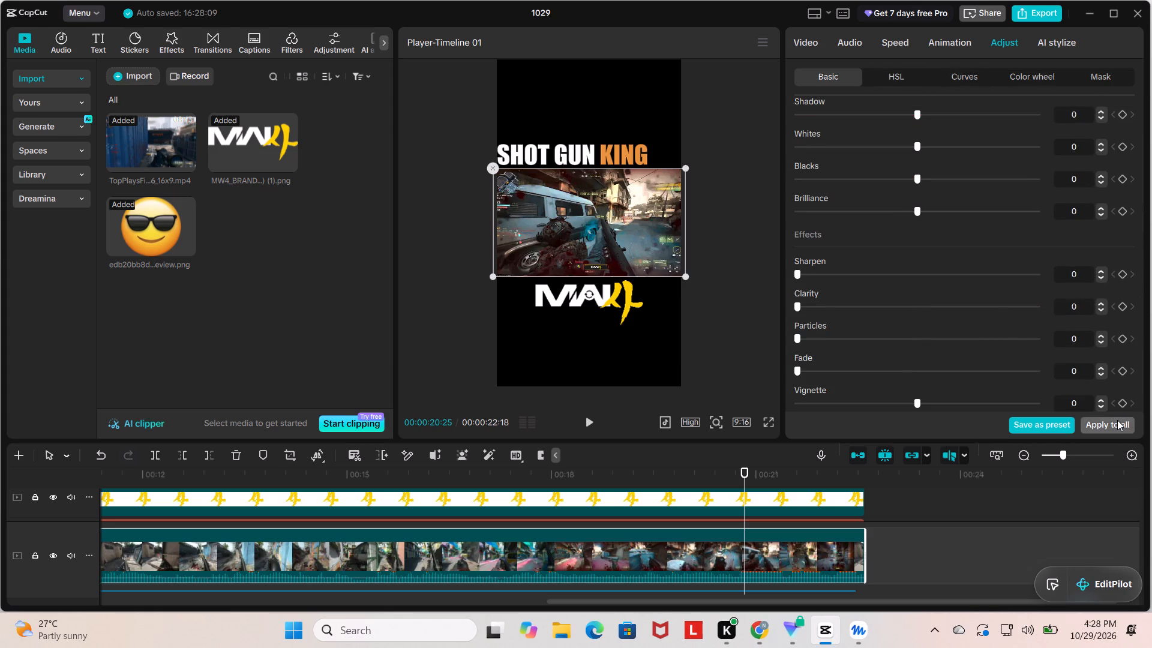
{"action": "left_click", "coordinate": [1117, 420]}
{"action": "scroll", "coordinate": [903, 263], "scroll_direction": "down", "scroll_amount": 3}
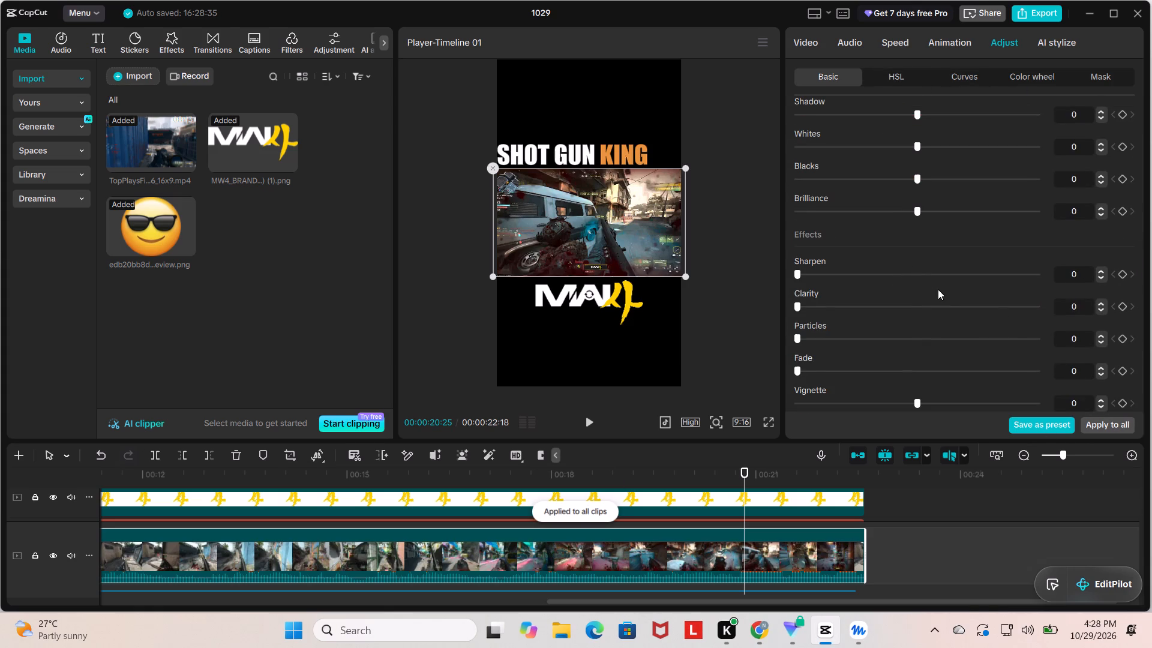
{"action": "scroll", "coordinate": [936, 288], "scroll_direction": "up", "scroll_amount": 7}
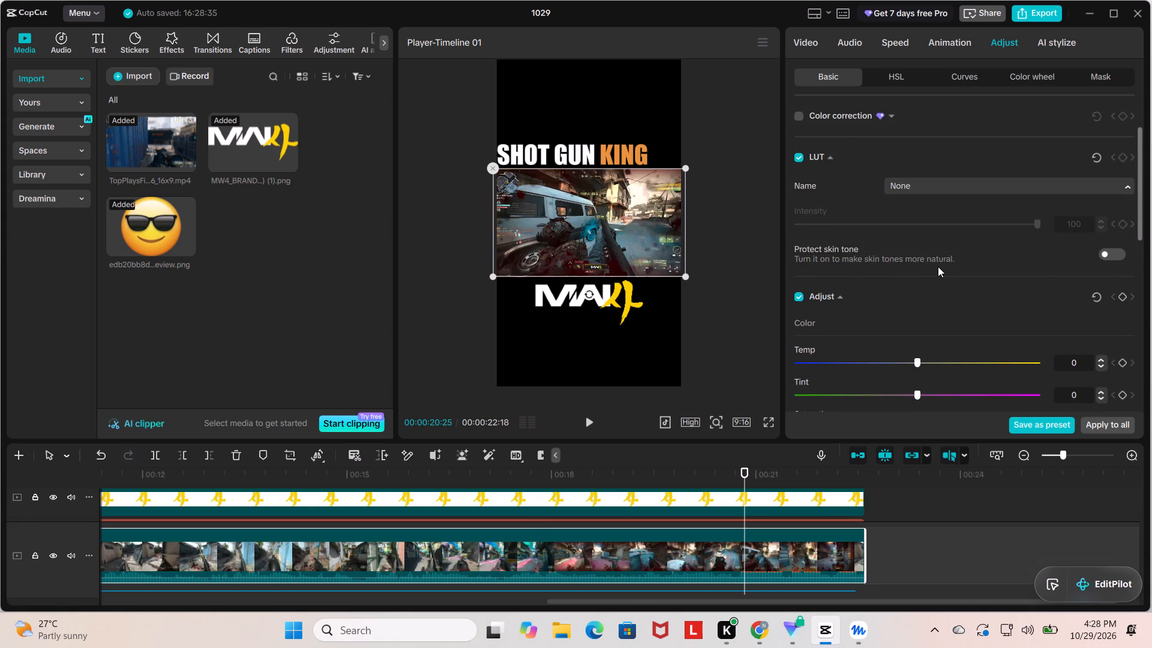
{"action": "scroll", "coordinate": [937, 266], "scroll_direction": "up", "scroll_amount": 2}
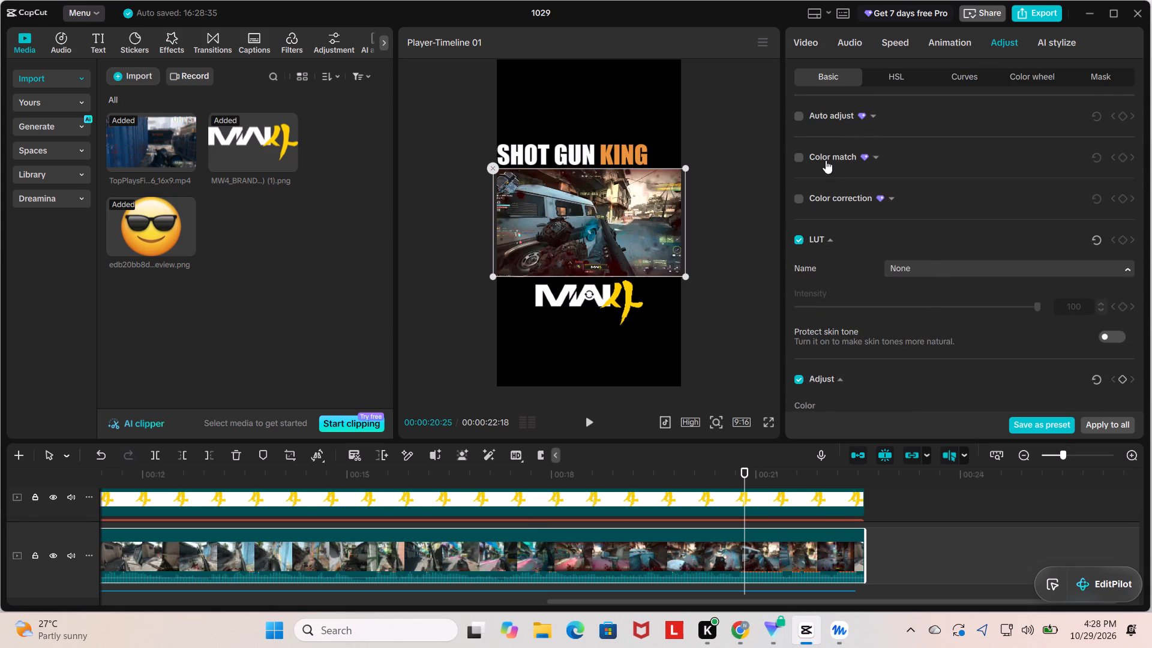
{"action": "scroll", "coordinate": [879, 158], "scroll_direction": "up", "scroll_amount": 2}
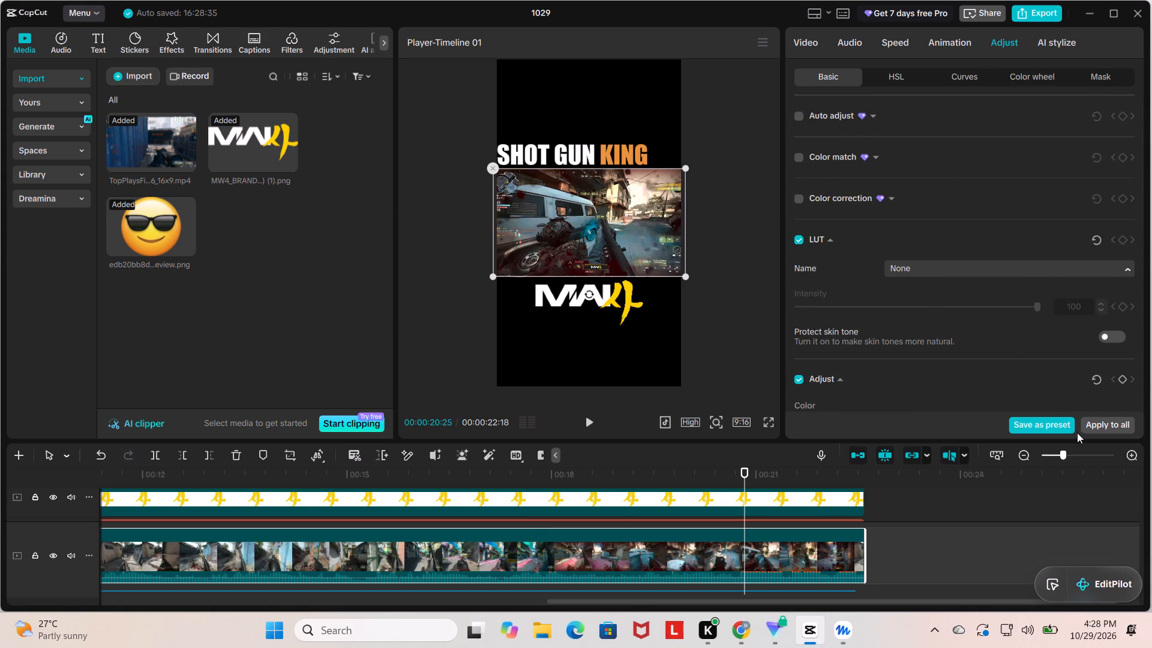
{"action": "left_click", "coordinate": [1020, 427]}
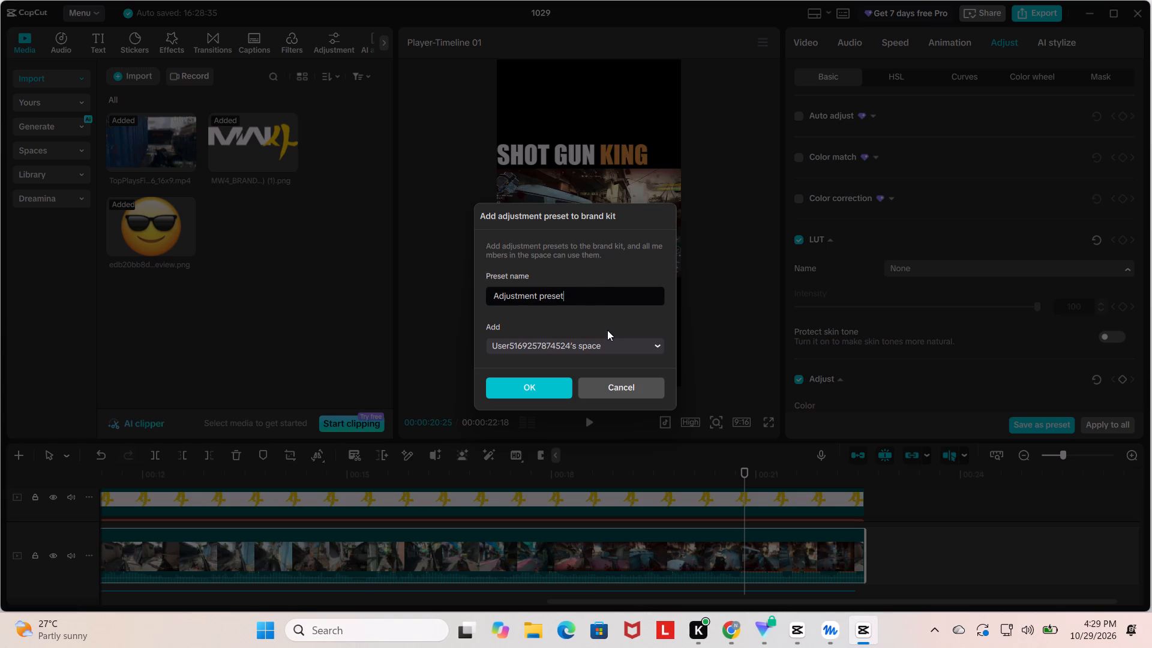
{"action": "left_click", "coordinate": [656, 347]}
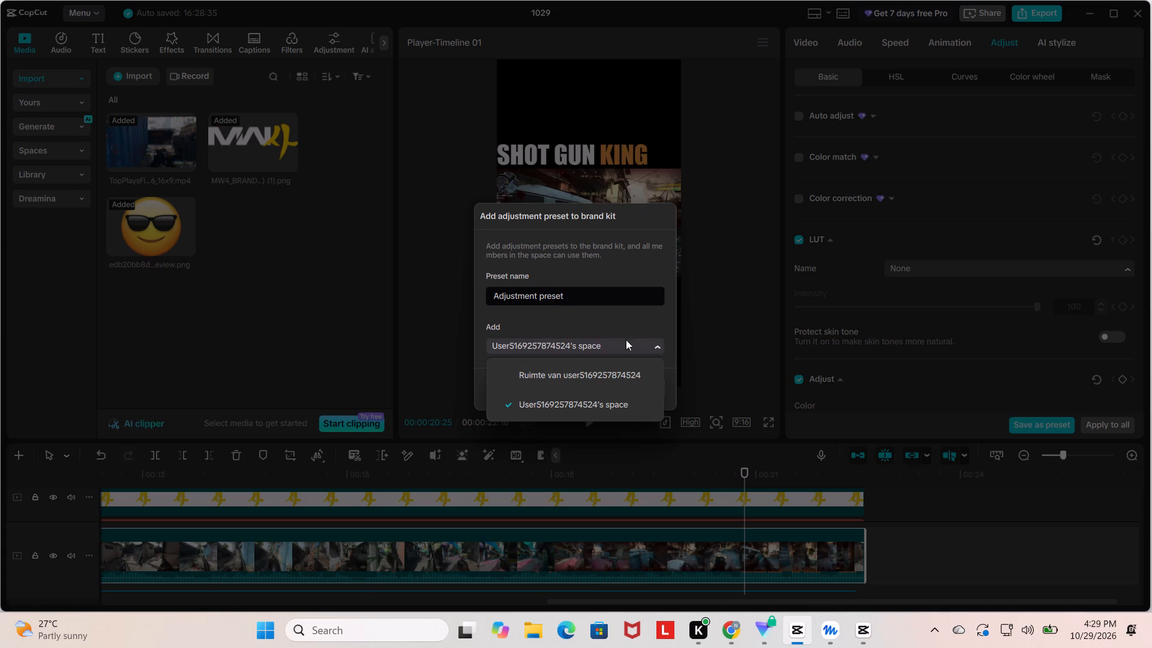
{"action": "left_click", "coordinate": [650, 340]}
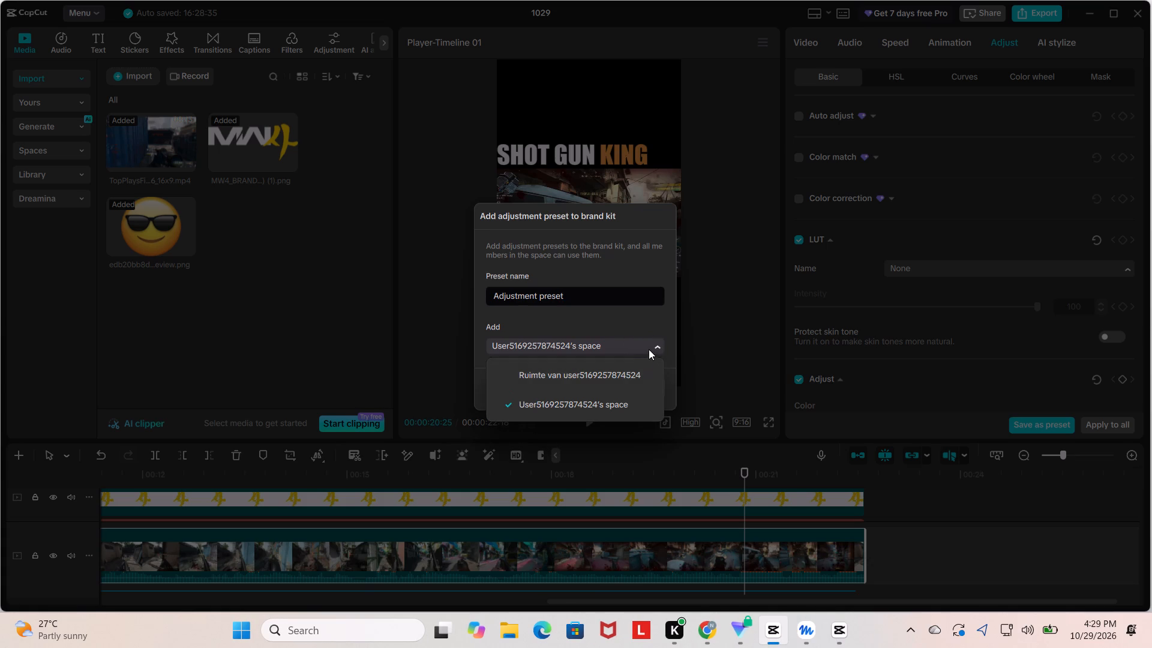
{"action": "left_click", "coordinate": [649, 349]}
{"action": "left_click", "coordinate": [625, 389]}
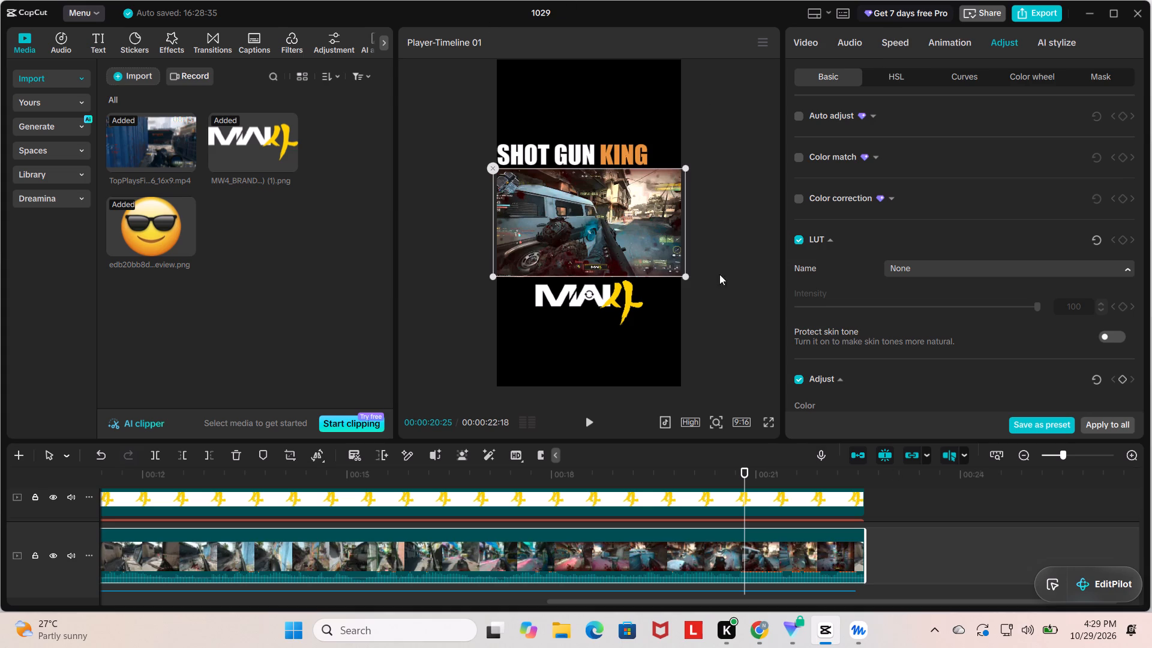
Switch to YouTube in Chrome and search for "how to use saved preset in capcut".
{"action": "left_click", "coordinate": [766, 633]}
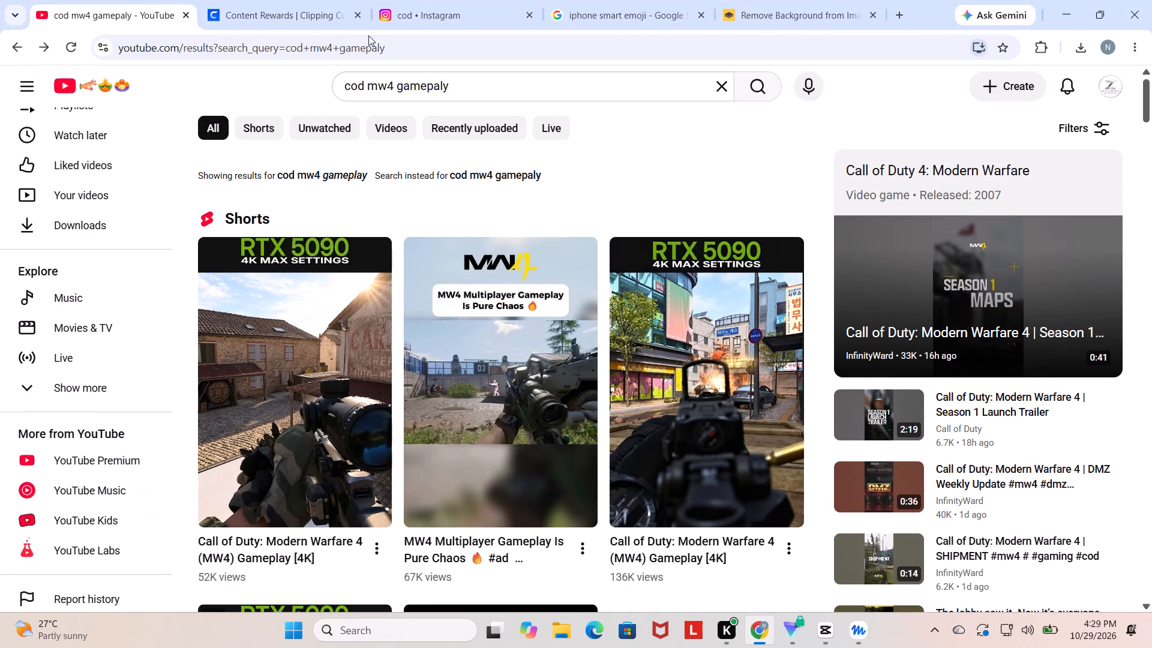
{"action": "left_click", "coordinate": [600, 107]}
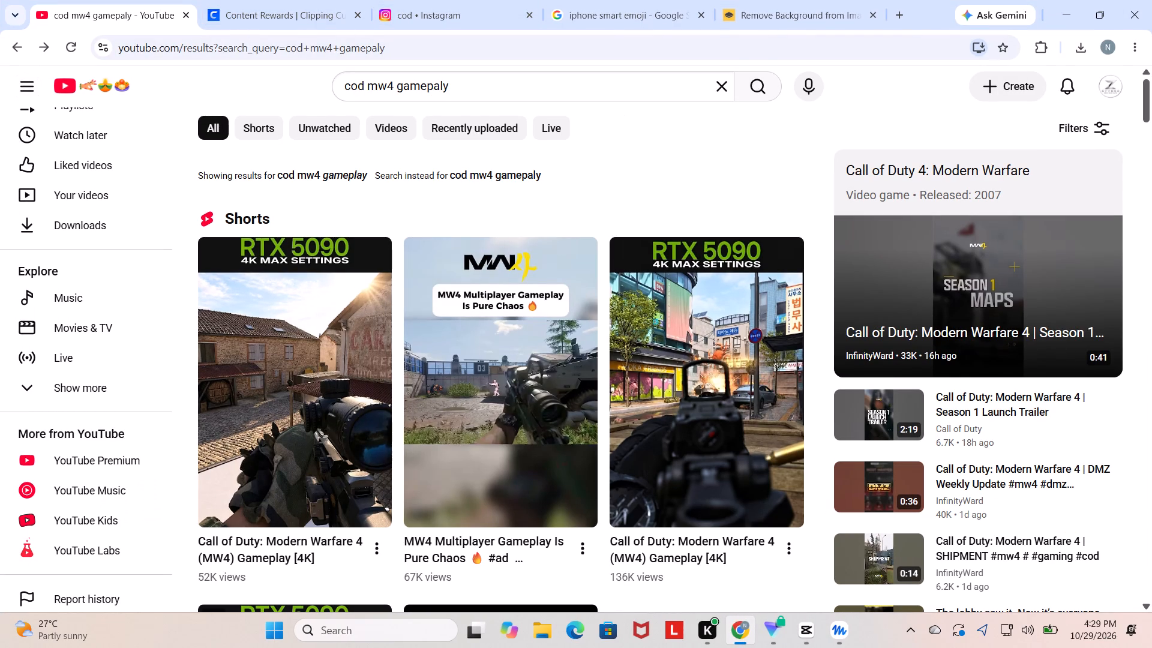
{"action": "left_click", "coordinate": [718, 91]}
{"action": "key", "text": "comma"}
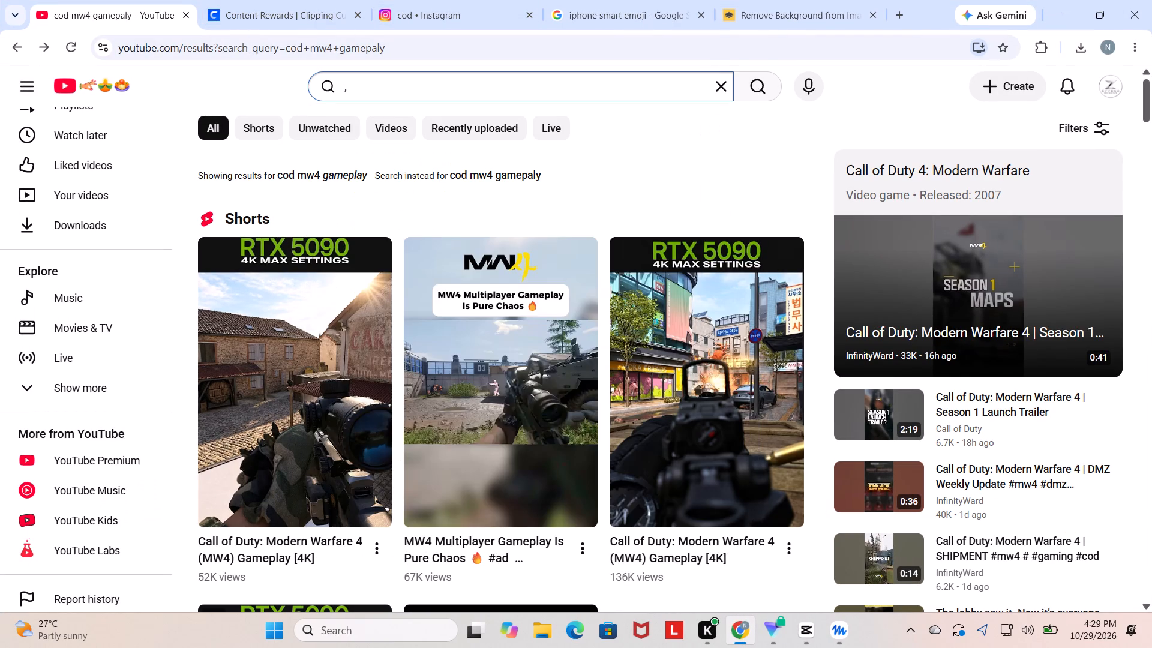
{"action": "key", "text": "BackSpace"}
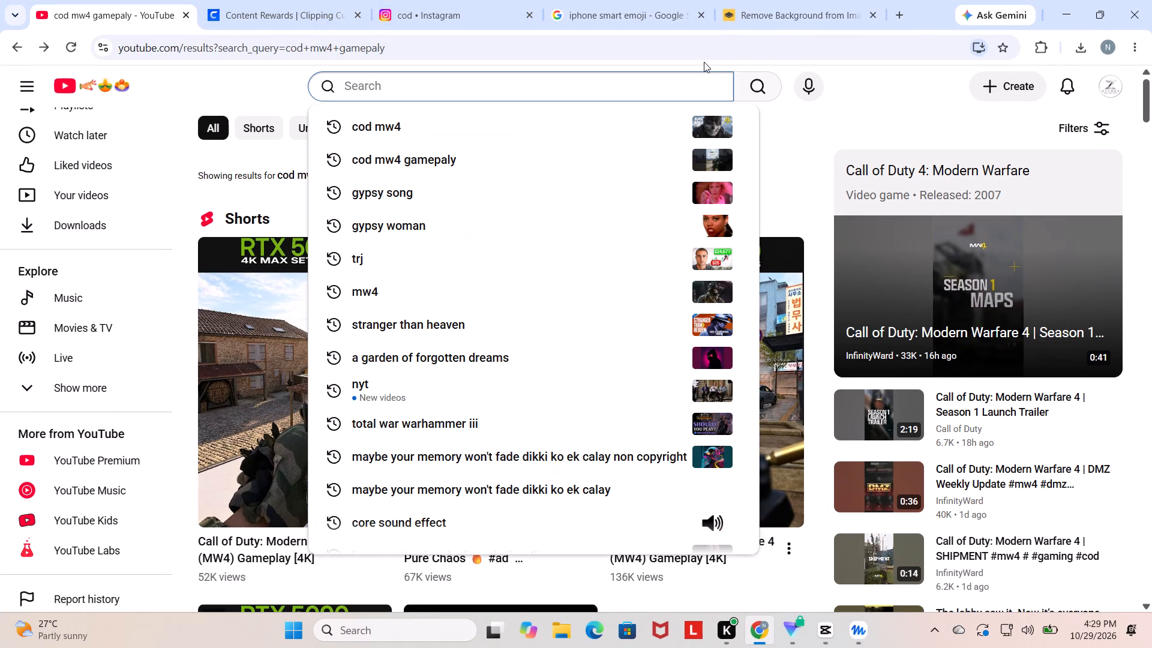
{"action": "type", "text": "HOW TO"}
{"action": "key", "text": "space"}
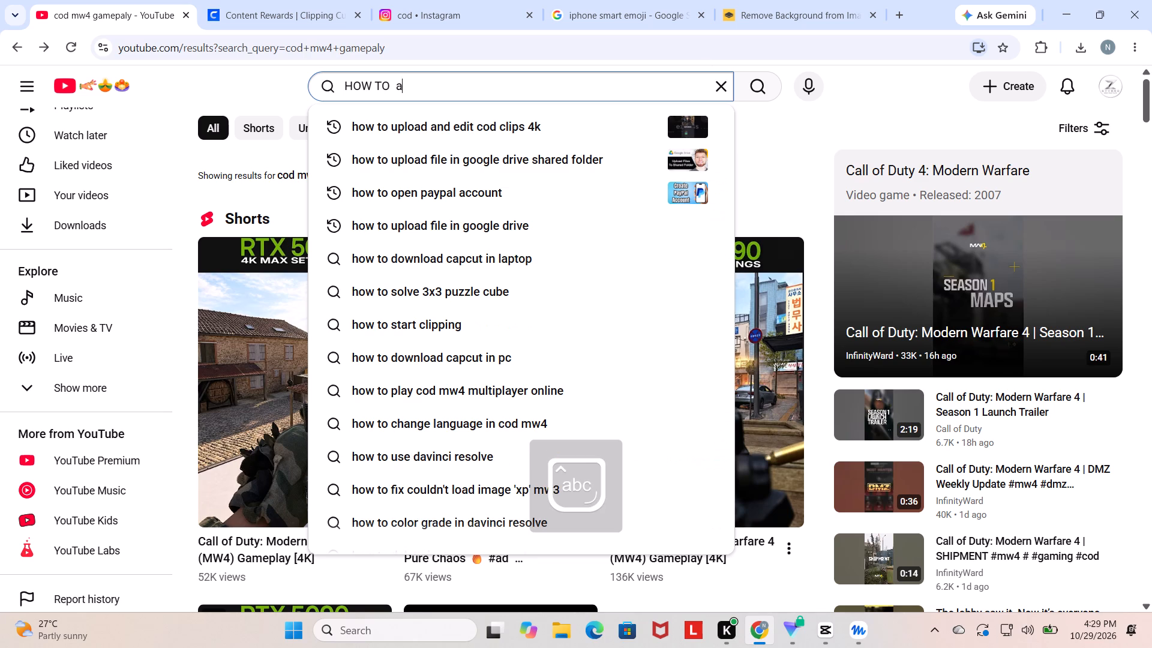
{"action": "key", "text": "BackSpace"}
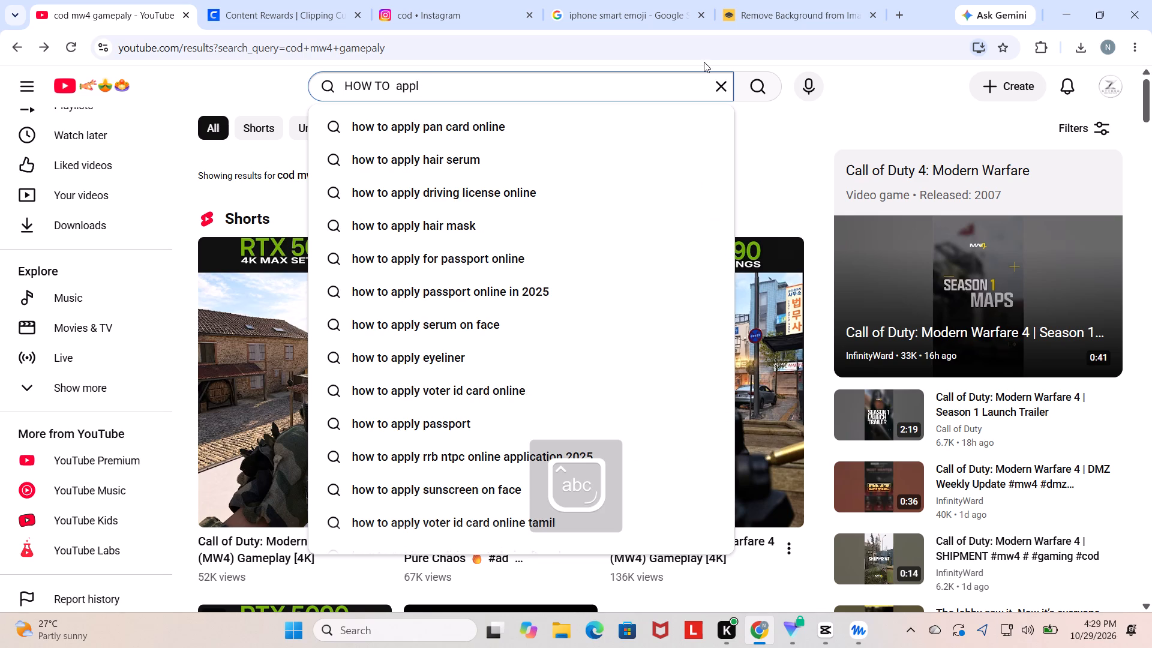
{"action": "type", "text": "y sa"}
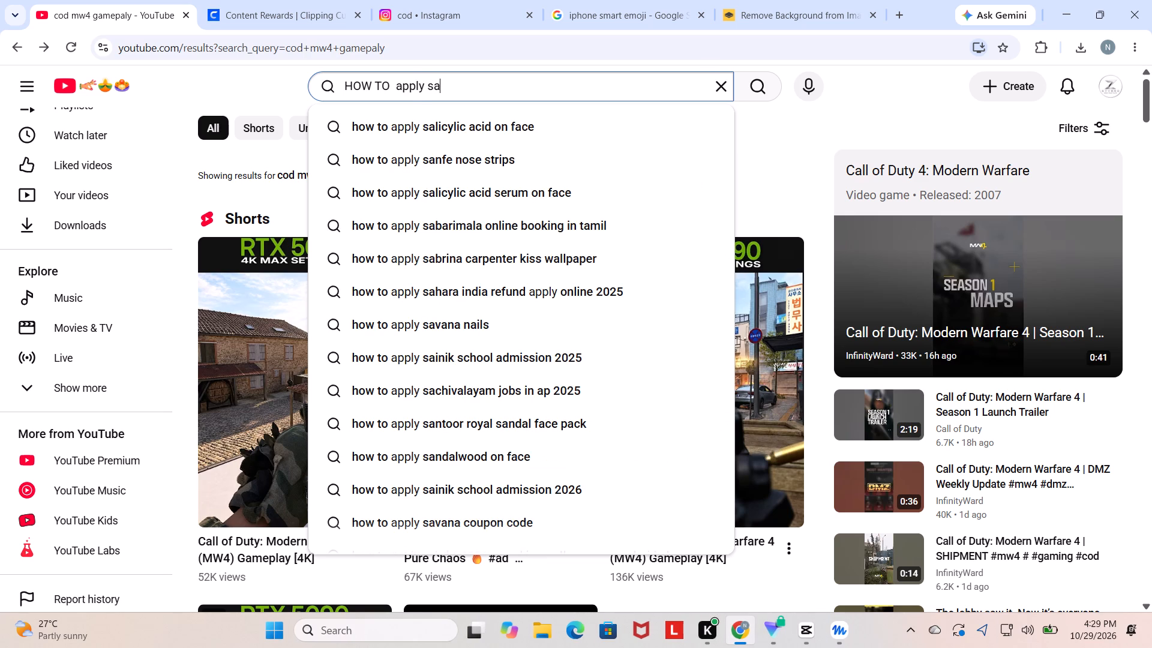
{"action": "type", "text": "ved"}
{"action": "key", "text": "space"}
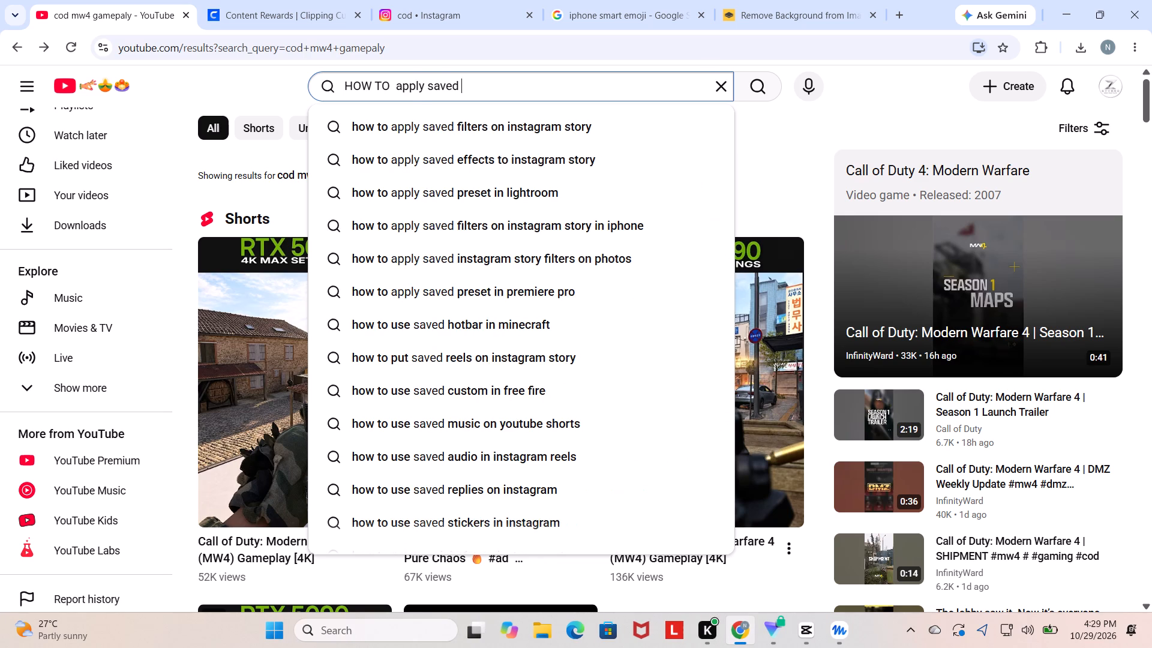
{"action": "type", "text": "preset"}
{"action": "key", "text": "space"}
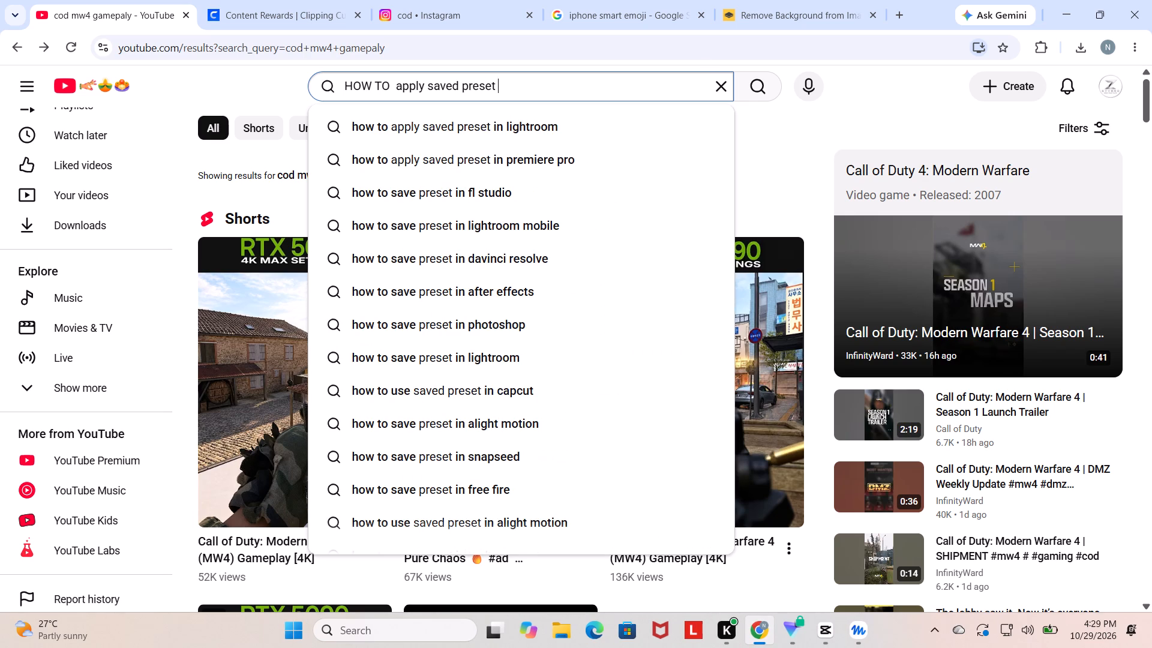
{"action": "type", "text": "in c"}
{"action": "type", "text": "up"}
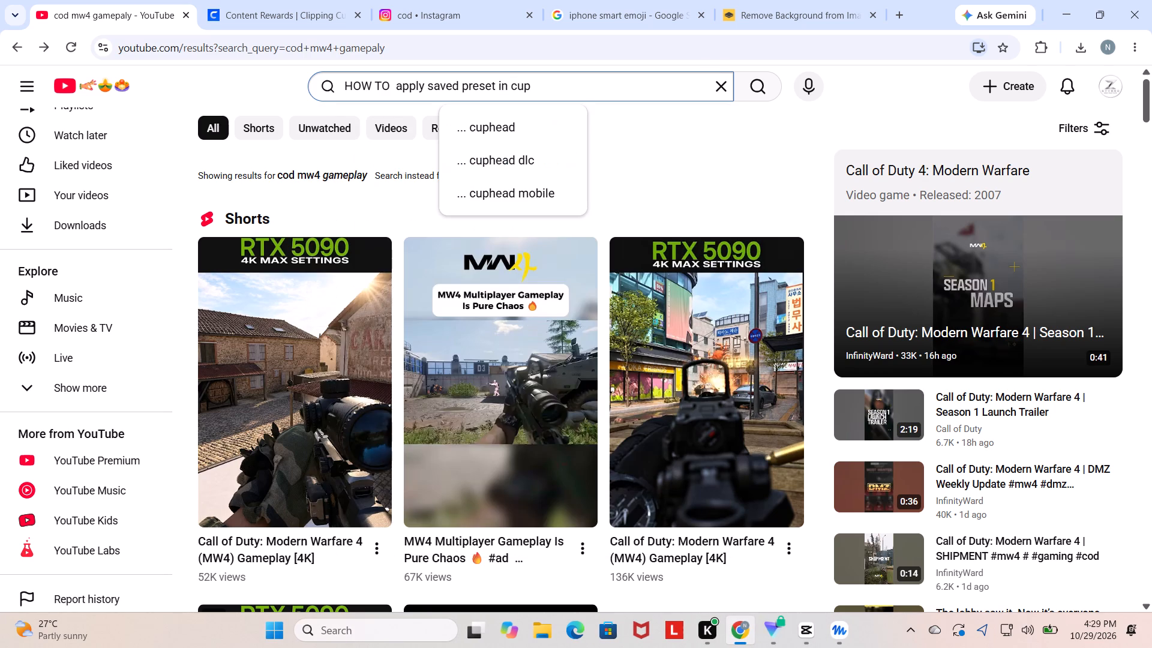
{"action": "key", "text": "BackSpace"}
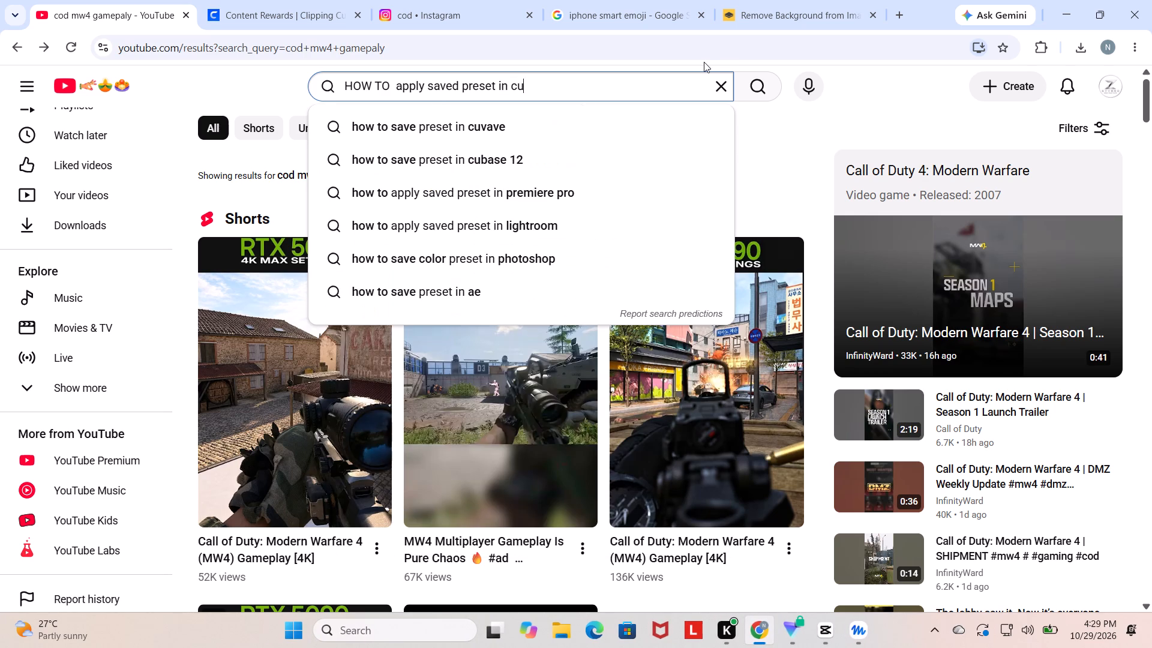
{"action": "key", "text": "BackSpace"}
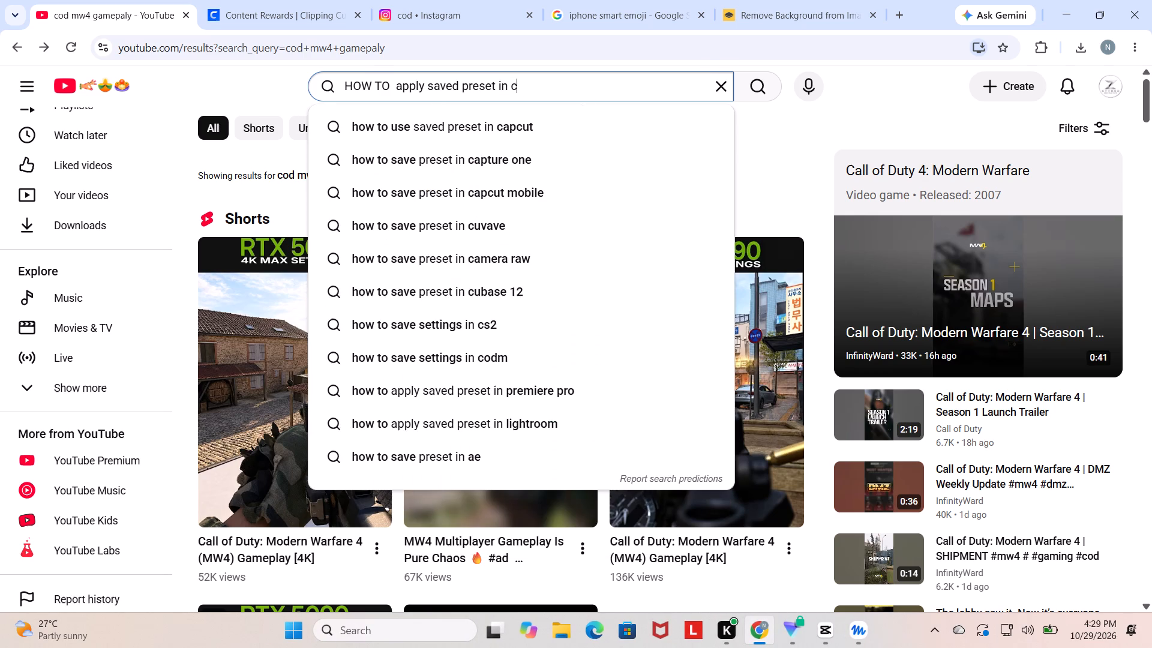
{"action": "key", "text": "Down"}
{"action": "key", "text": "Return"}
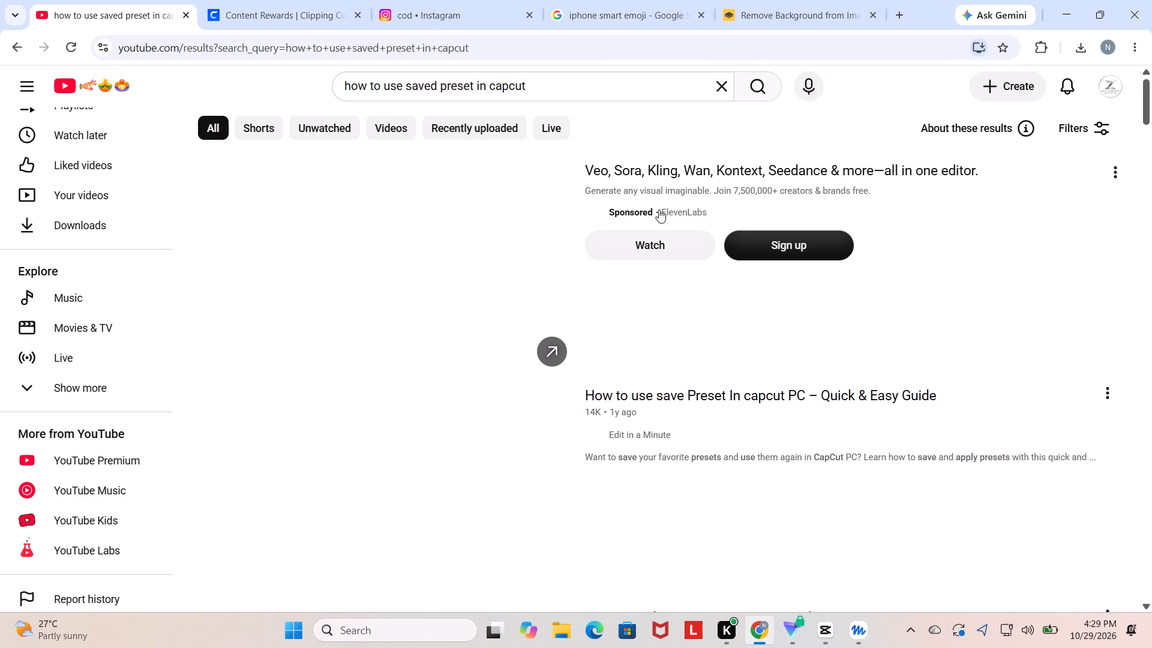
Watch the Short about saving custom element groups as presets in CapCut PC, and return to the search results.
{"action": "scroll", "coordinate": [651, 224], "scroll_direction": "down", "scroll_amount": 2}
{"action": "scroll", "coordinate": [539, 265], "scroll_direction": "down", "scroll_amount": 2}
{"action": "scroll", "coordinate": [442, 290], "scroll_direction": "down", "scroll_amount": 4}
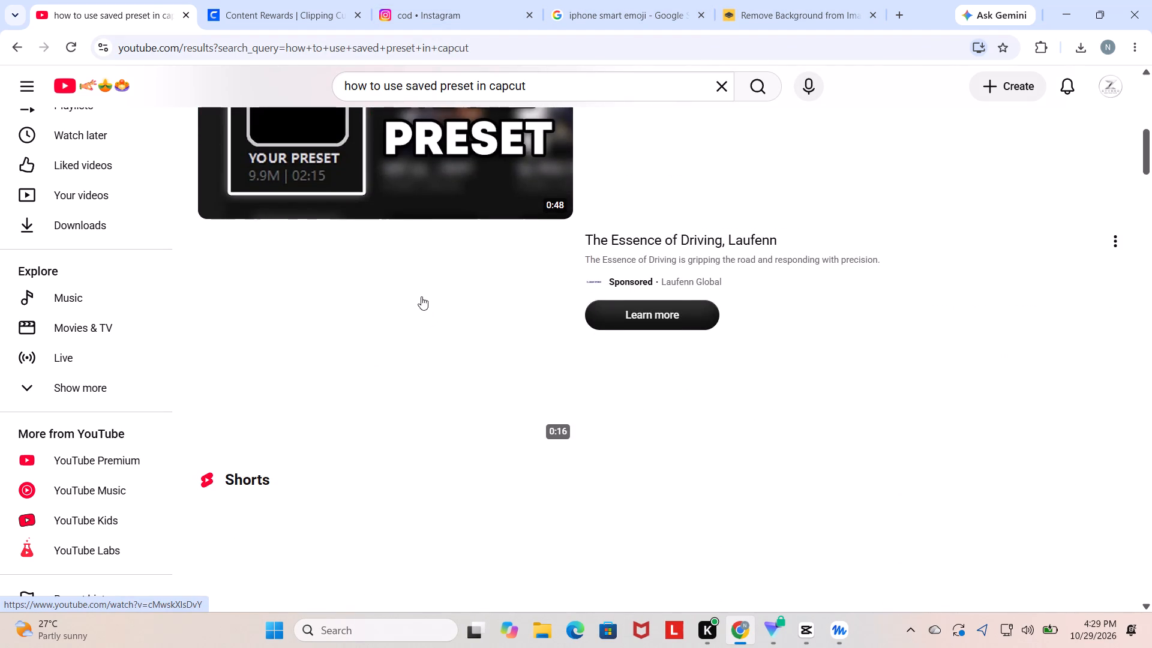
{"action": "scroll", "coordinate": [433, 279], "scroll_direction": "down", "scroll_amount": 2}
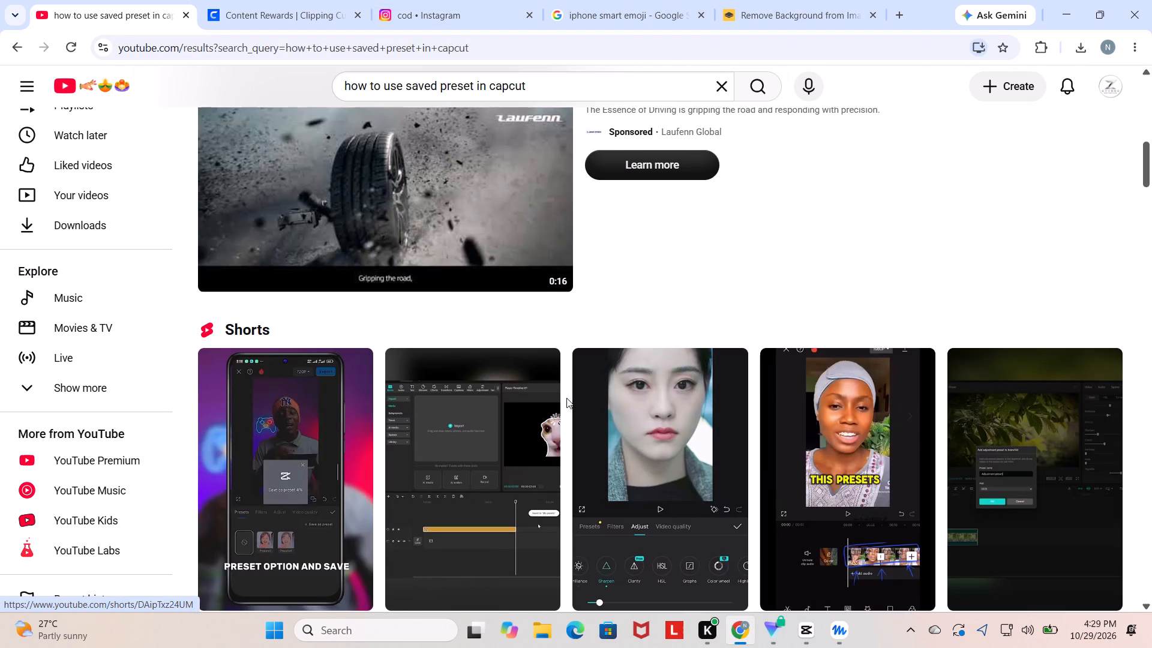
{"action": "scroll", "coordinate": [550, 407], "scroll_direction": "down", "scroll_amount": 1}
{"action": "left_click", "coordinate": [517, 421]}
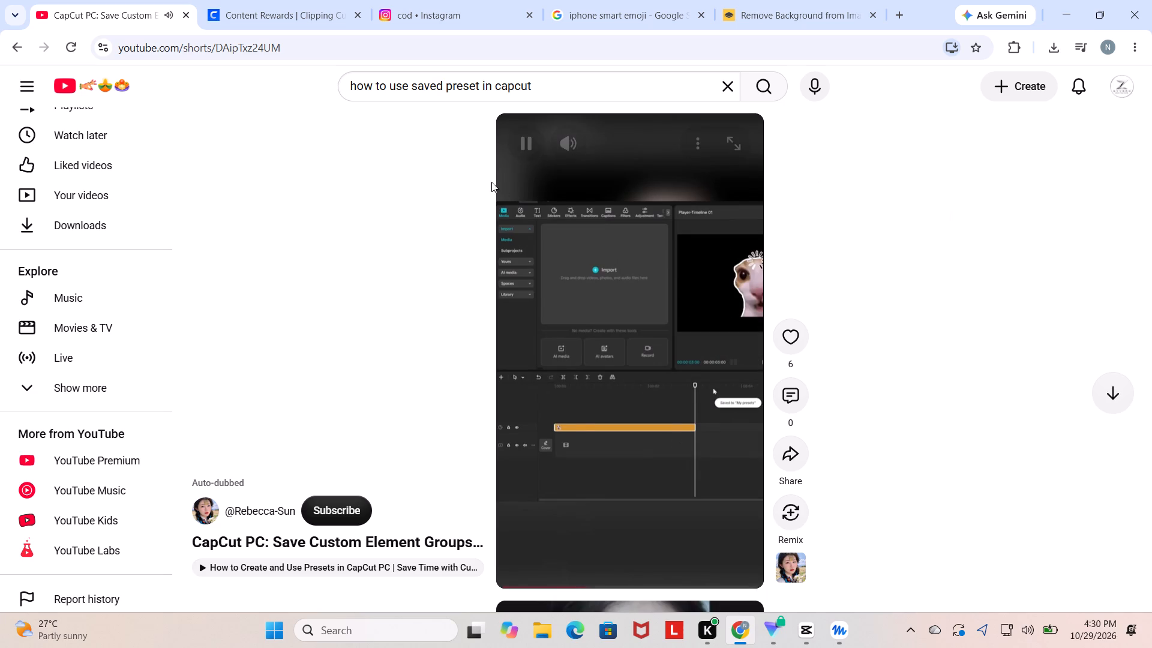
{"action": "left_click", "coordinate": [26, 44]}
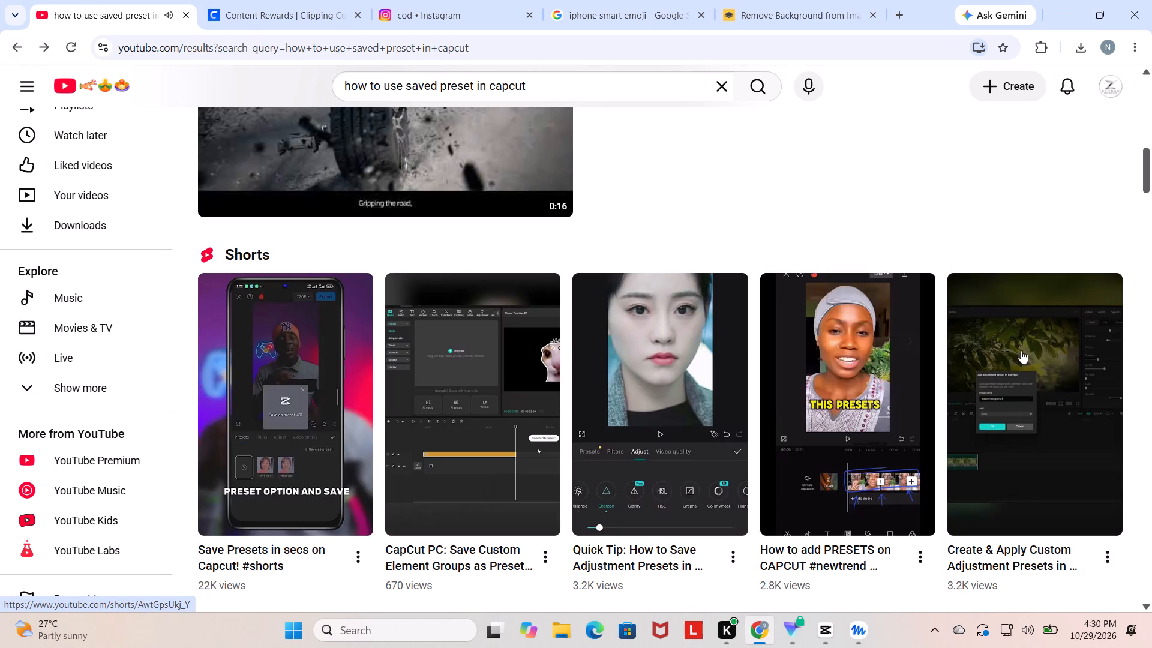
Preview the "How to use save Preset In capcut PC – Quick & Easy Guide" video with sound, skipping ahead through it.
{"action": "scroll", "coordinate": [511, 247], "scroll_direction": "up", "scroll_amount": 6}
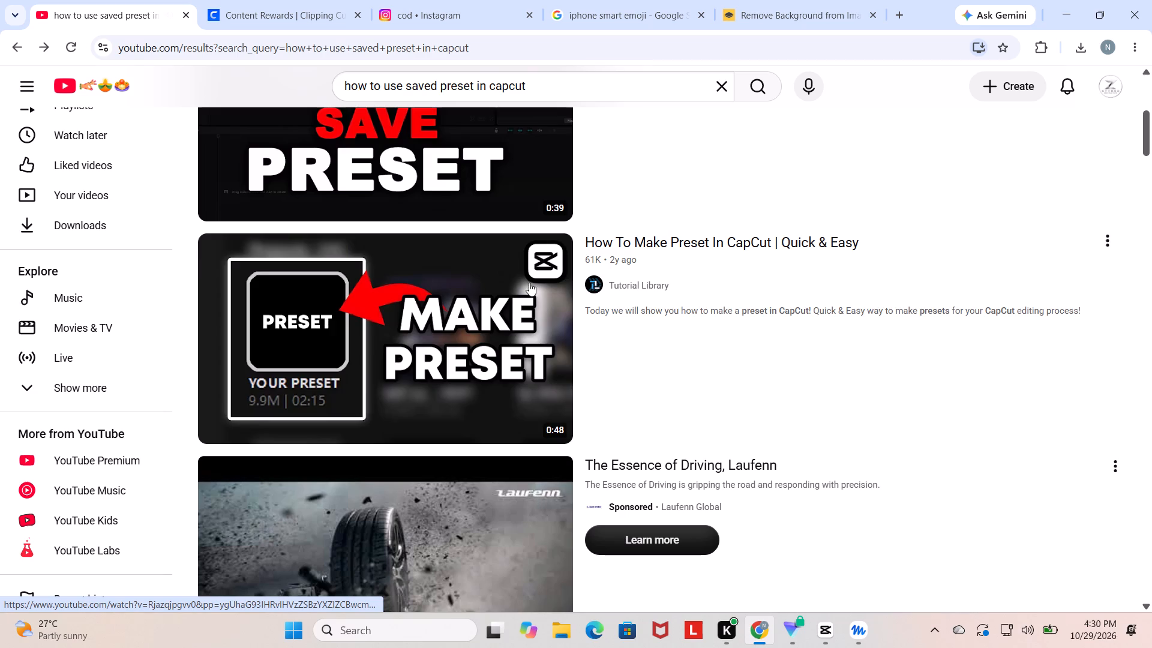
{"action": "scroll", "coordinate": [538, 277], "scroll_direction": "down", "scroll_amount": 1}
{"action": "scroll", "coordinate": [487, 290], "scroll_direction": "up", "scroll_amount": 2}
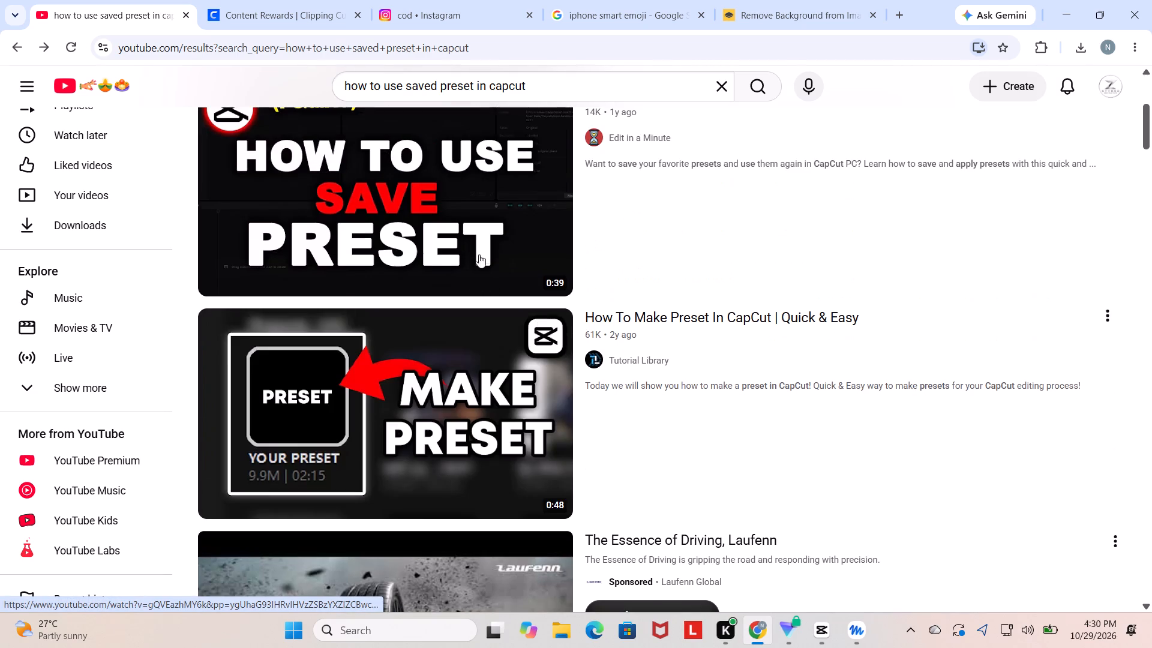
{"action": "scroll", "coordinate": [484, 252], "scroll_direction": "up", "scroll_amount": 3}
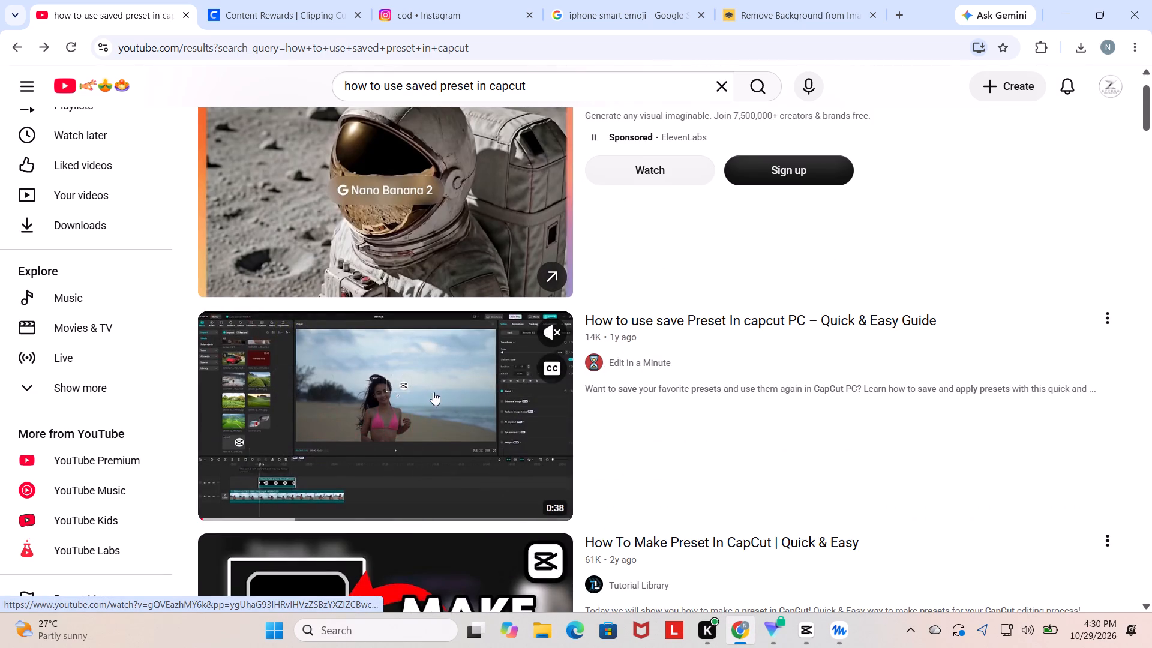
{"action": "left_click", "coordinate": [544, 340]}
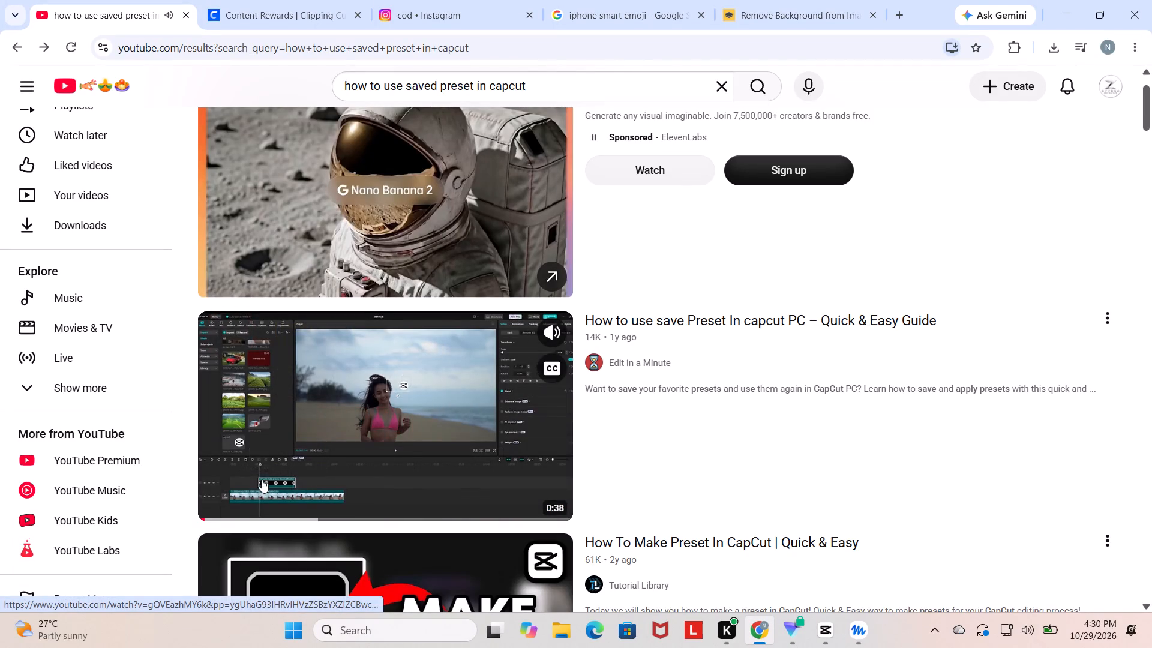
{"action": "left_click", "coordinate": [230, 512]}
{"action": "left_click", "coordinate": [244, 516]}
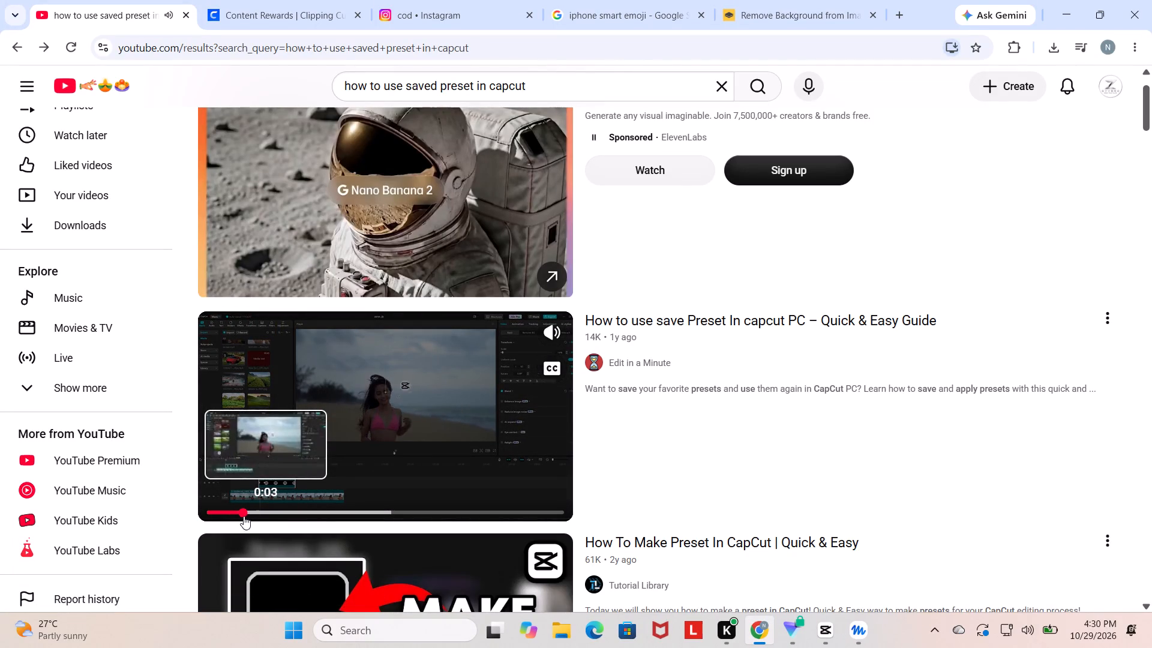
{"action": "left_click", "coordinate": [259, 514]}
{"action": "left_click", "coordinate": [284, 523]}
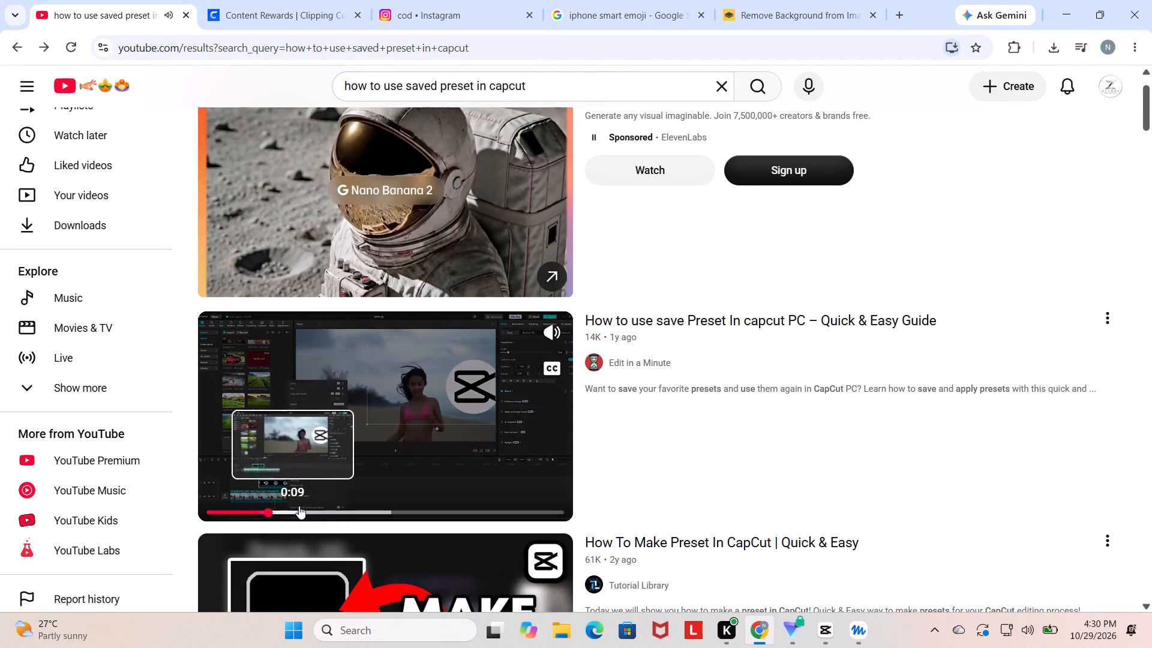
{"action": "left_click", "coordinate": [299, 506]}
{"action": "left_click", "coordinate": [323, 511]}
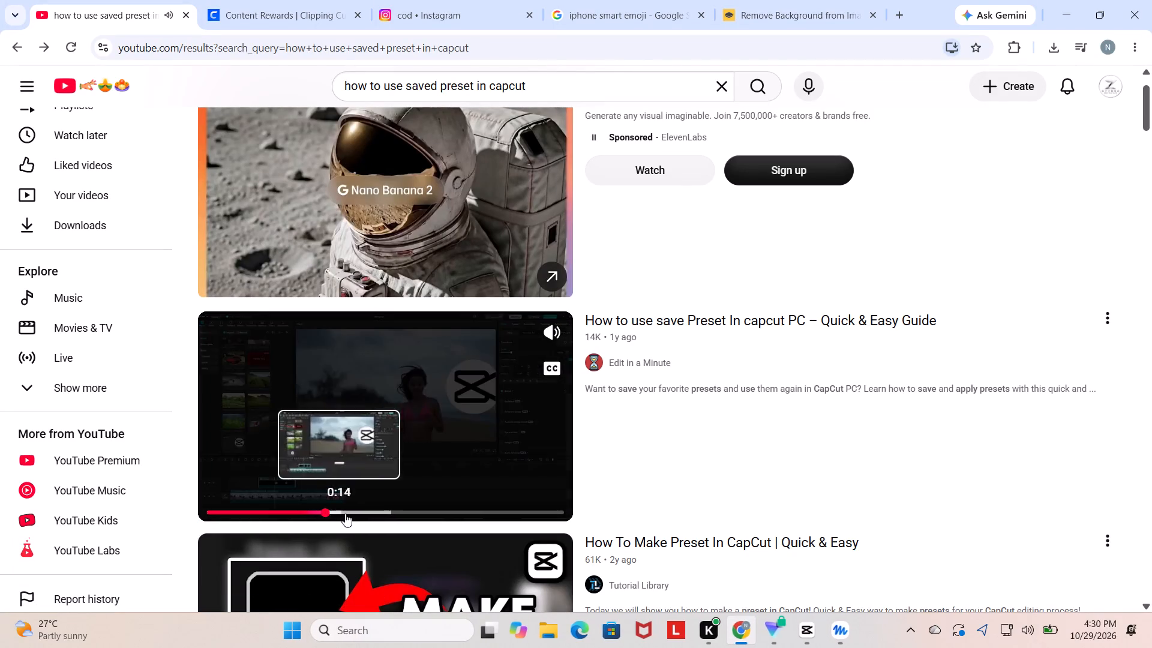
{"action": "left_click", "coordinate": [353, 515]}
{"action": "left_click", "coordinate": [372, 518]}
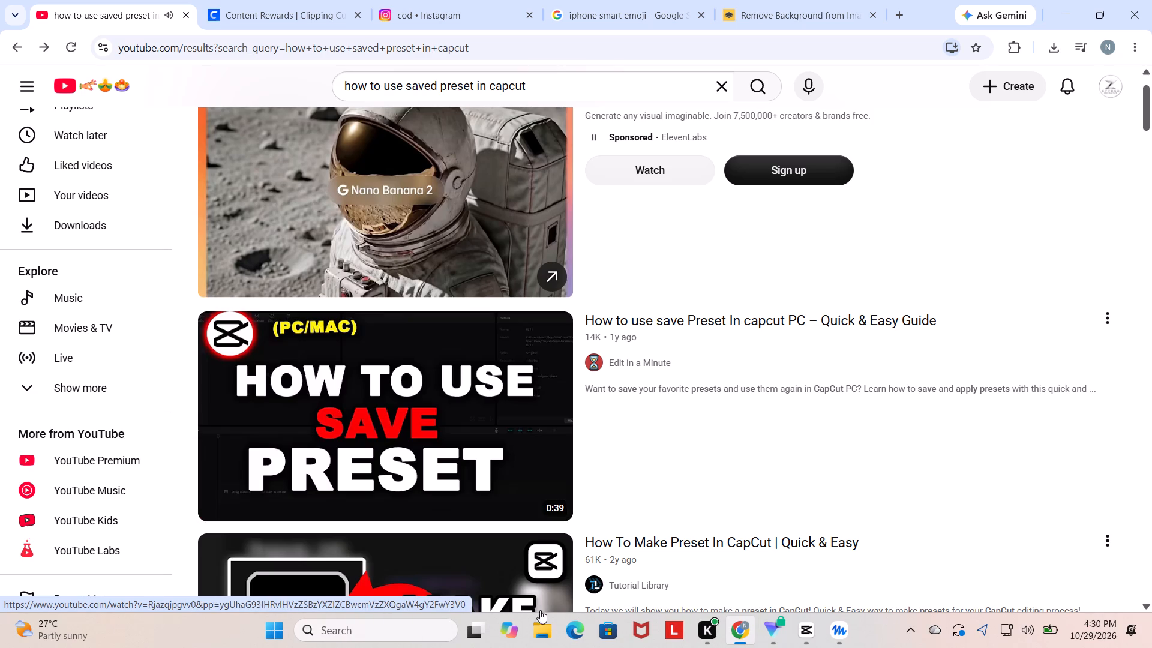
Look through the further search results for a tutorial on using saved presets in CapCut.
{"action": "scroll", "coordinate": [532, 358], "scroll_direction": "down", "scroll_amount": 11}
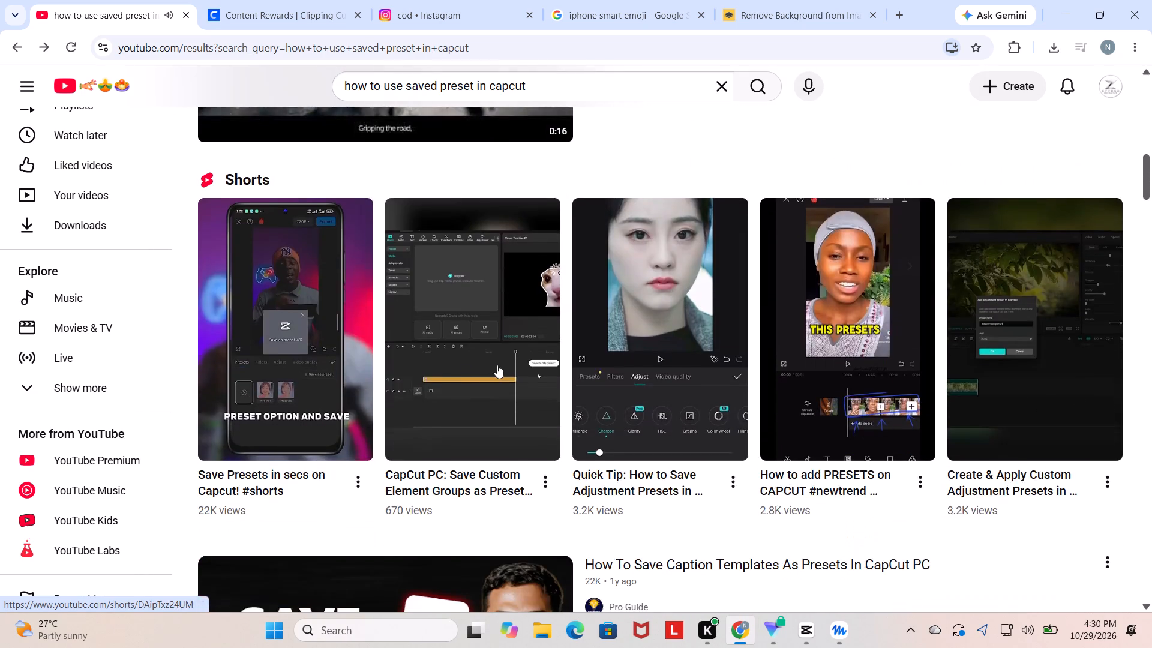
{"action": "scroll", "coordinate": [455, 369], "scroll_direction": "down", "scroll_amount": 9}
{"action": "scroll", "coordinate": [671, 356], "scroll_direction": "down", "scroll_amount": 1}
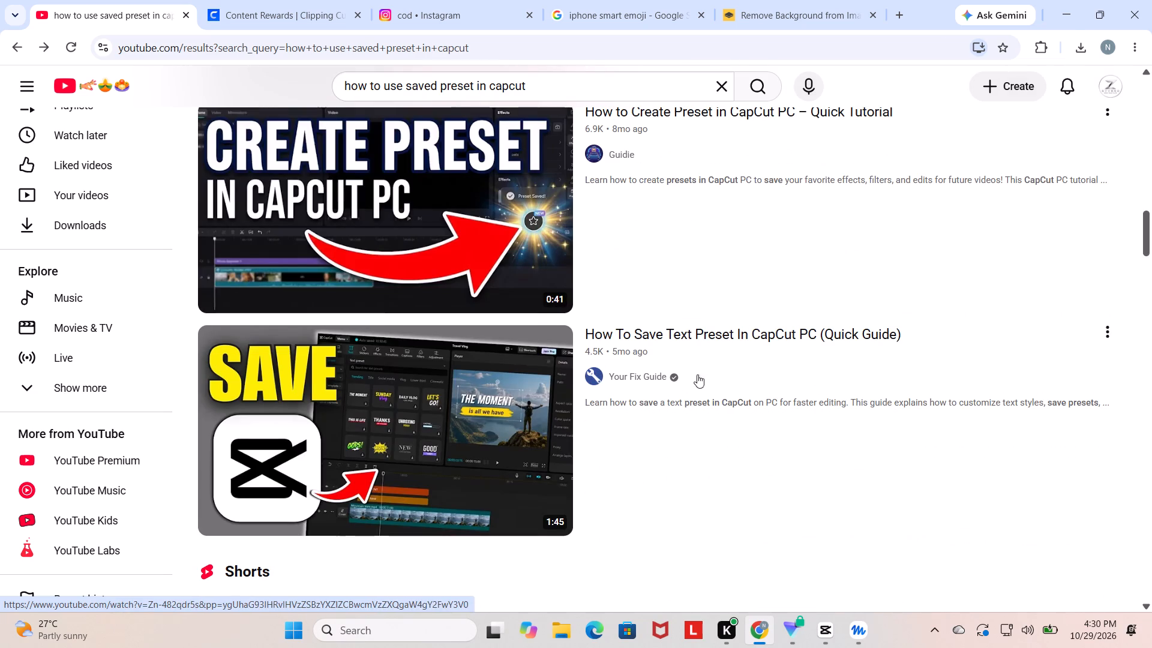
{"action": "scroll", "coordinate": [697, 374], "scroll_direction": "down", "scroll_amount": 1}
Switch back to CapCut and bring up the saved adjustment presets among the account's brand presets, checking both available spaces.
{"action": "left_click", "coordinate": [832, 628]}
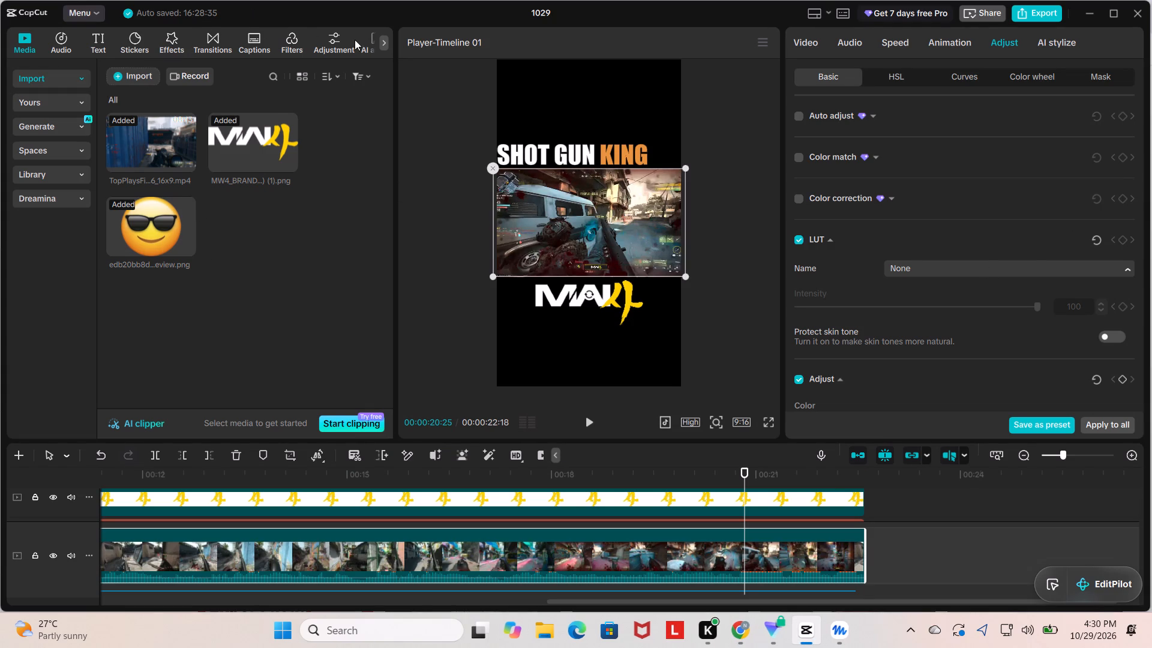
{"action": "left_click", "coordinate": [340, 44]}
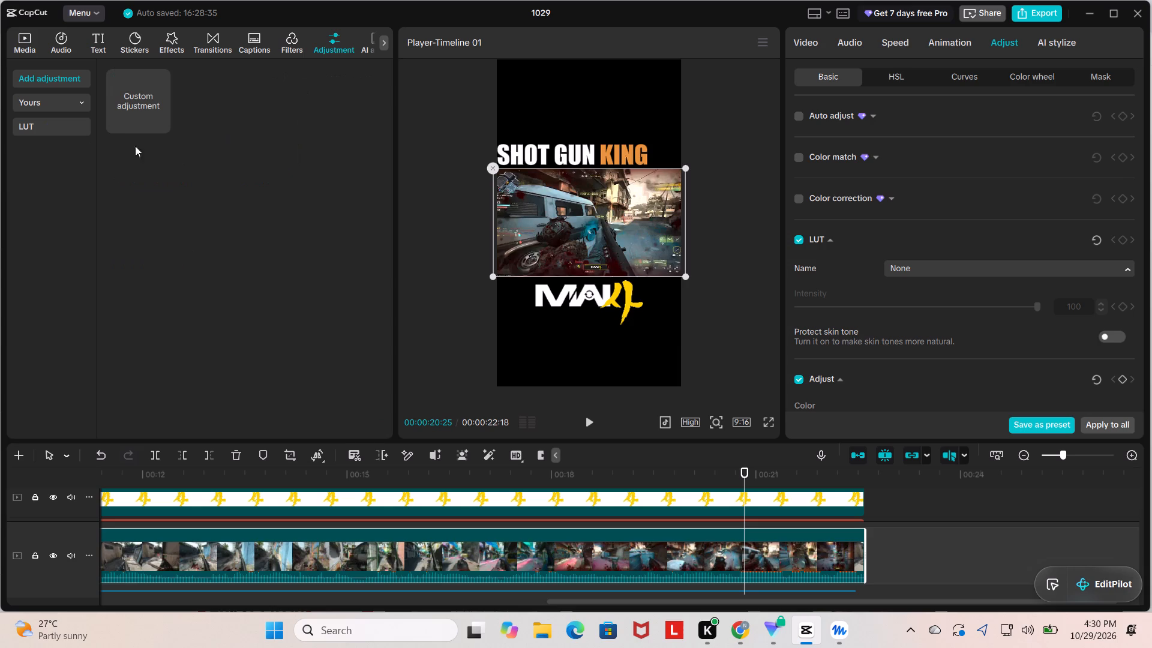
{"action": "left_click", "coordinate": [73, 103]}
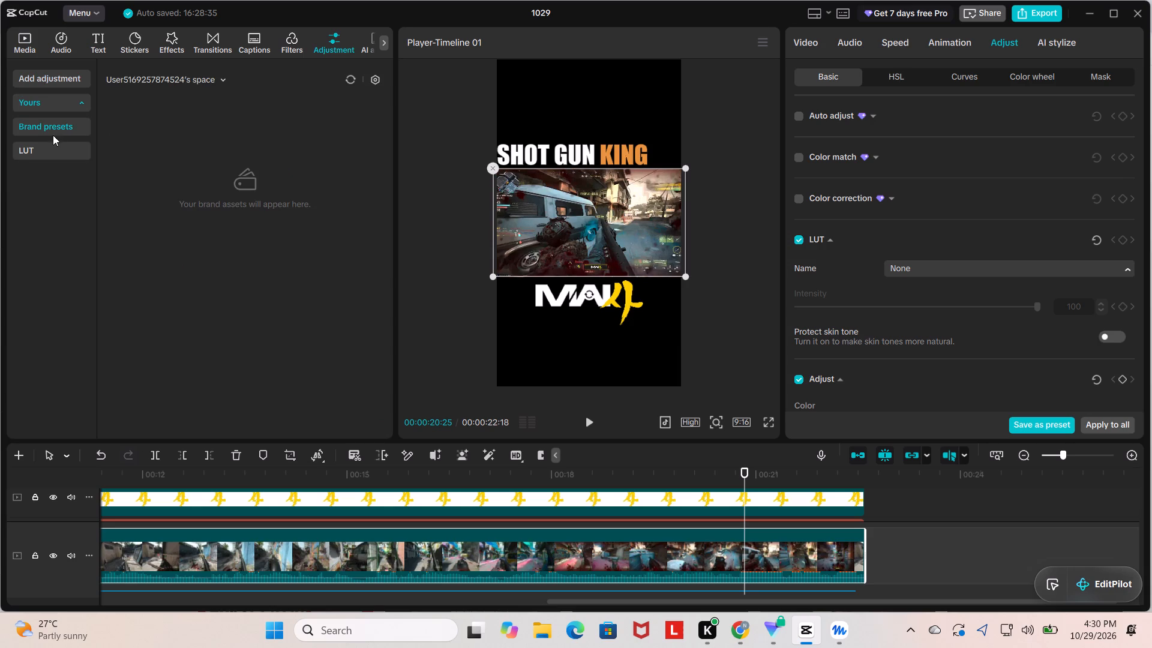
{"action": "left_click", "coordinate": [59, 129]}
{"action": "left_click", "coordinate": [216, 78]}
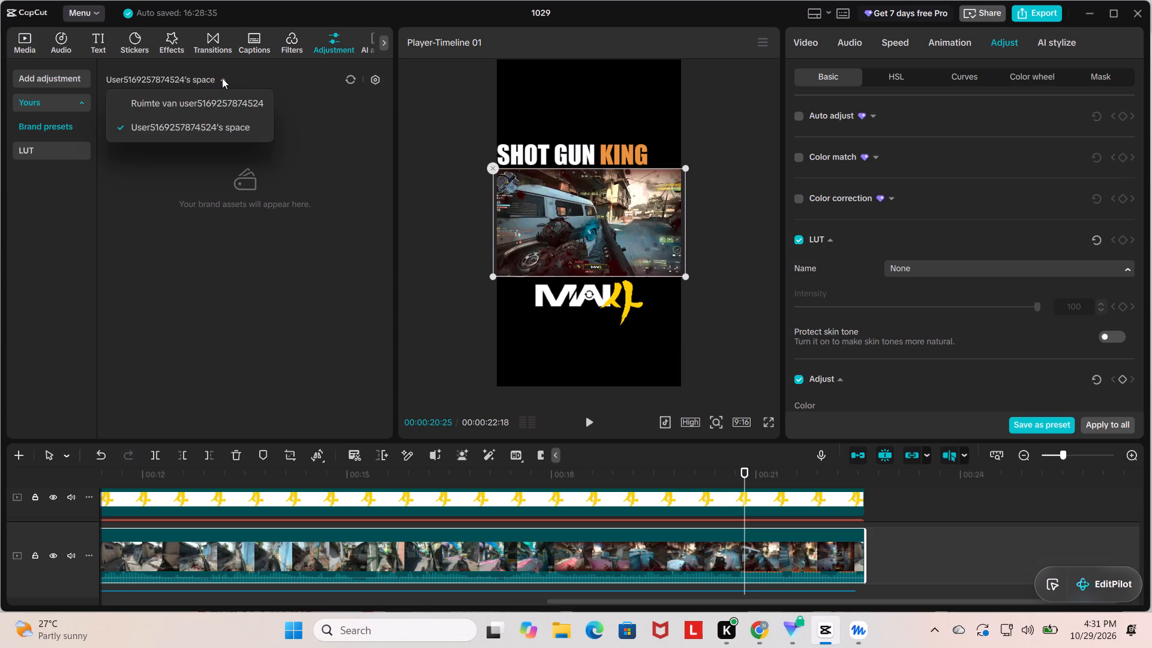
{"action": "left_click", "coordinate": [199, 103]}
{"action": "left_click", "coordinate": [222, 80]}
{"action": "left_click", "coordinate": [182, 122]}
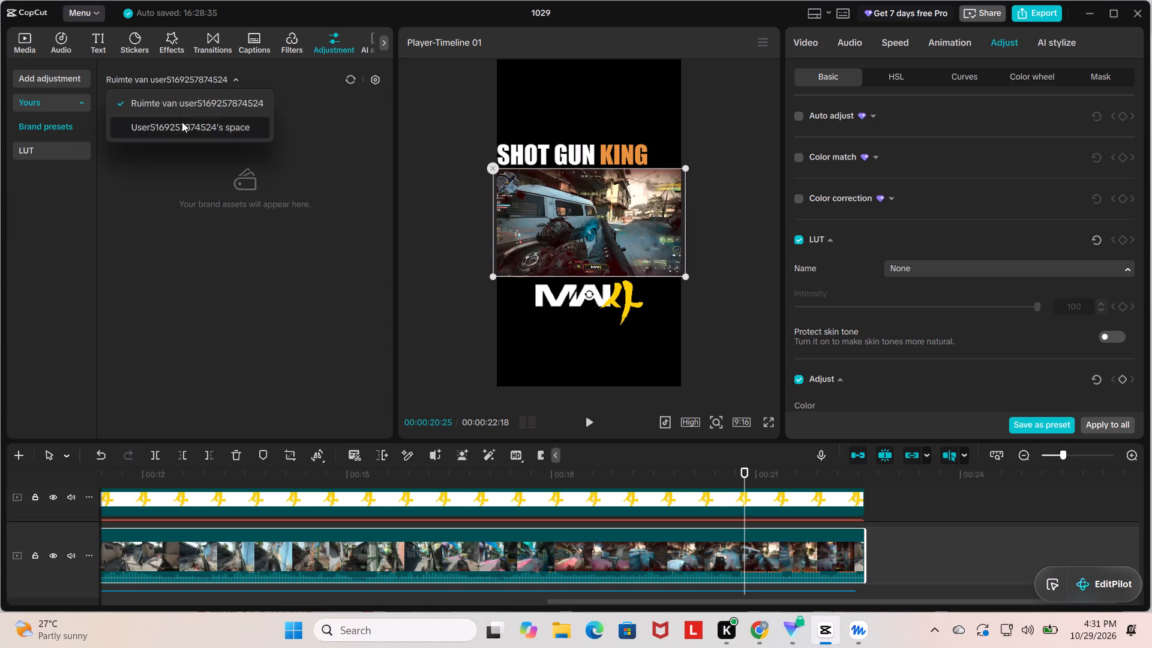
{"action": "left_click", "coordinate": [350, 77]}
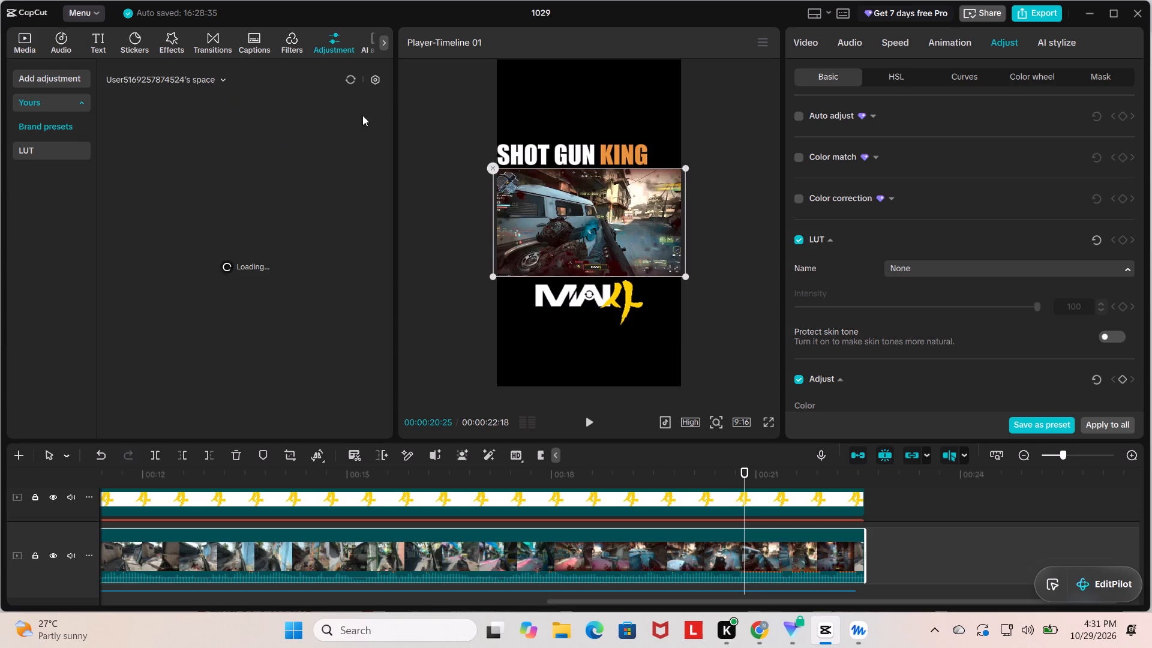
{"action": "left_click", "coordinate": [221, 80]}
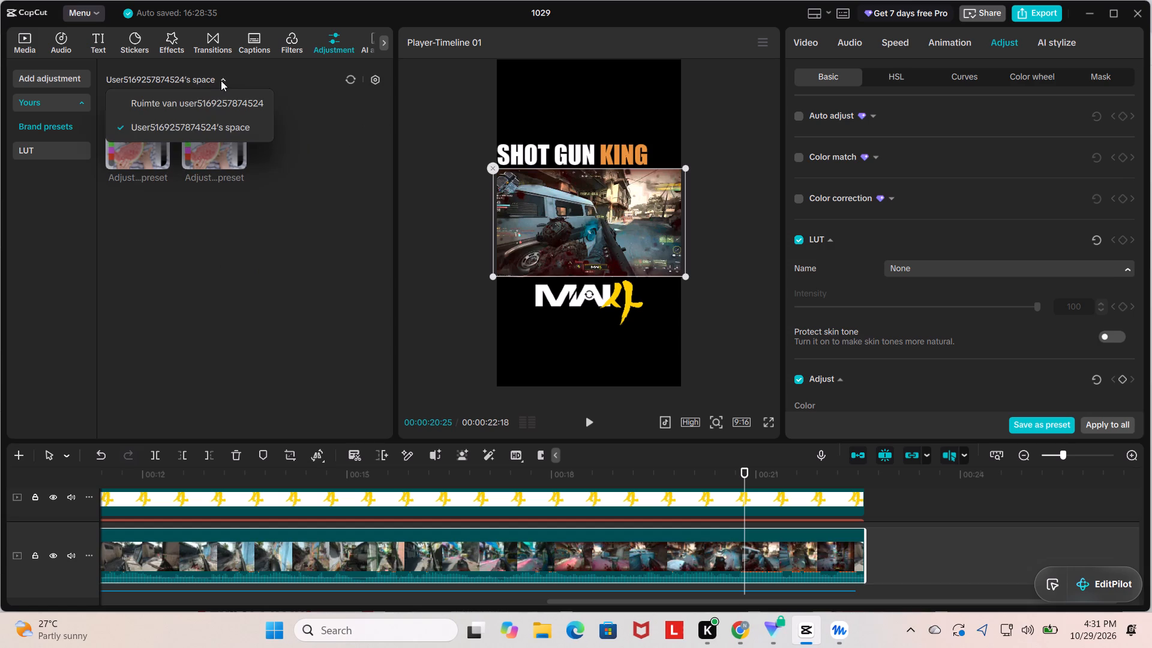
{"action": "left_click", "coordinate": [211, 100]}
{"action": "left_click", "coordinate": [229, 76]}
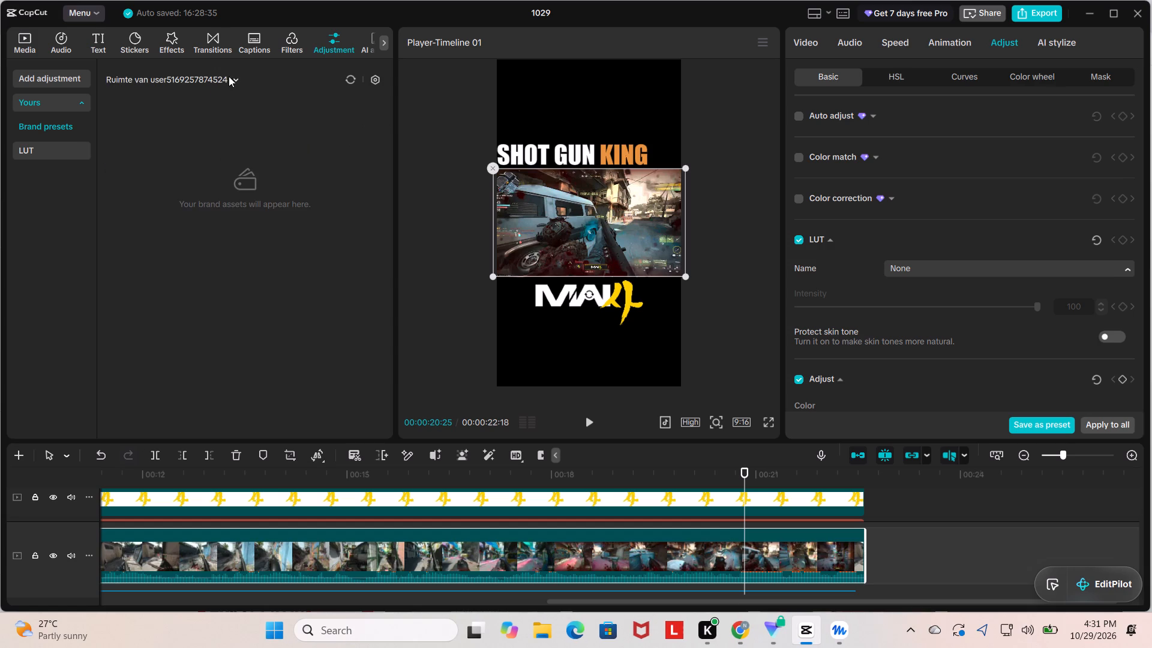
{"action": "left_click", "coordinate": [196, 121]}
Add the second saved adjustment preset to the timeline as an adjustment layer above the gameplay clip.
{"action": "left_click", "coordinate": [221, 149]}
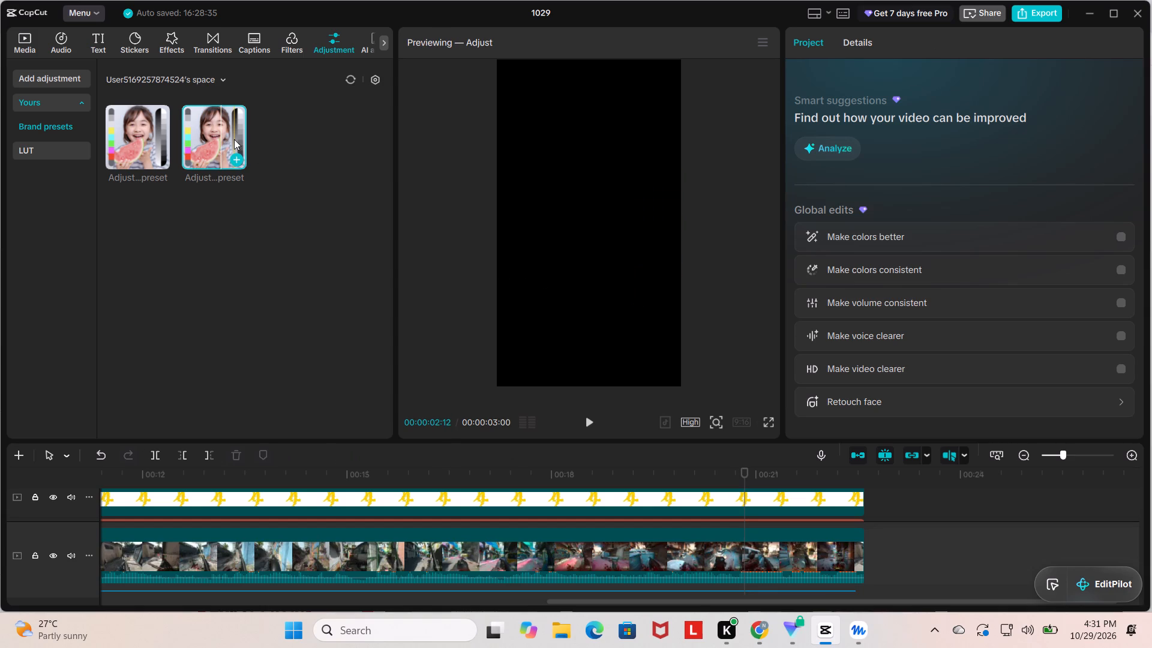
{"action": "left_click_drag", "start_coordinate": [234, 139], "coordinate": [117, 531]}
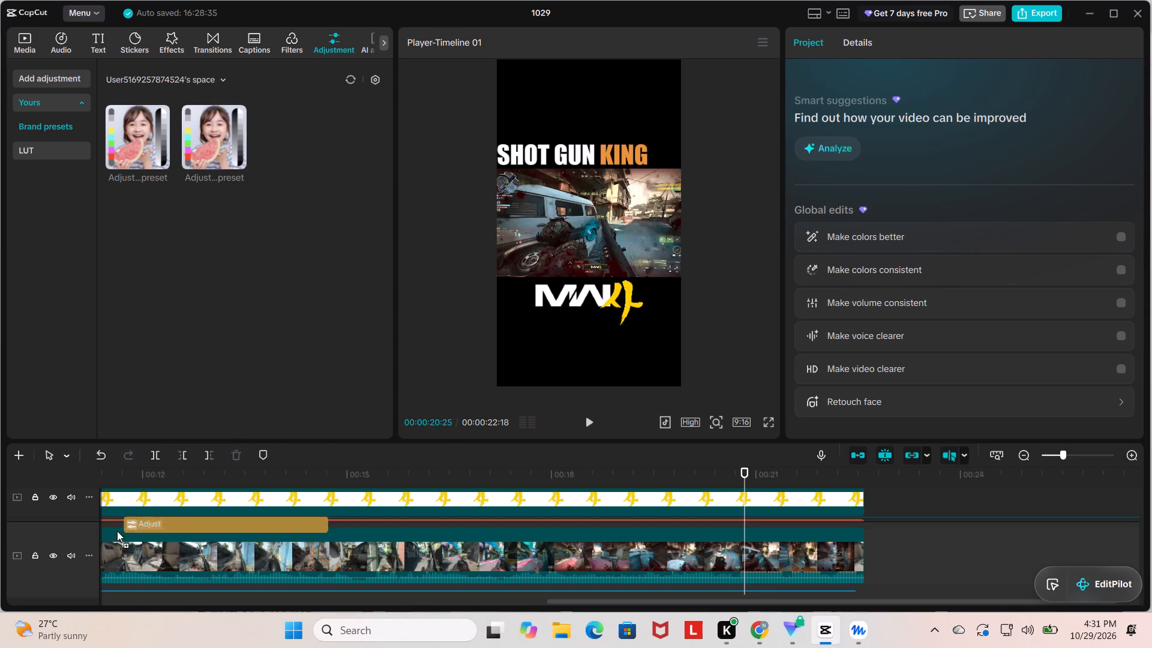
{"action": "left_click_drag", "start_coordinate": [117, 531], "coordinate": [104, 508]}
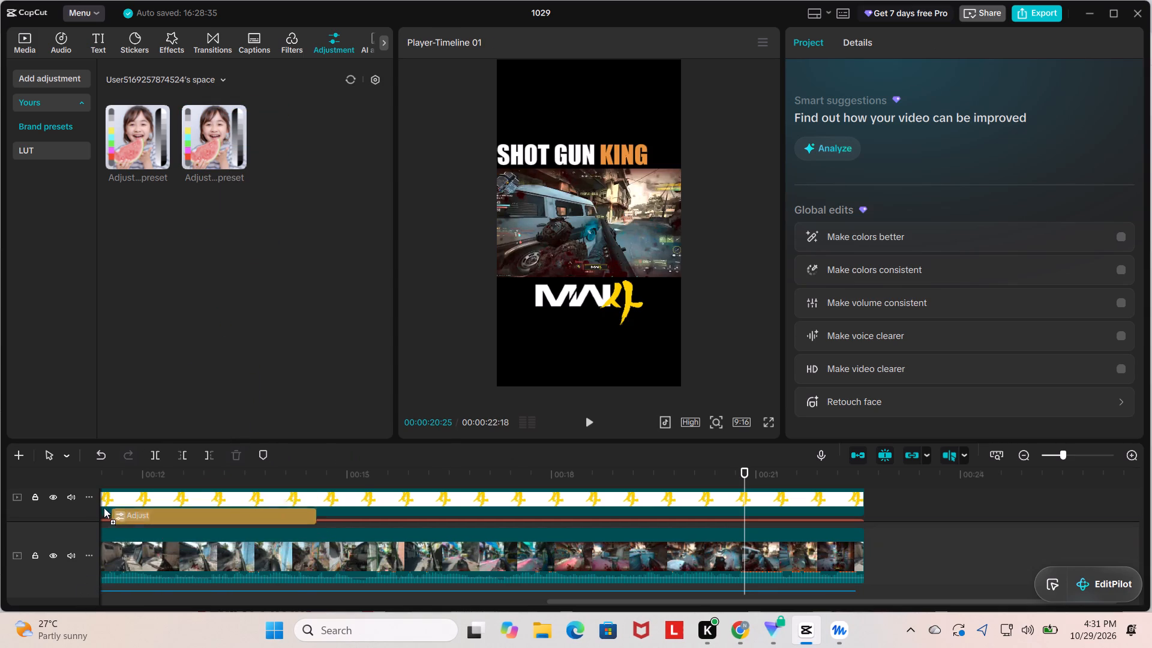
{"action": "left_click_drag", "start_coordinate": [104, 508], "coordinate": [131, 489]}
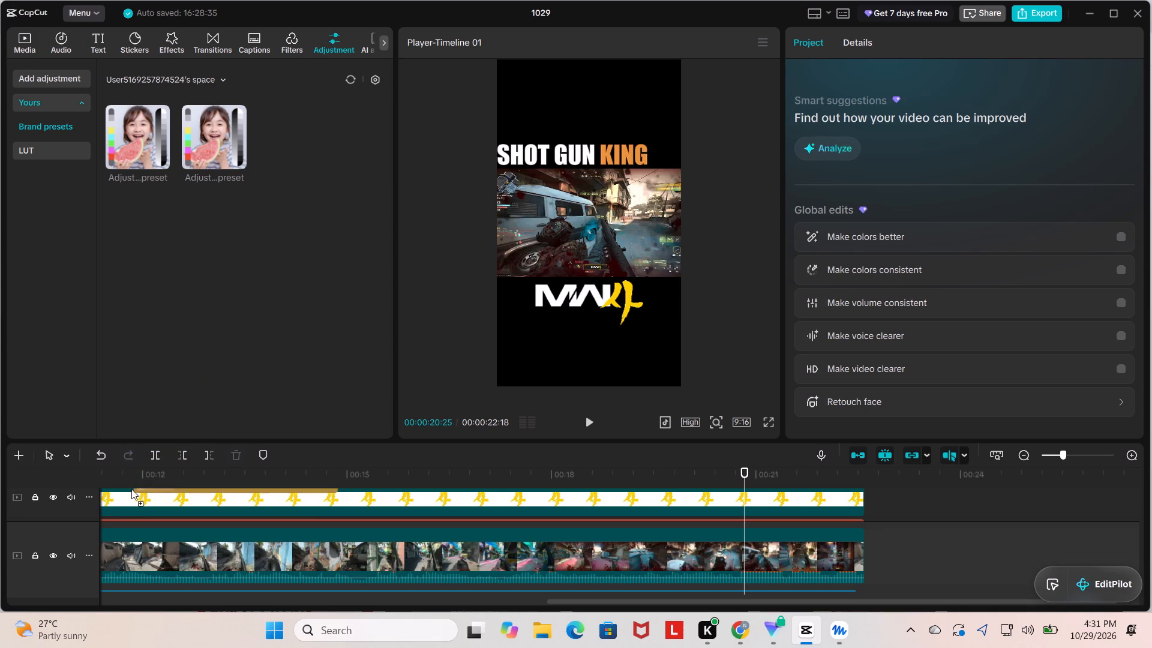
{"action": "left_click_drag", "start_coordinate": [131, 489], "coordinate": [80, 594]}
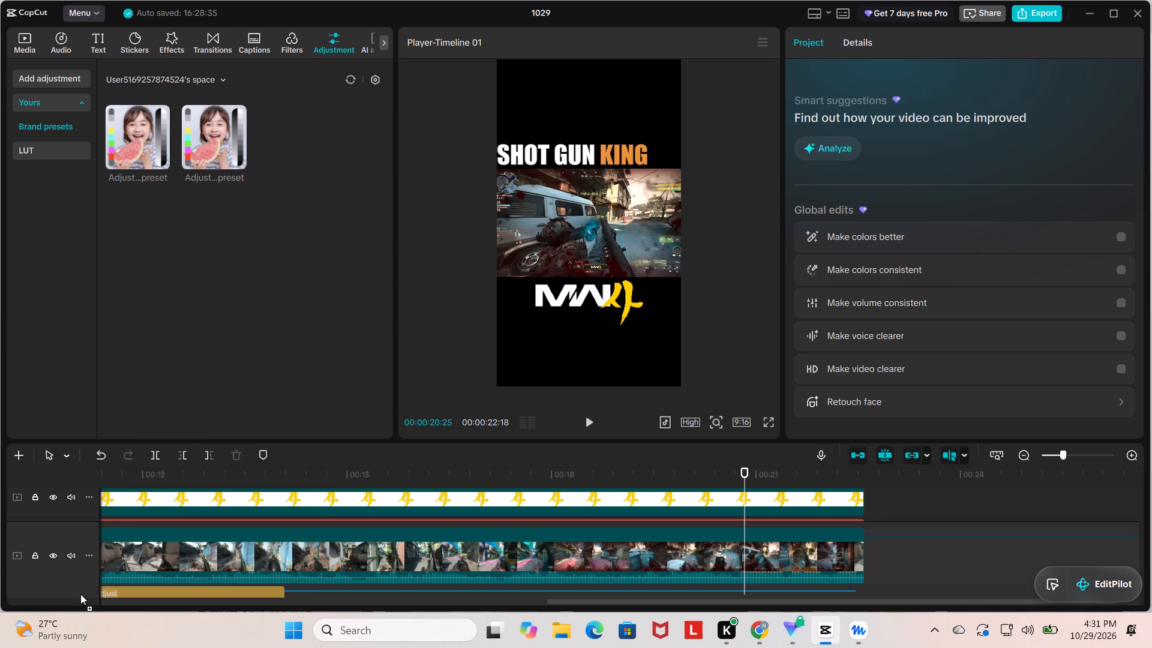
{"action": "left_click_drag", "start_coordinate": [80, 594], "coordinate": [72, 601]}
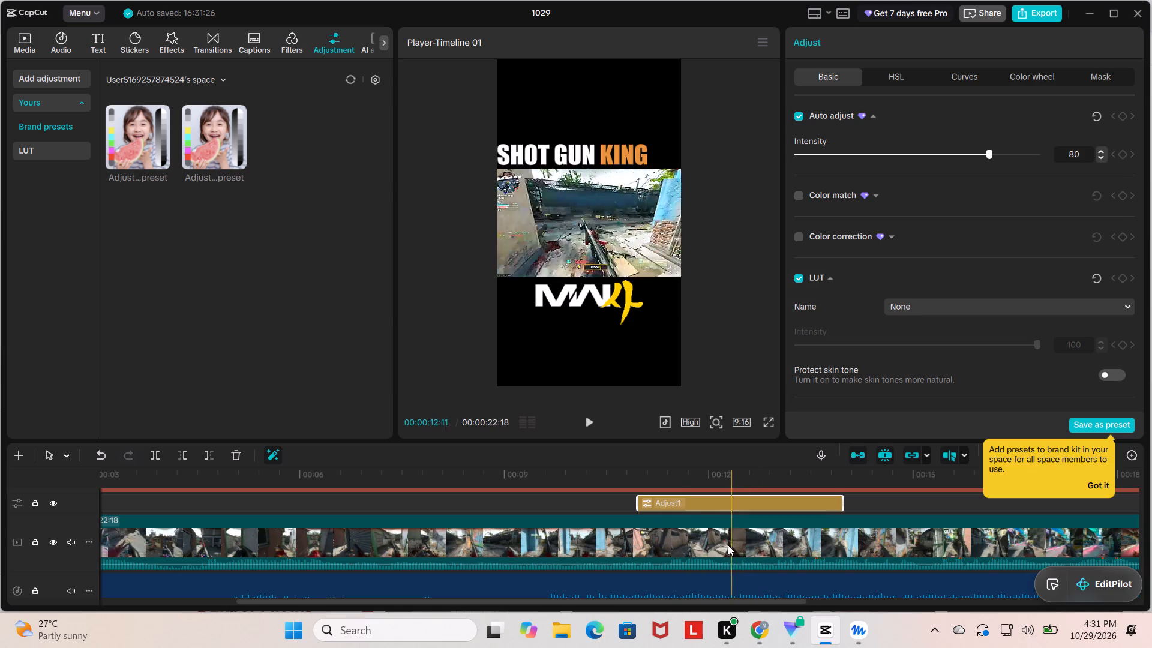
Extend the adjustment layer at both ends so it spans the full length of the gameplay clip.
{"action": "left_click_drag", "start_coordinate": [635, 503], "coordinate": [208, 500]}
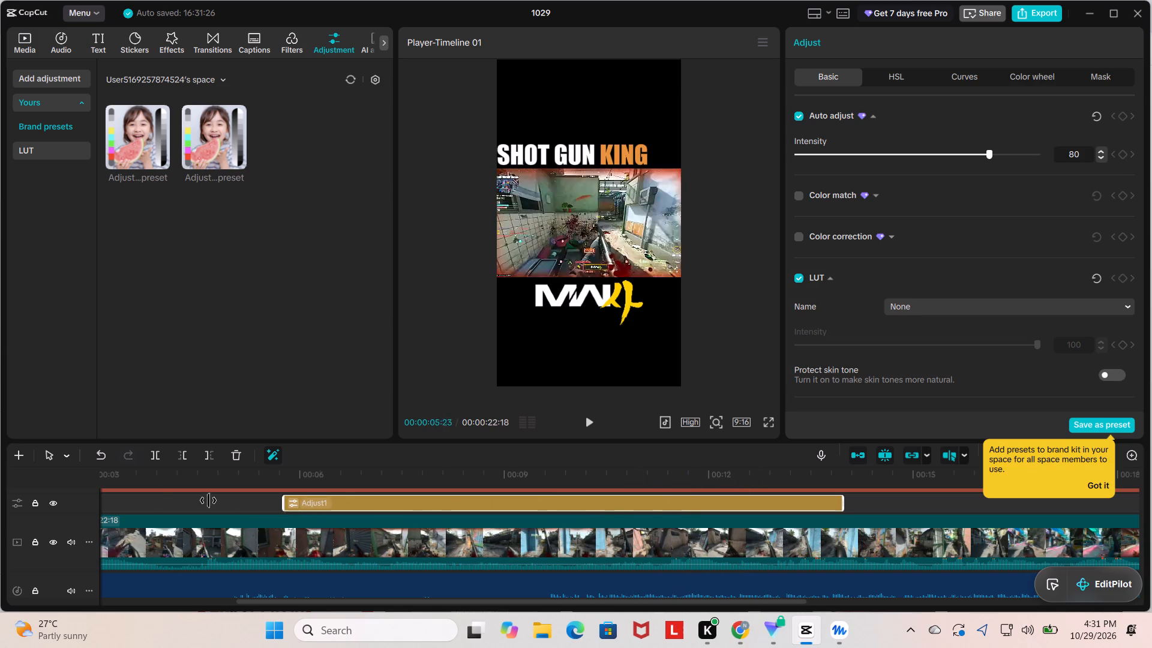
{"action": "left_click_drag", "start_coordinate": [208, 500], "coordinate": [0, 483]}
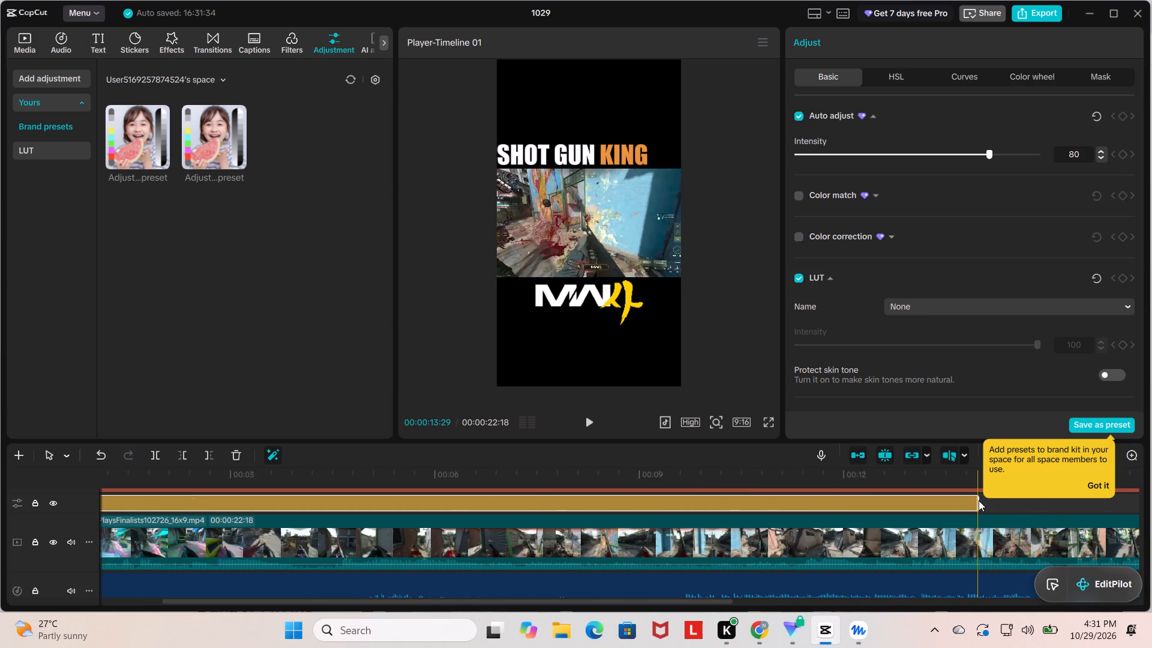
{"action": "left_click_drag", "start_coordinate": [979, 500], "coordinate": [1075, 525]}
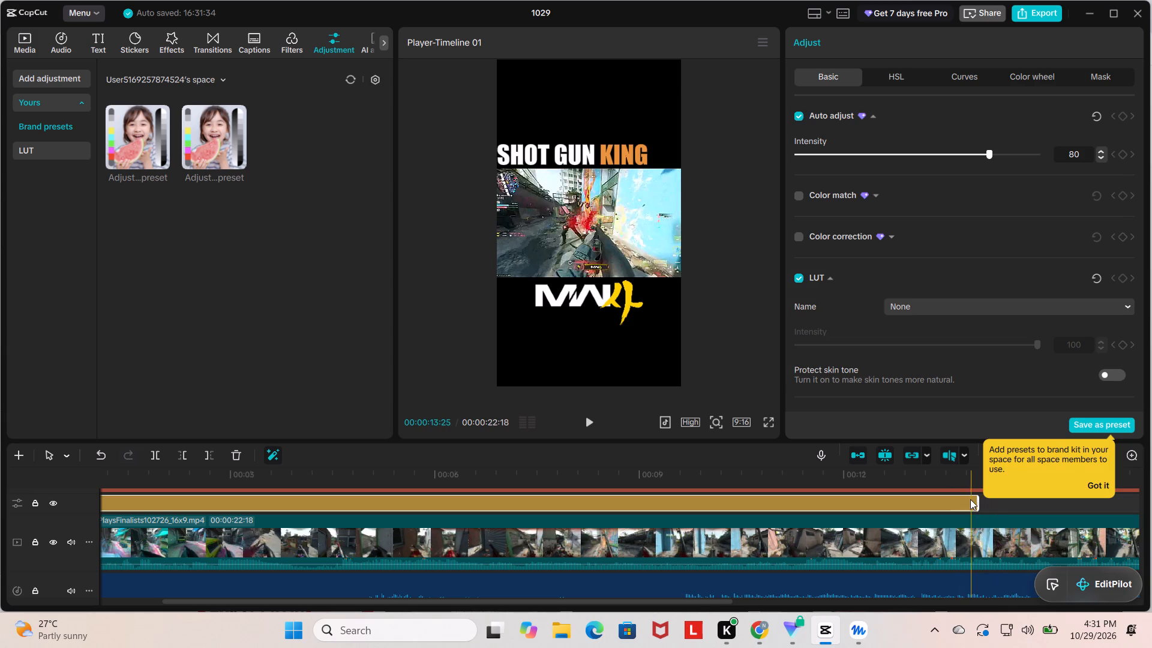
{"action": "left_click_drag", "start_coordinate": [977, 501], "coordinate": [1151, 517]}
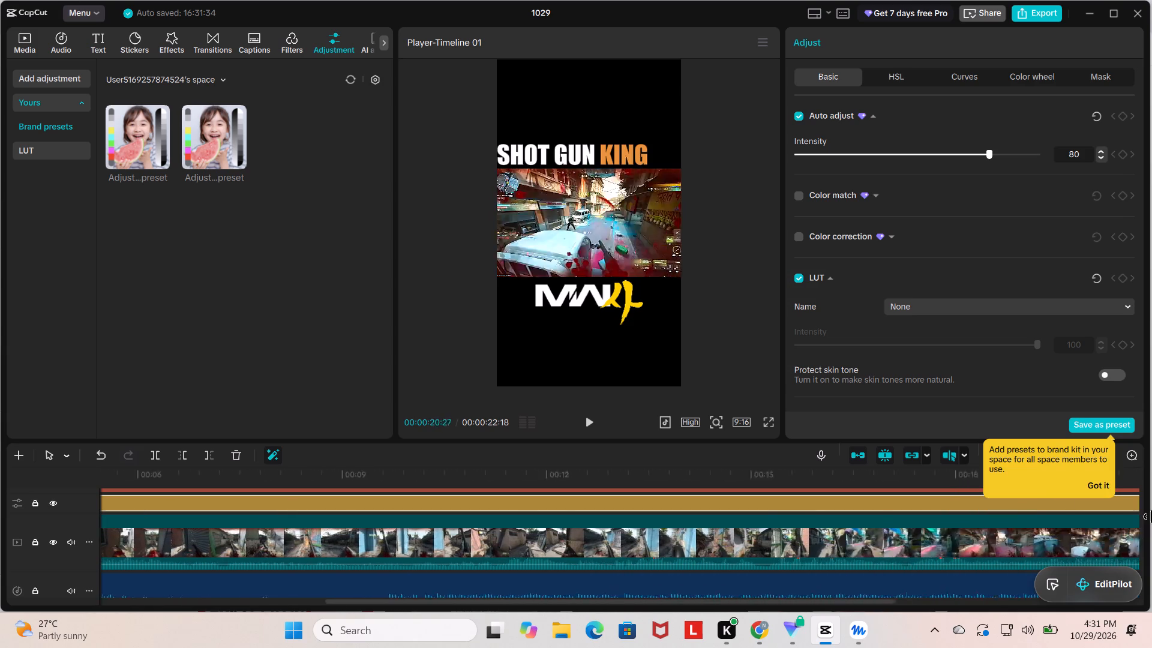
{"action": "left_click_drag", "start_coordinate": [1151, 517], "coordinate": [670, 505]}
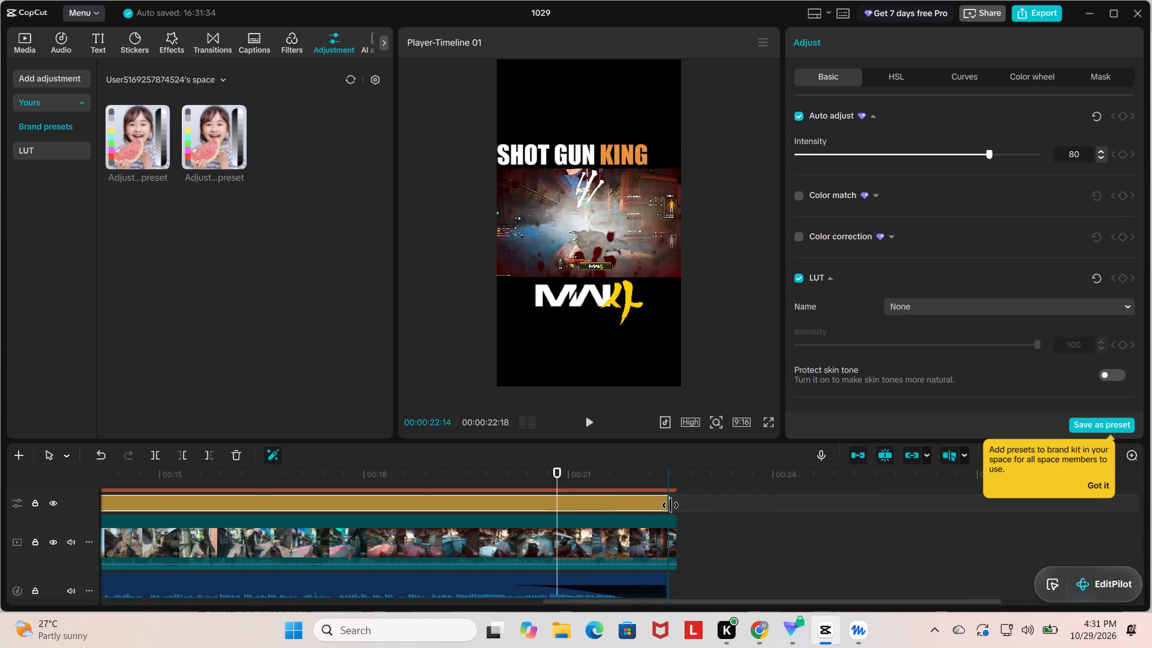
{"action": "left_click_drag", "start_coordinate": [670, 505], "coordinate": [678, 507]}
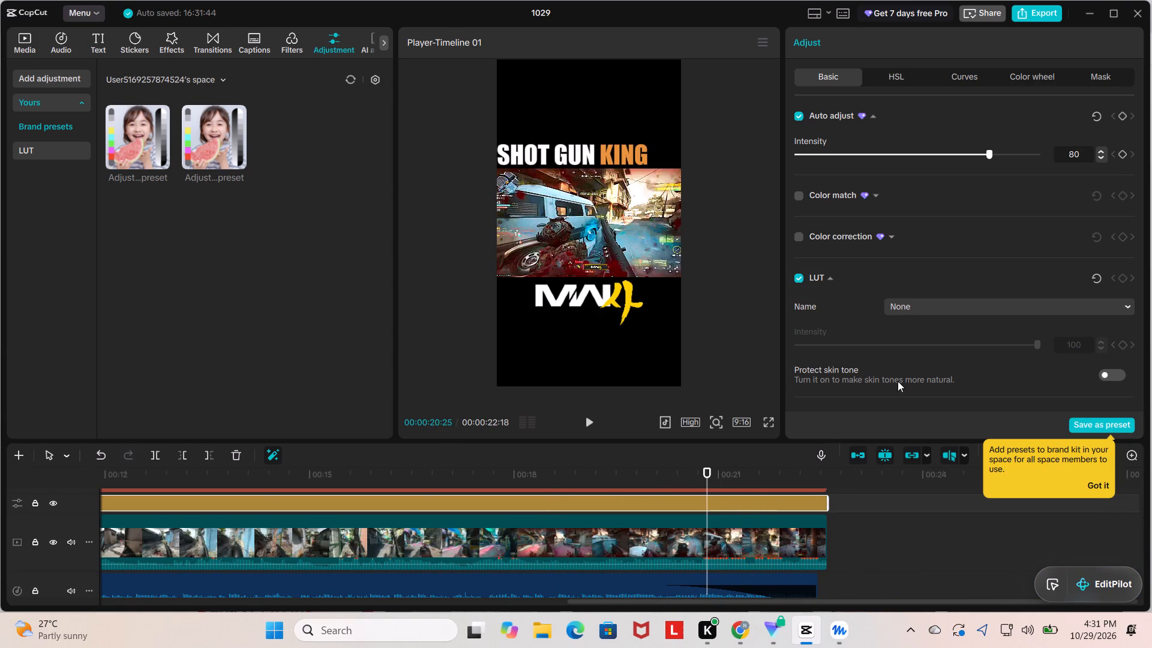
Set the adjustment layer's Highlight to 5.
{"action": "scroll", "coordinate": [909, 243], "scroll_direction": "down", "scroll_amount": 6}
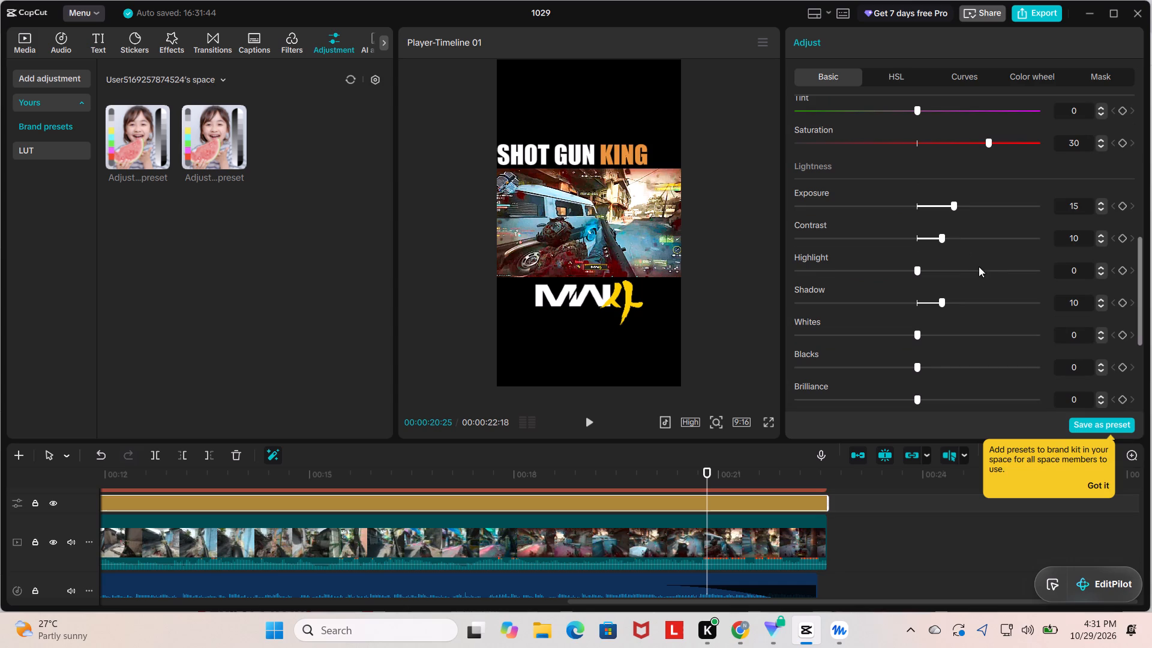
{"action": "scroll", "coordinate": [1027, 241], "scroll_direction": "down", "scroll_amount": 2}
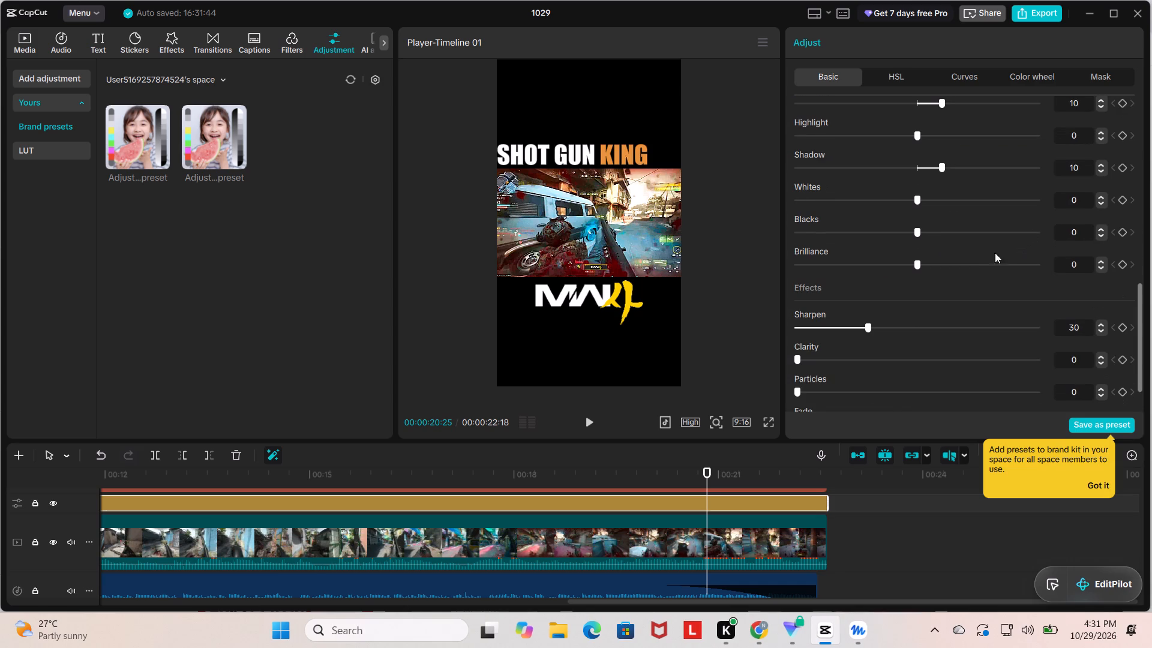
{"action": "scroll", "coordinate": [1013, 266], "scroll_direction": "down", "scroll_amount": 3}
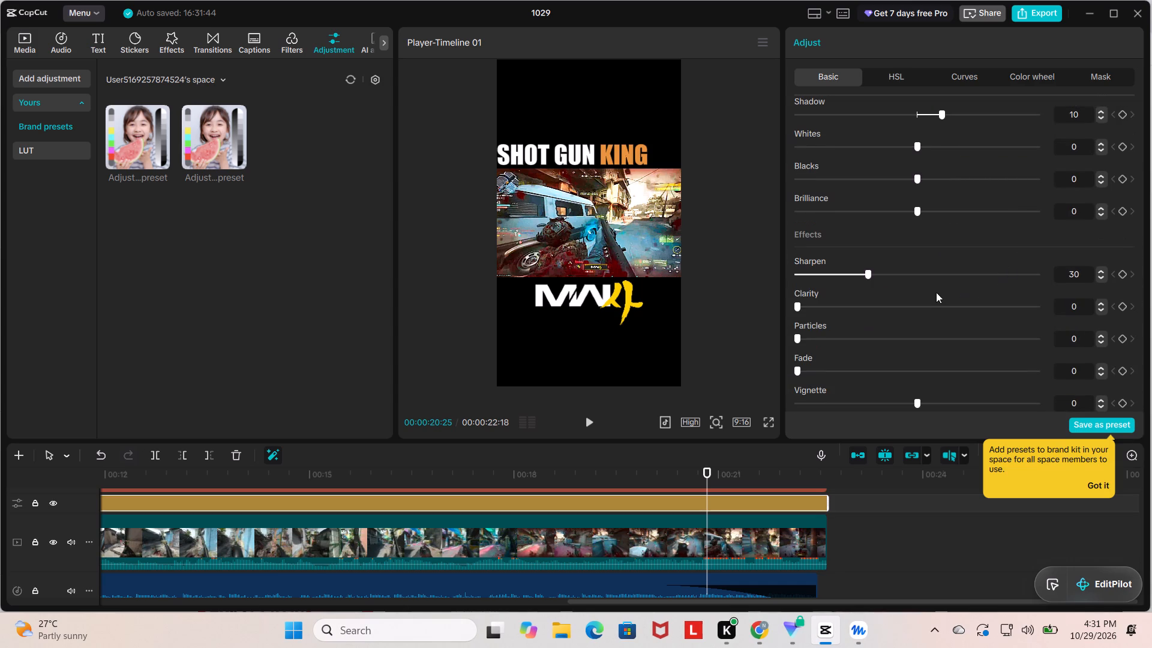
{"action": "scroll", "coordinate": [931, 304], "scroll_direction": "up", "scroll_amount": 1}
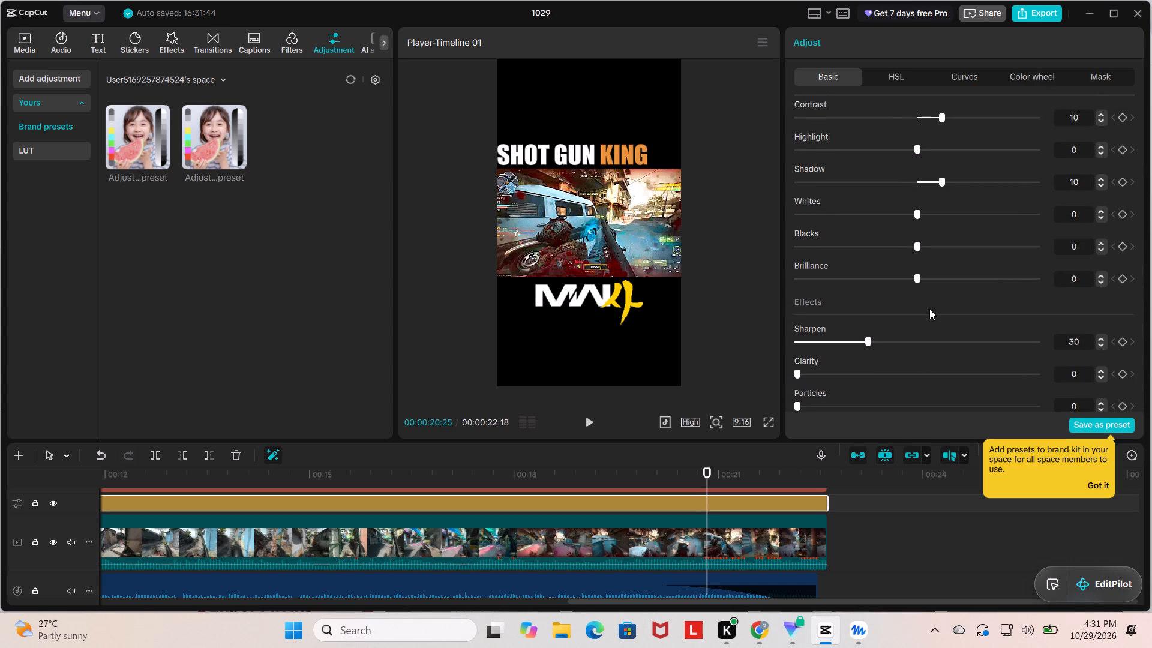
{"action": "scroll", "coordinate": [955, 296], "scroll_direction": "up", "scroll_amount": 1}
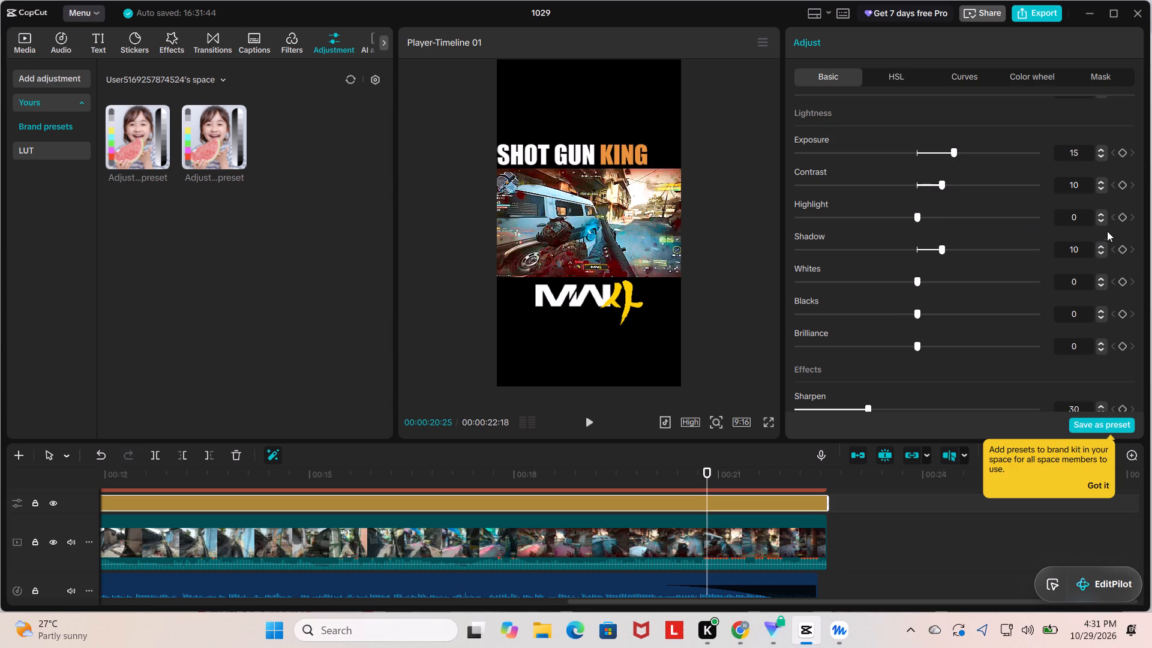
{"action": "left_click", "coordinate": [1102, 211]}
{"action": "triple_click", "coordinate": [1100, 212]}
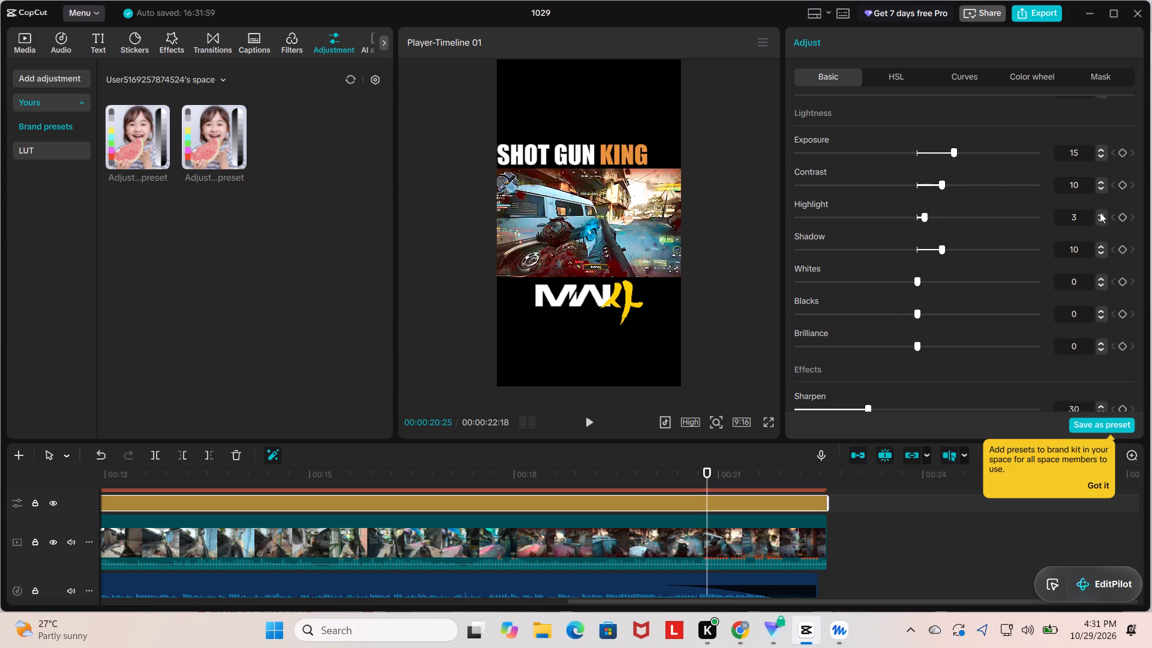
{"action": "left_click", "coordinate": [1100, 212]}
{"action": "left_click", "coordinate": [1100, 212]}
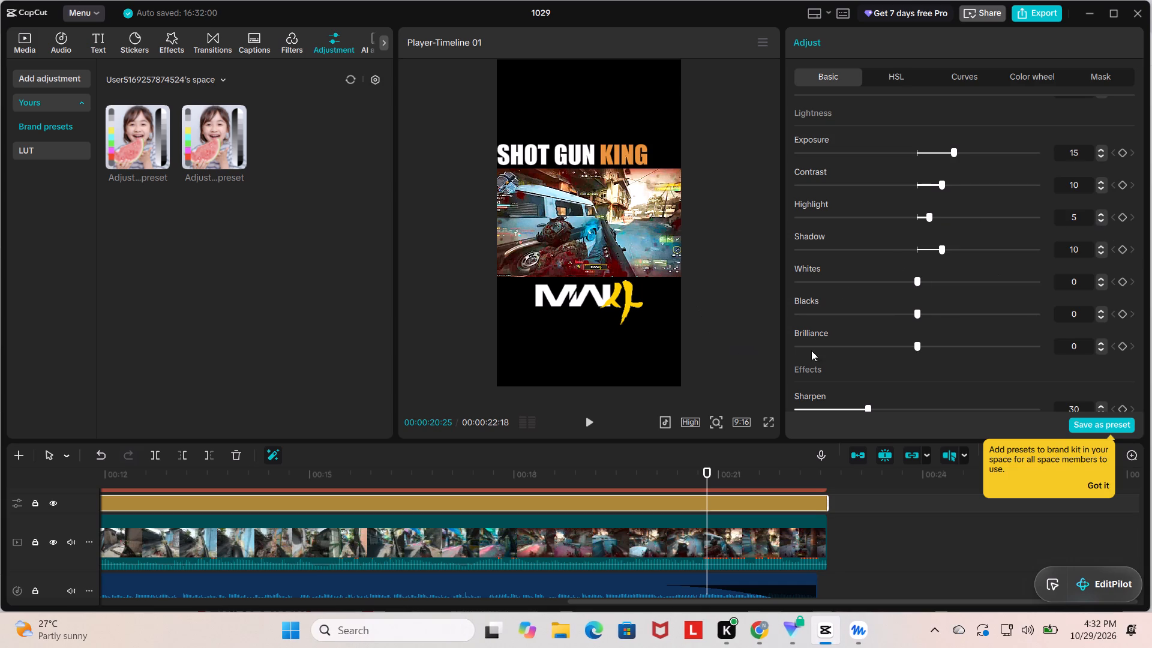
Review the adjustment layer's HSL, curves, color wheel and mask settings, and return to its basic settings.
{"action": "left_click", "coordinate": [904, 79]}
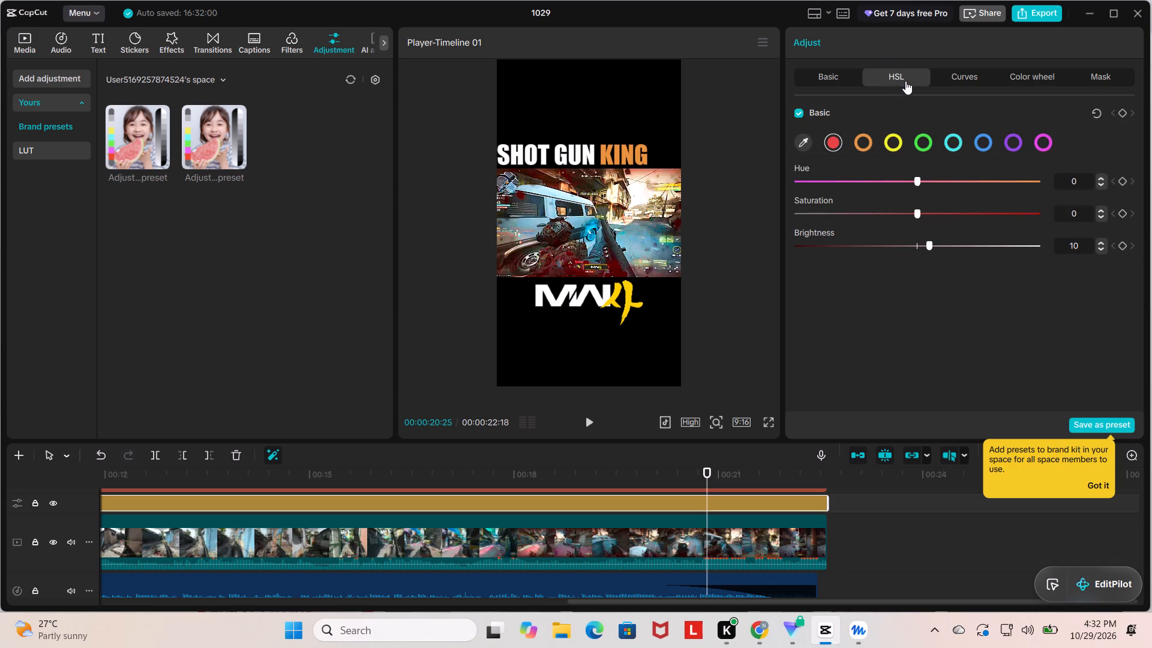
{"action": "left_click", "coordinate": [973, 74]}
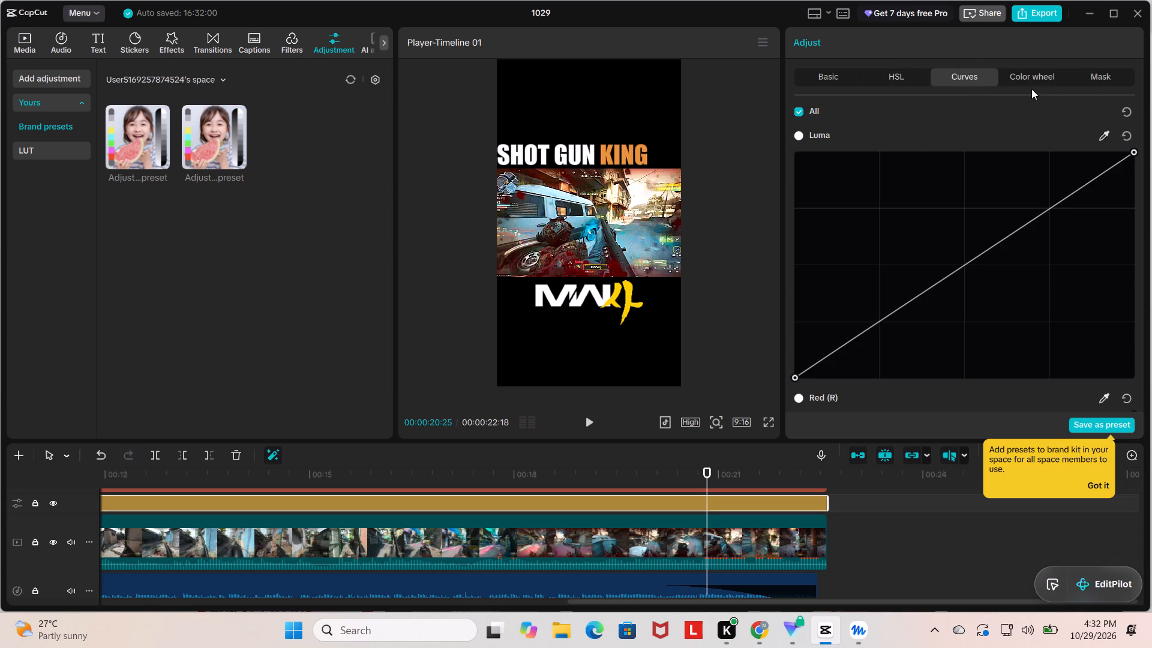
{"action": "left_click", "coordinate": [1049, 74]}
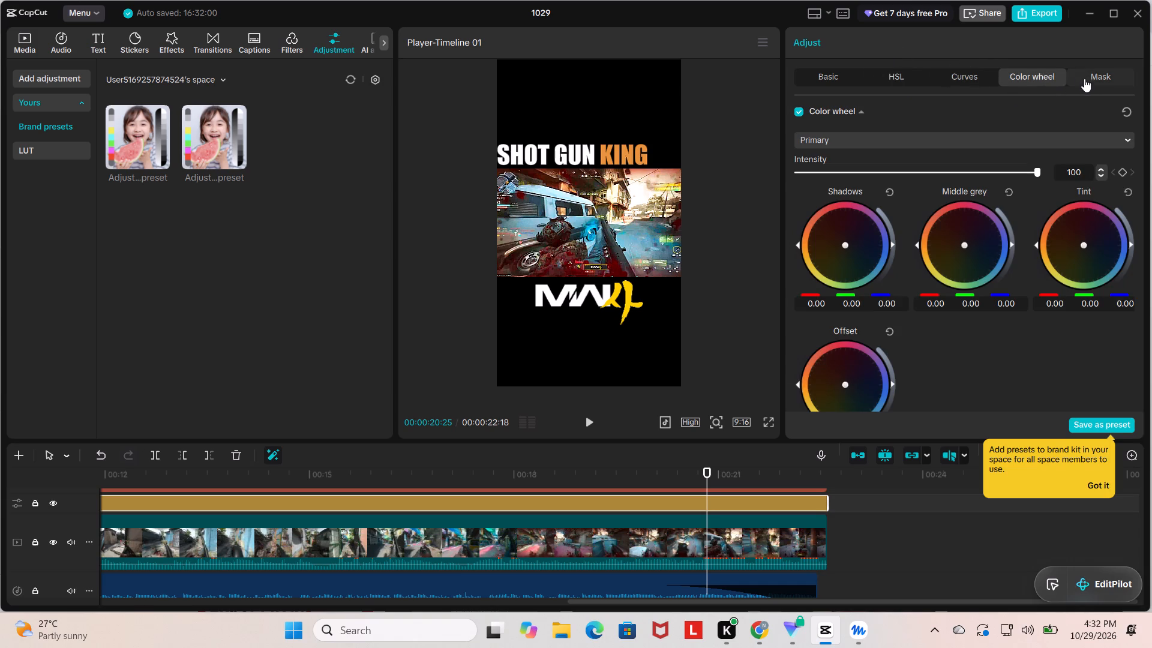
{"action": "scroll", "coordinate": [847, 211], "scroll_direction": "up", "scroll_amount": 1}
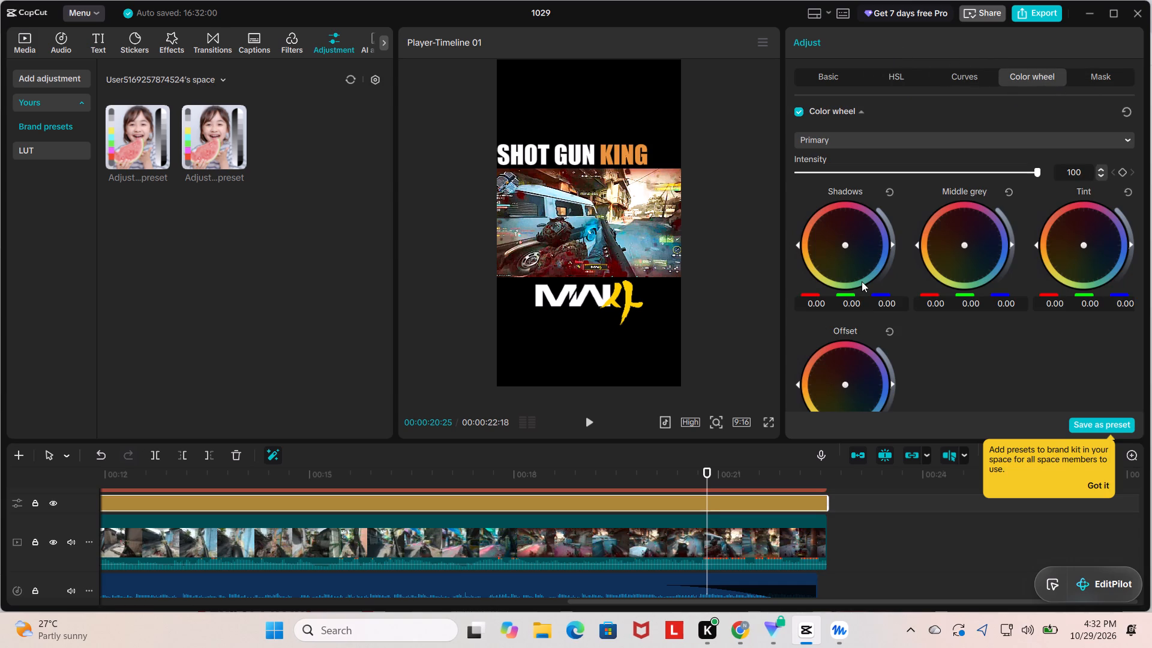
{"action": "left_click", "coordinate": [1102, 71]}
{"action": "left_click", "coordinate": [848, 74]}
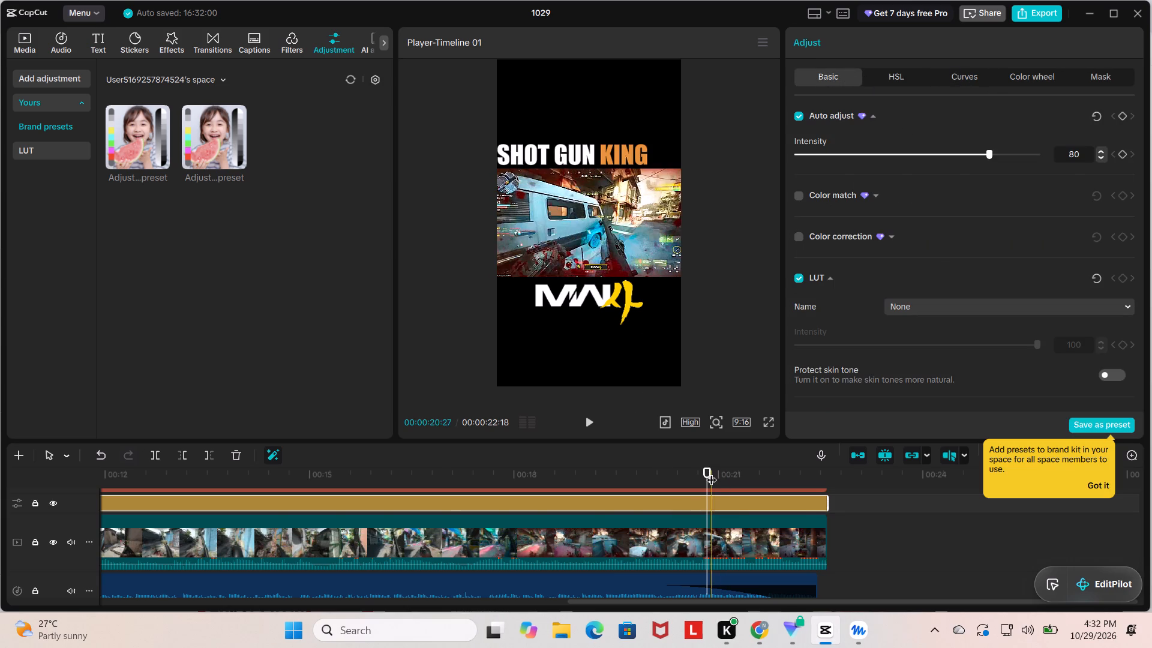
Play the video from the beginning to preview the applied color adjustment.
{"action": "left_click_drag", "start_coordinate": [712, 472], "coordinate": [0, 444]}
{"action": "key", "text": "space"}
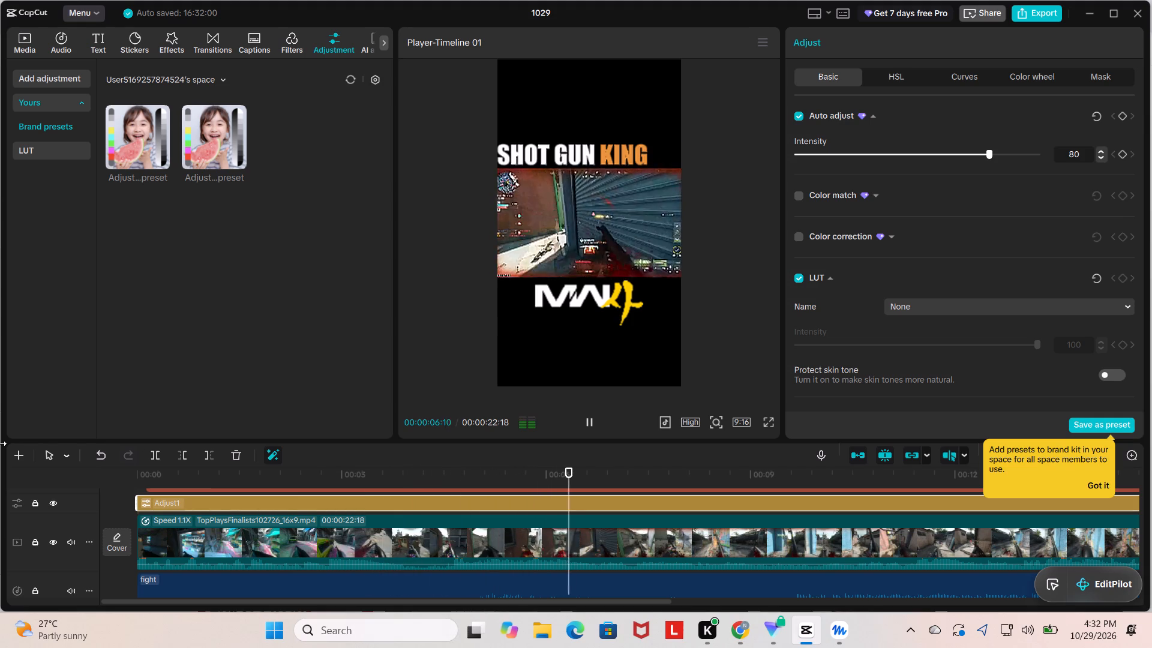
{"action": "key", "text": "space"}
Extend the sunglasses emoji clip on the timeline so it ends with the gameplay clip at 00:00:22:18.
{"action": "scroll", "coordinate": [269, 612], "scroll_direction": "down", "scroll_amount": 1}
{"action": "scroll", "coordinate": [303, 623], "scroll_direction": "up", "scroll_amount": 3}
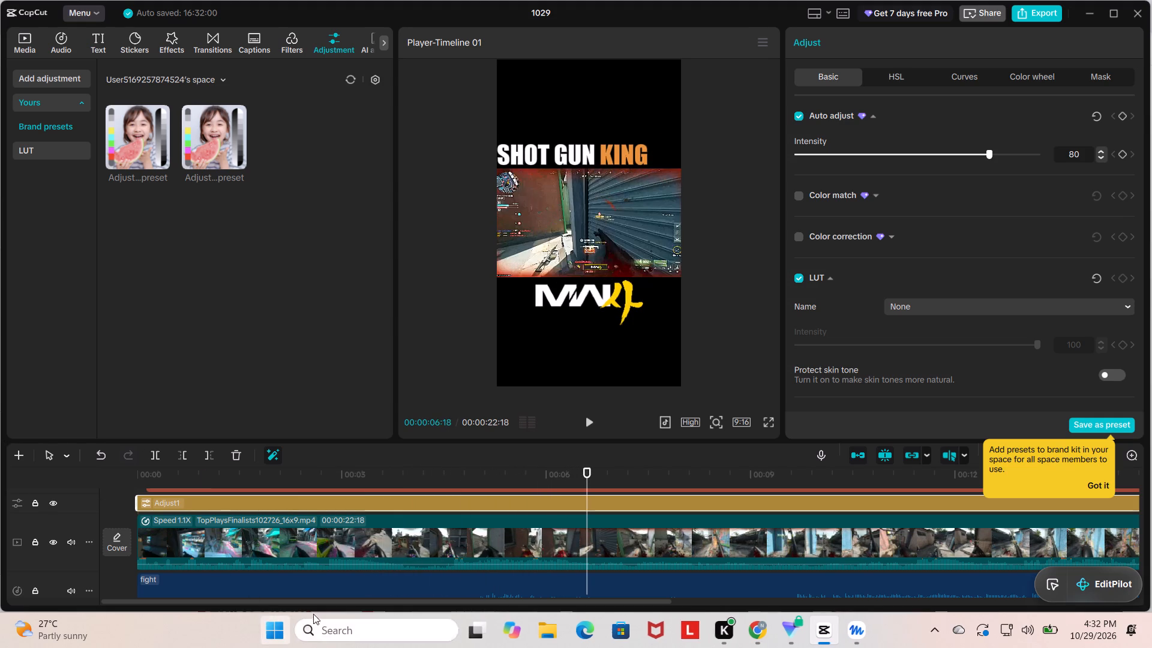
{"action": "scroll", "coordinate": [440, 536], "scroll_direction": "up", "scroll_amount": 4}
{"action": "left_click", "coordinate": [457, 500]}
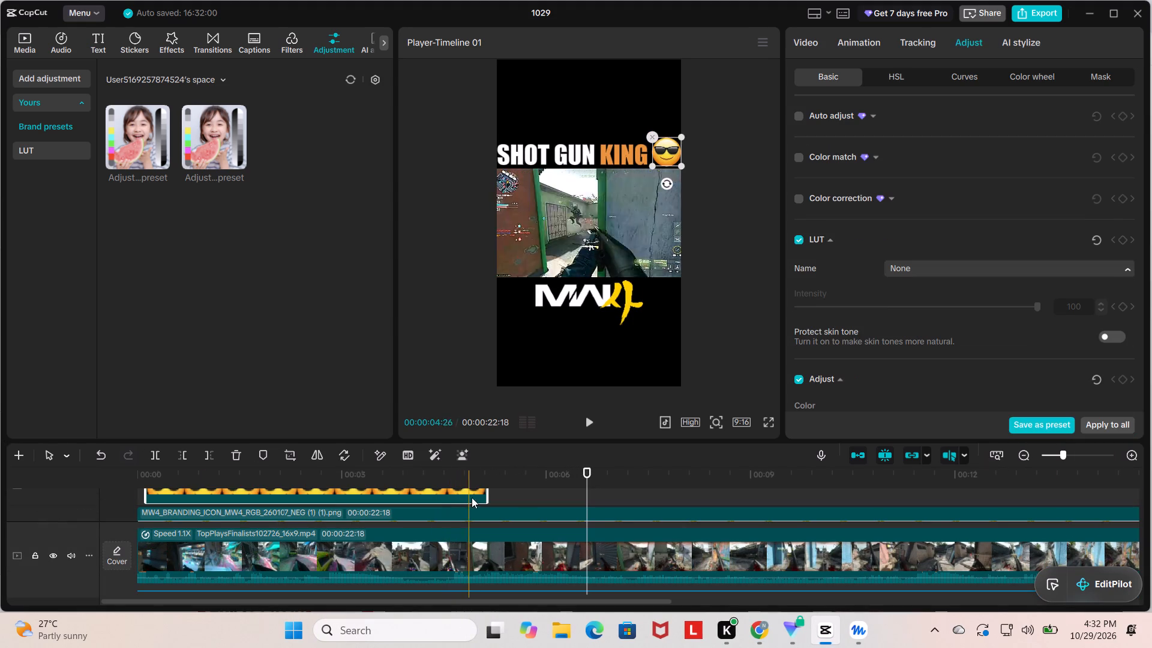
{"action": "left_click_drag", "start_coordinate": [486, 495], "coordinate": [1151, 520]}
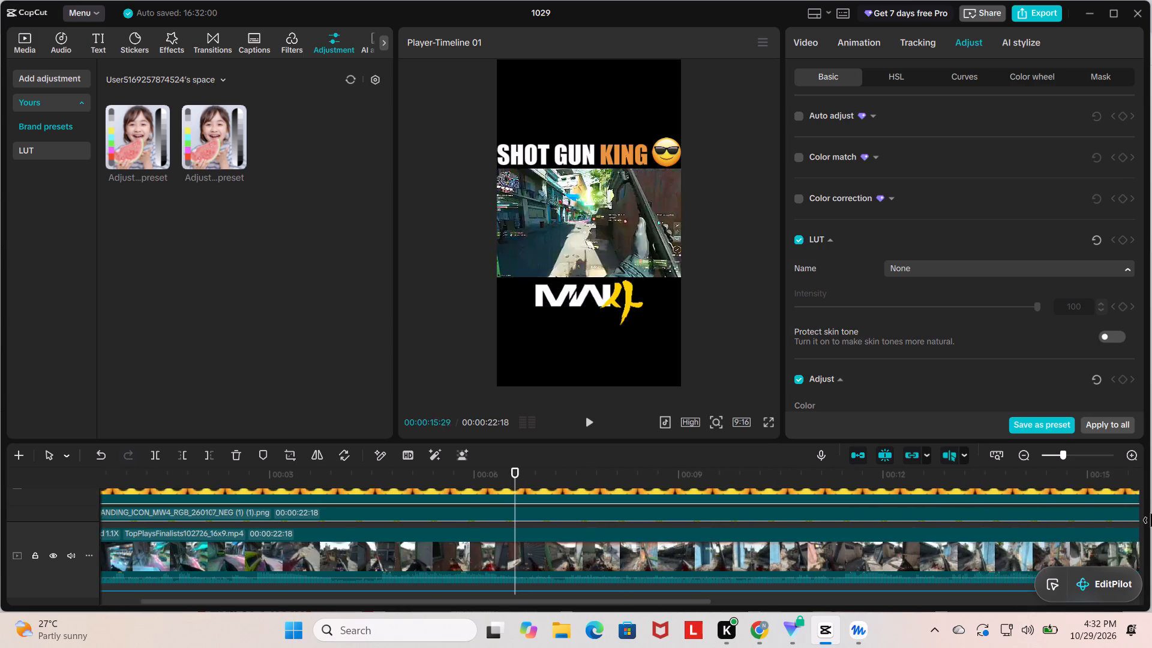
{"action": "left_click_drag", "start_coordinate": [1151, 520], "coordinate": [742, 524]}
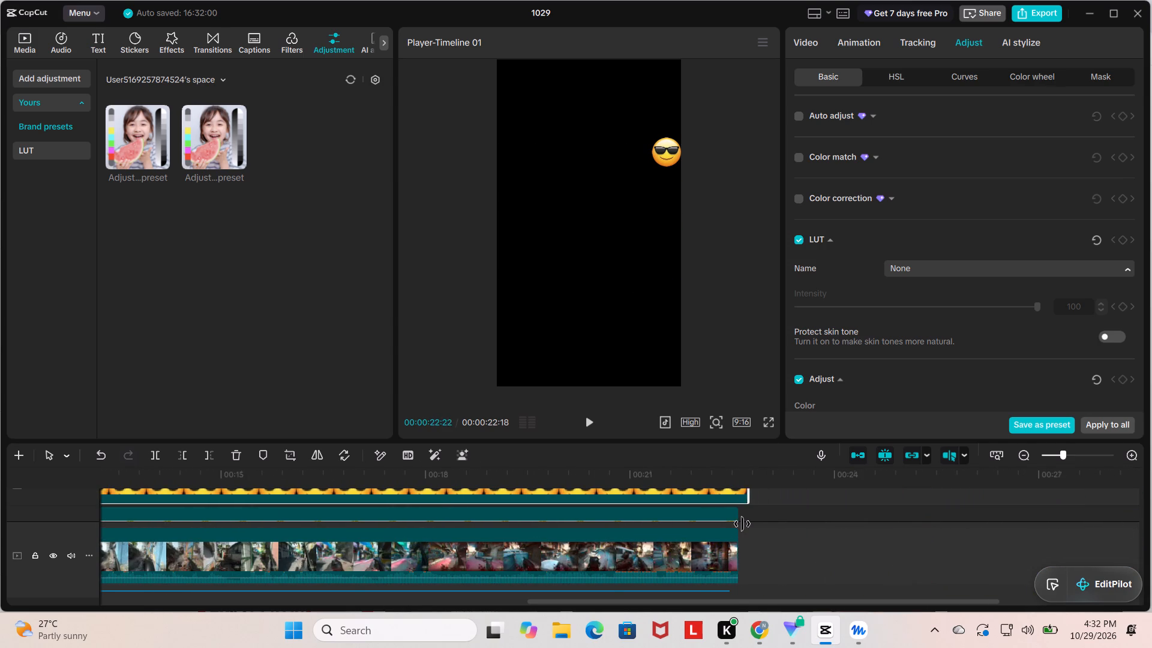
{"action": "left_click_drag", "start_coordinate": [742, 524], "coordinate": [739, 526]}
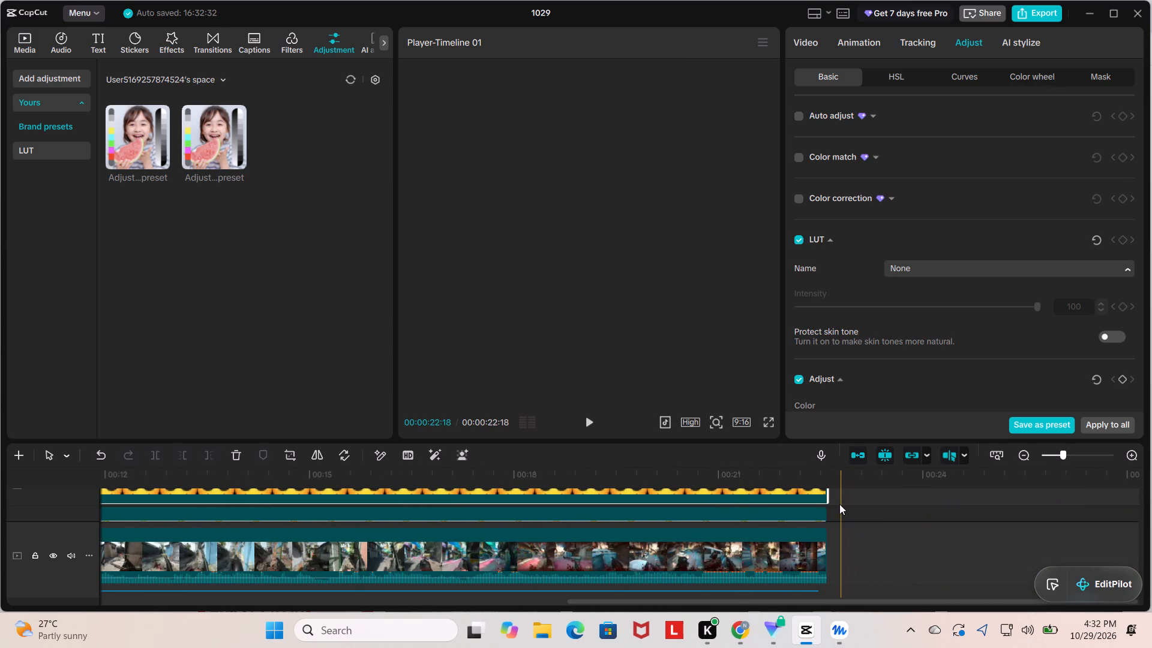
Shrink the MW4 logo slightly and move it up so it sits just below the gameplay footage.
{"action": "left_click_drag", "start_coordinate": [839, 504], "coordinate": [365, 529]}
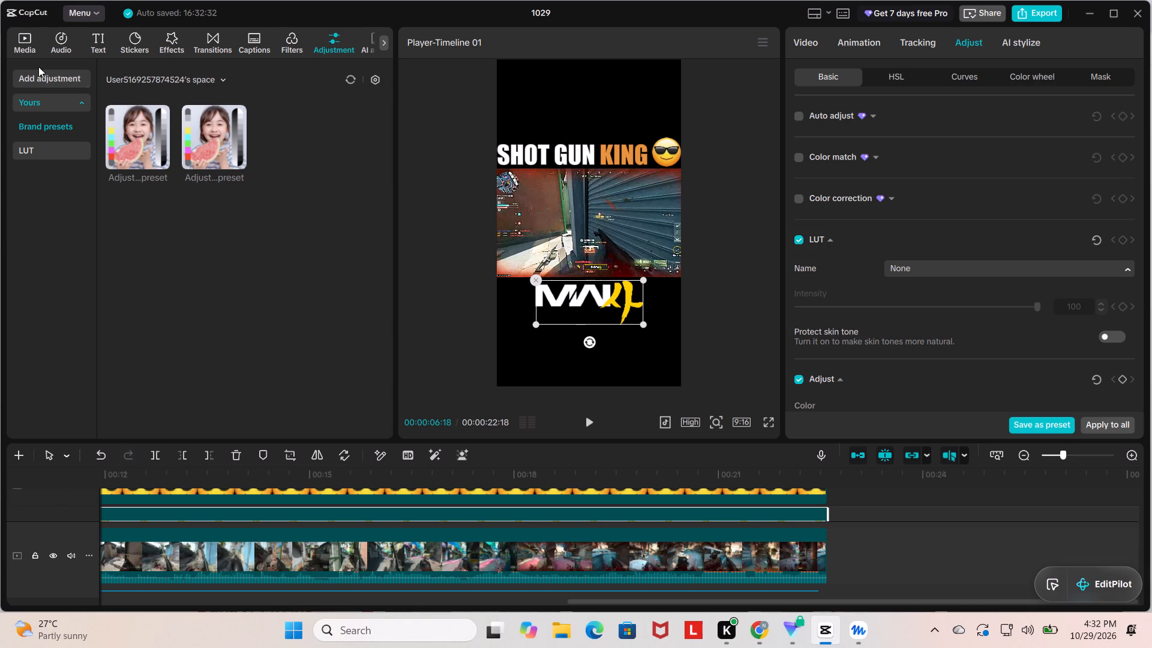
{"action": "left_click", "coordinate": [28, 48]}
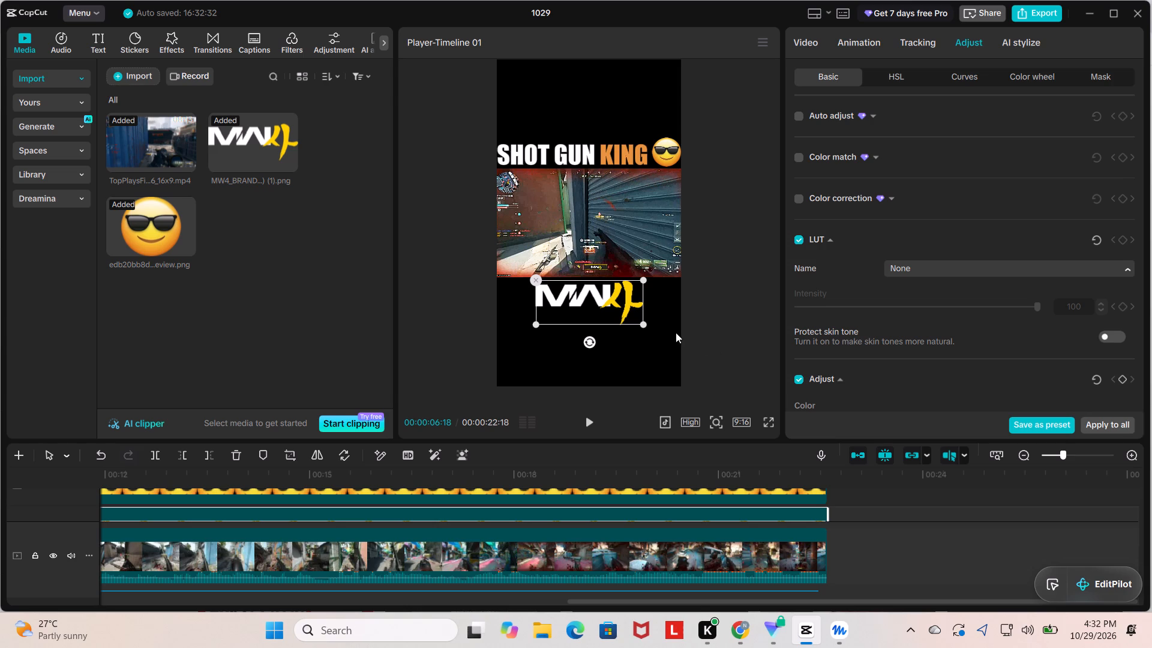
{"action": "left_click_drag", "start_coordinate": [642, 322], "coordinate": [635, 316]}
{"action": "left_click_drag", "start_coordinate": [587, 297], "coordinate": [589, 292]}
{"action": "left_click", "coordinate": [712, 280]}
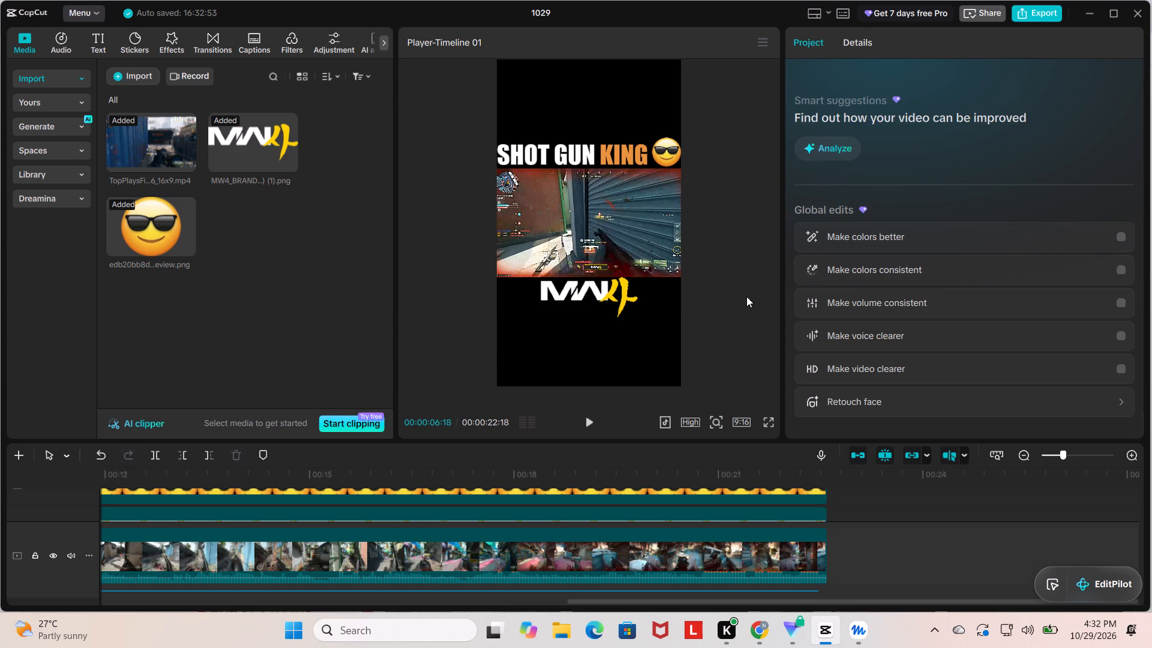
{"action": "left_click", "coordinate": [755, 155]}
{"action": "left_click", "coordinate": [596, 305]}
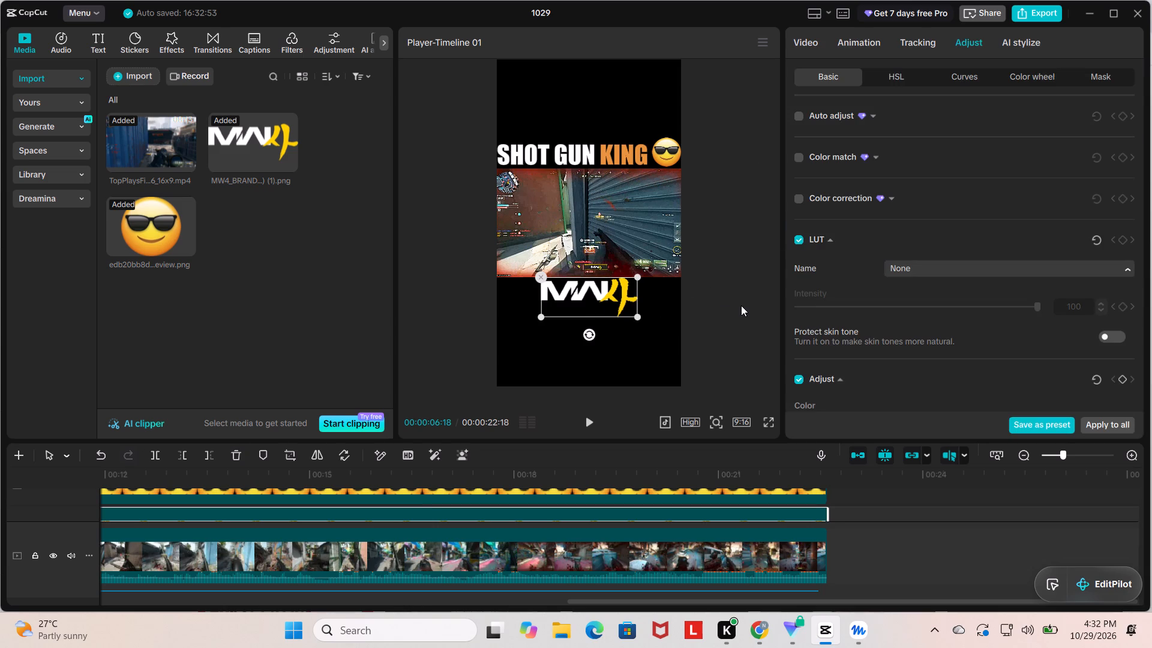
{"action": "left_click", "coordinate": [741, 305]}
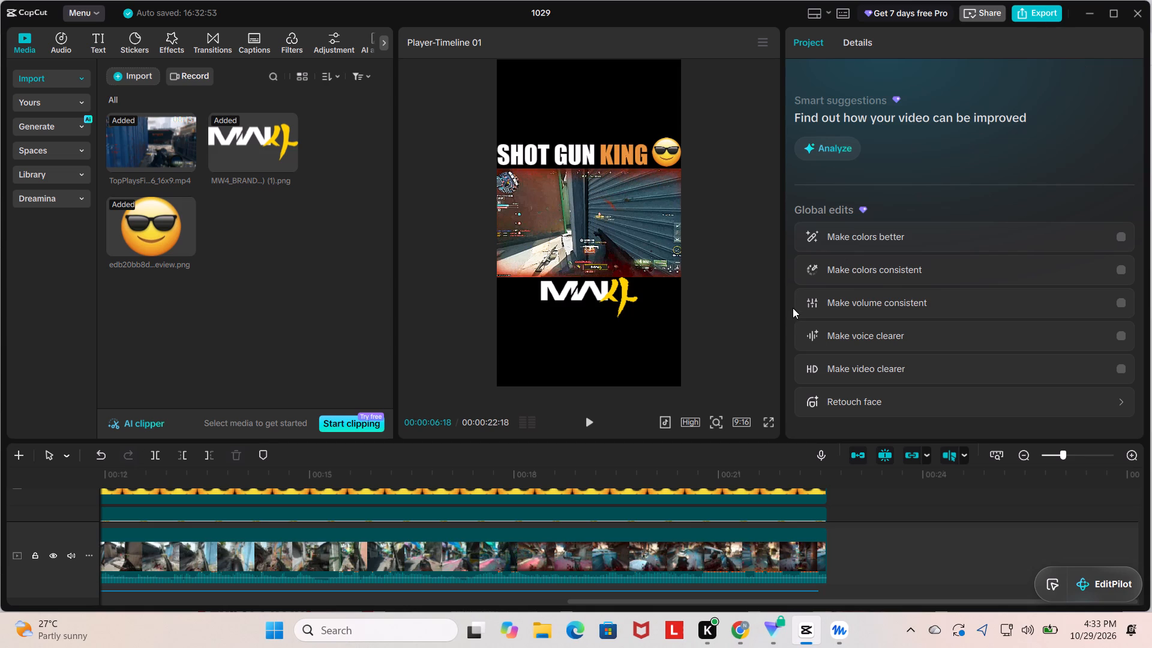
Open the export settings and set the resolution to 1080P and the bit rate to Higher.
{"action": "left_click", "coordinate": [1044, 13]}
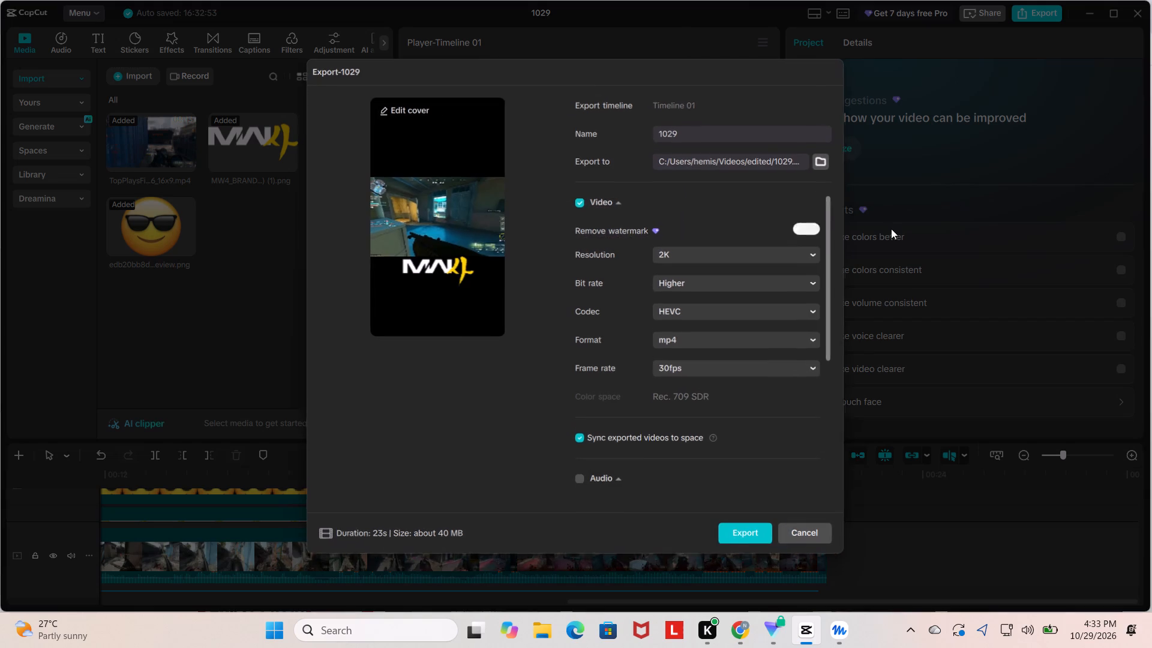
{"action": "left_click", "coordinate": [751, 251]}
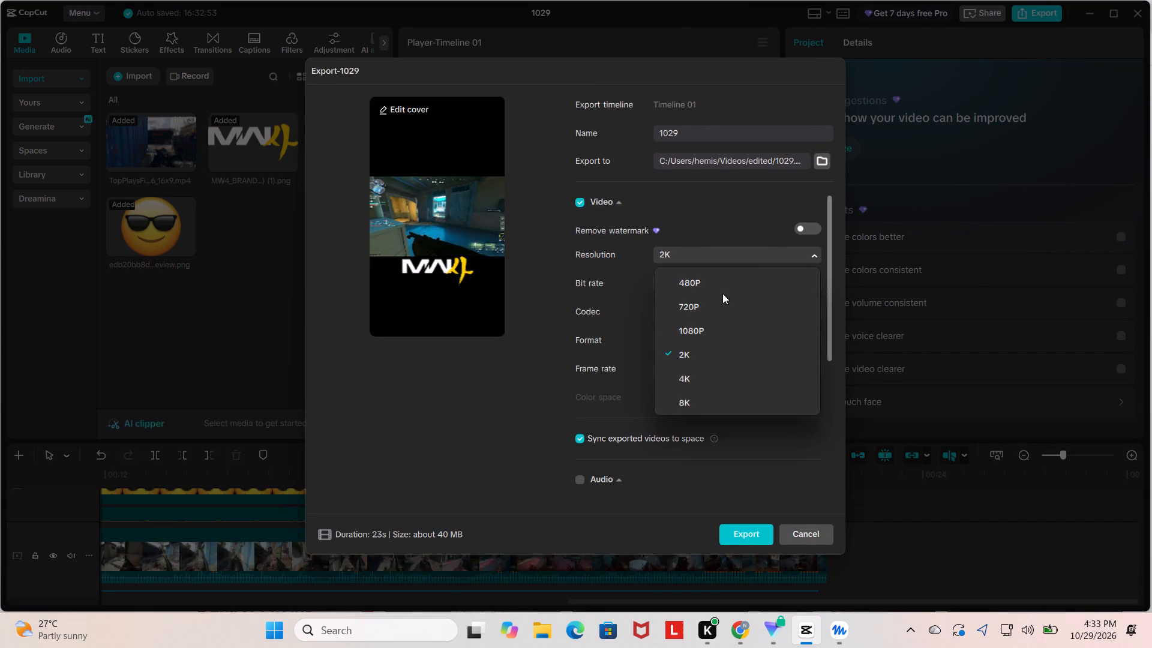
{"action": "left_click", "coordinate": [709, 329]}
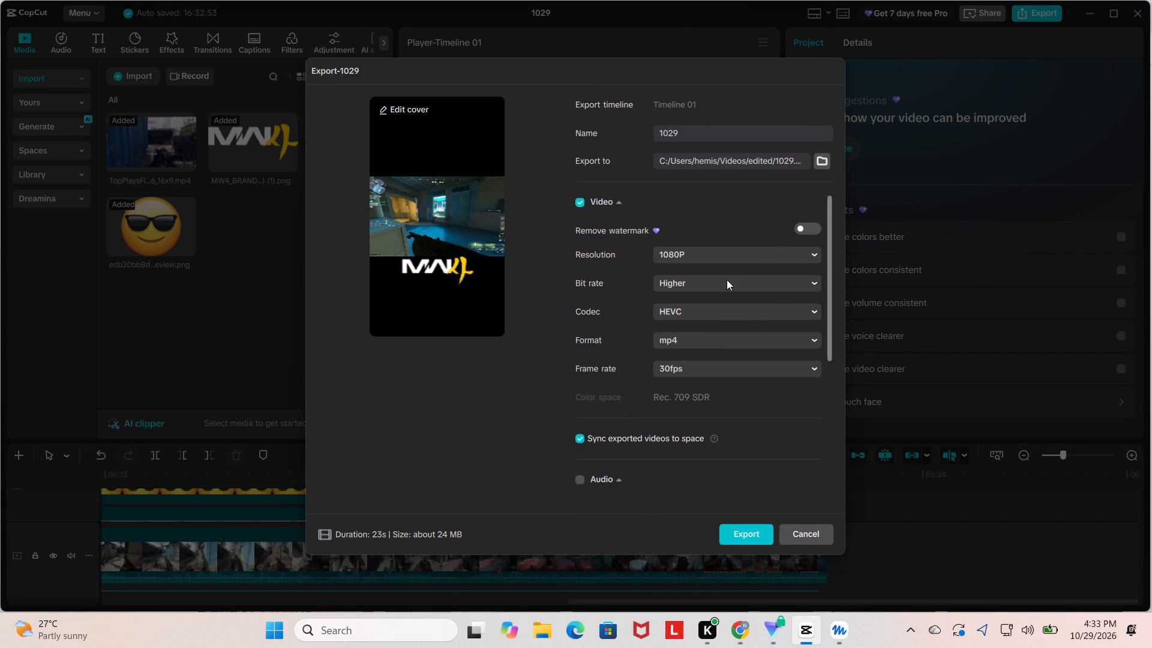
{"action": "left_click", "coordinate": [731, 275]}
{"action": "left_click", "coordinate": [694, 351]}
Choose the "edited" folder in Videos as the export destination.
{"action": "left_click", "coordinate": [822, 158]}
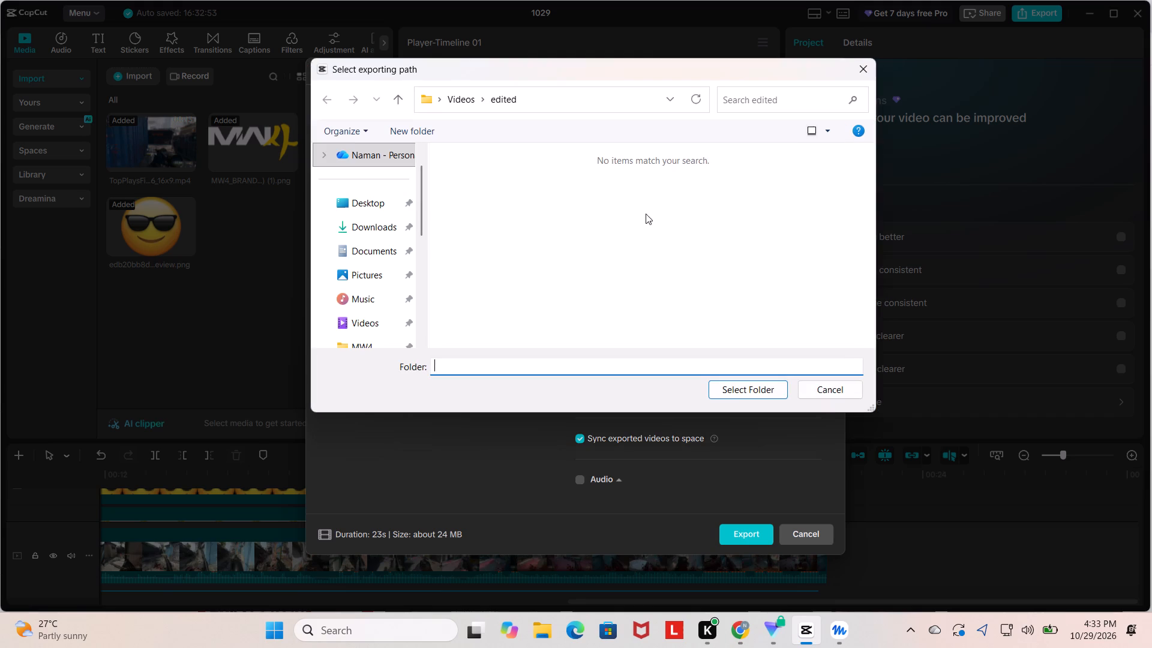
{"action": "scroll", "coordinate": [342, 313], "scroll_direction": "down", "scroll_amount": 1}
{"action": "left_click", "coordinate": [388, 294]}
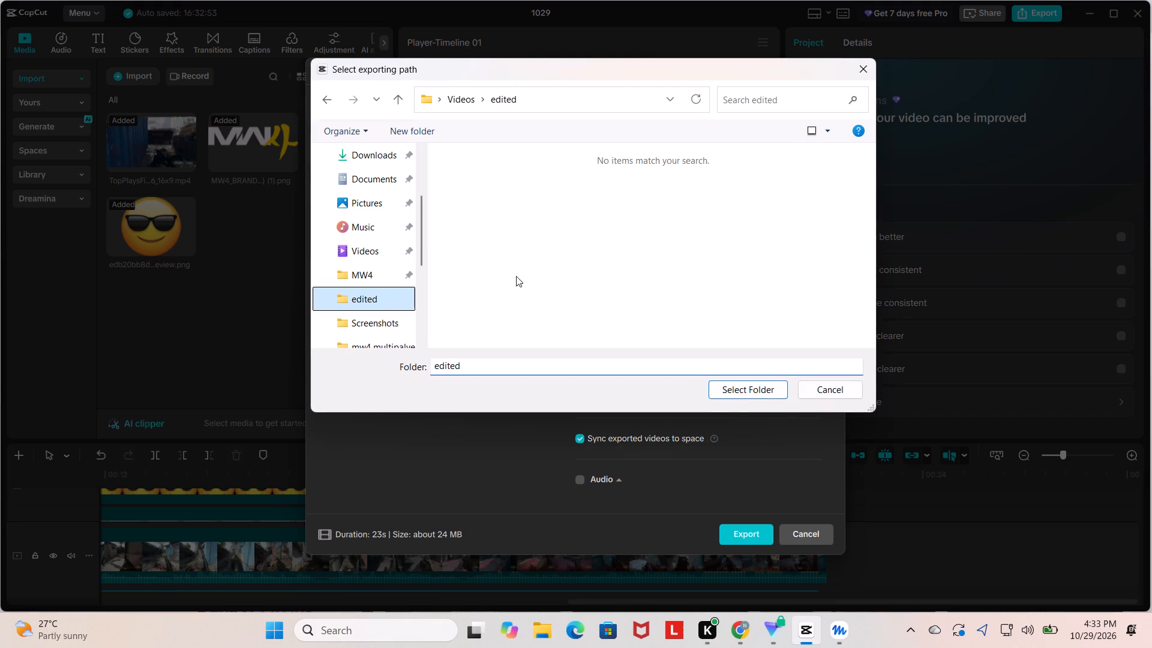
{"action": "left_click", "coordinate": [747, 386]}
Replace the export file name with "29 1".
{"action": "left_click", "coordinate": [746, 126]}
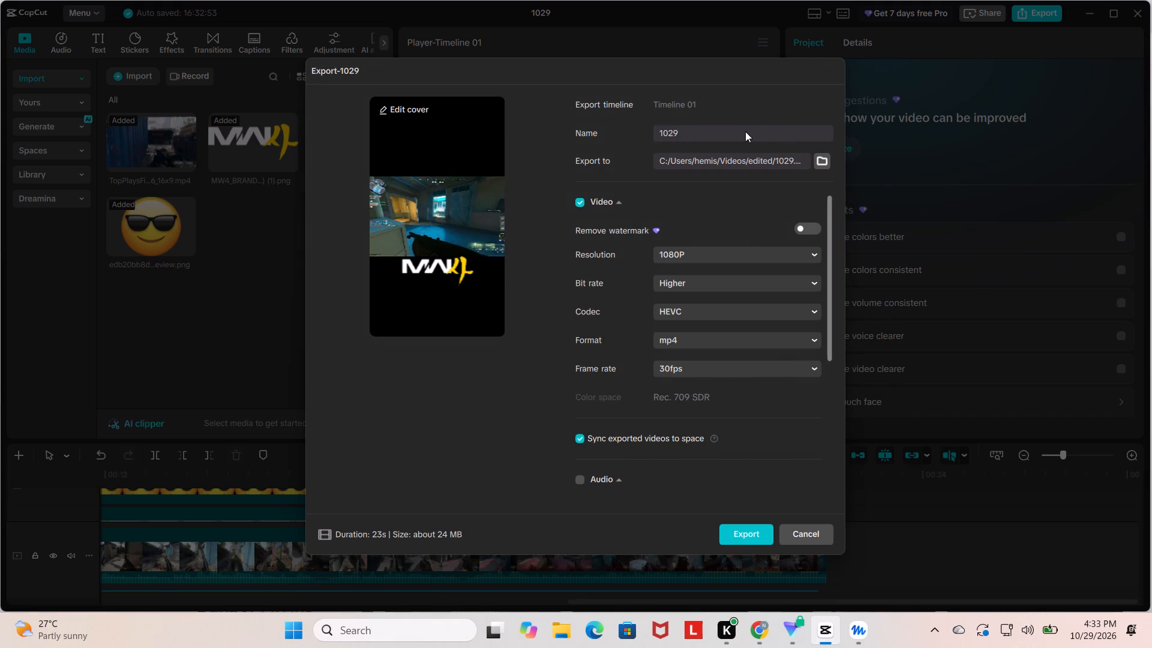
{"action": "key", "text": "BackSpace"}
{"action": "key", "text": "BackSpace"}
{"action": "key", "text": "BackSpace"}
{"action": "key", "text": "BackSpace"}
{"action": "key", "text": "BackSpace"}
{"action": "key", "text": "BackSpace"}
{"action": "key", "text": "2"}
{"action": "key", "text": "9"}
{"action": "key", "text": "space"}
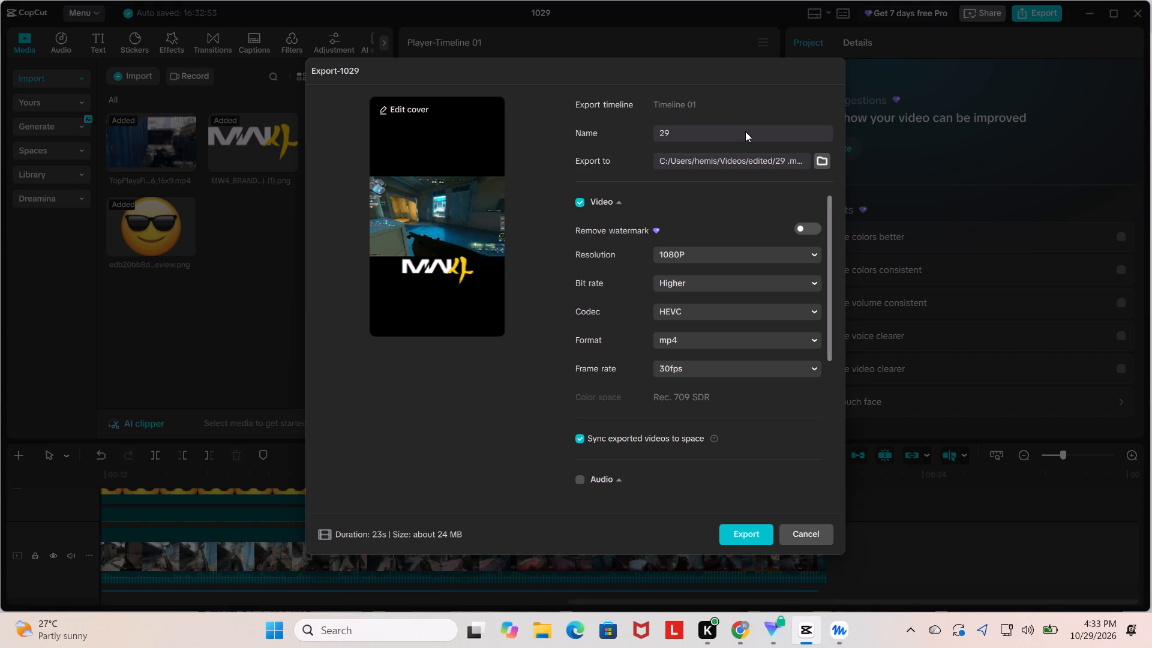
{"action": "key", "text": "1"}
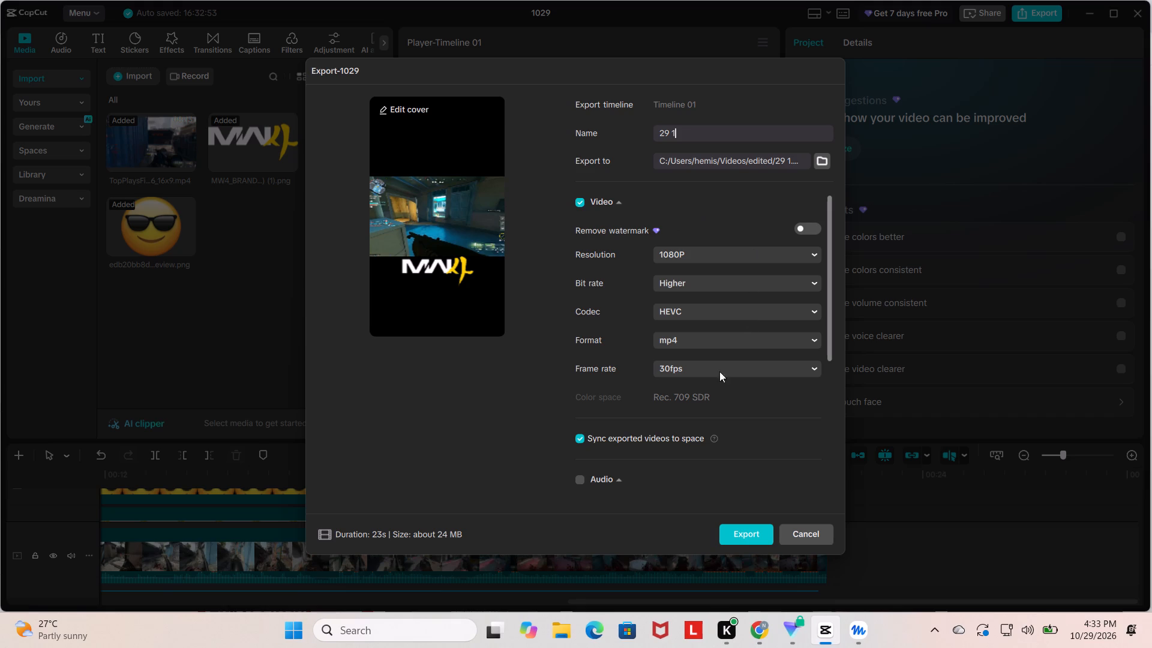
Set the export resolution to 2K and export the video.
{"action": "scroll", "coordinate": [742, 464], "scroll_direction": "down", "scroll_amount": 3}
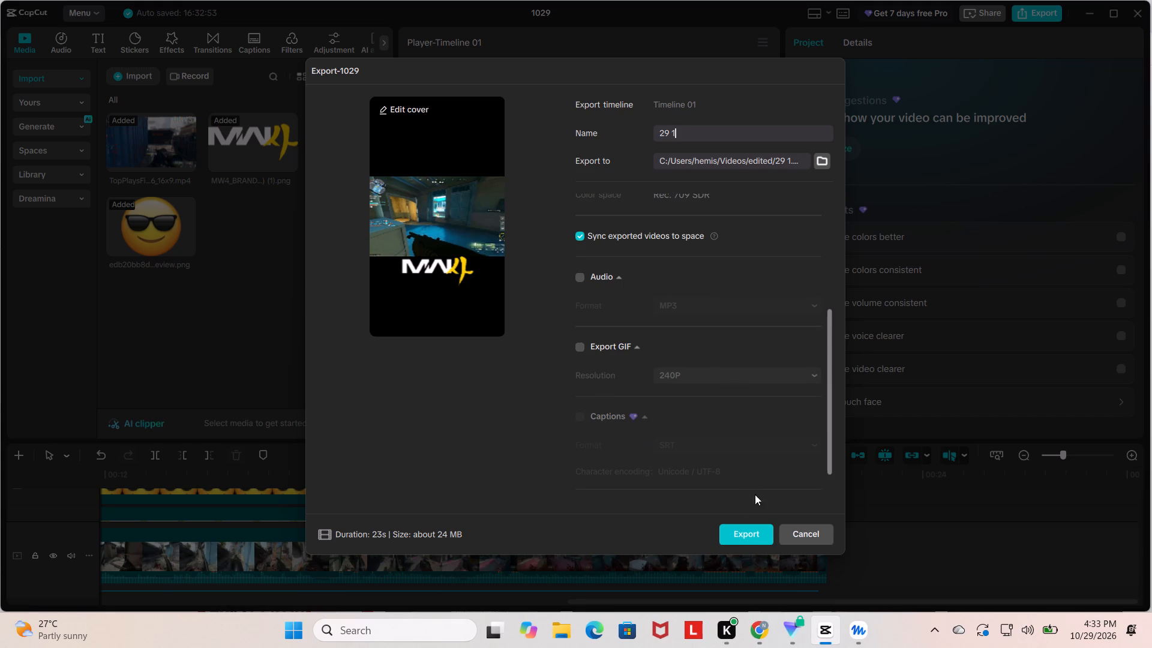
{"action": "scroll", "coordinate": [731, 331], "scroll_direction": "up", "scroll_amount": 5}
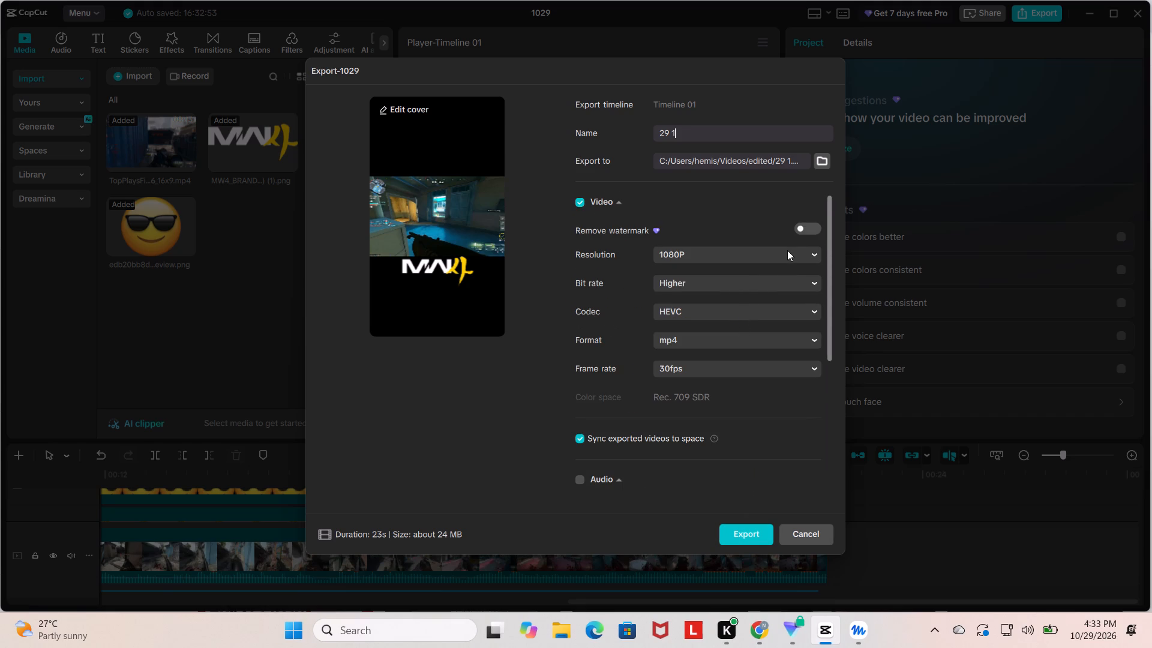
{"action": "left_click", "coordinate": [787, 250]}
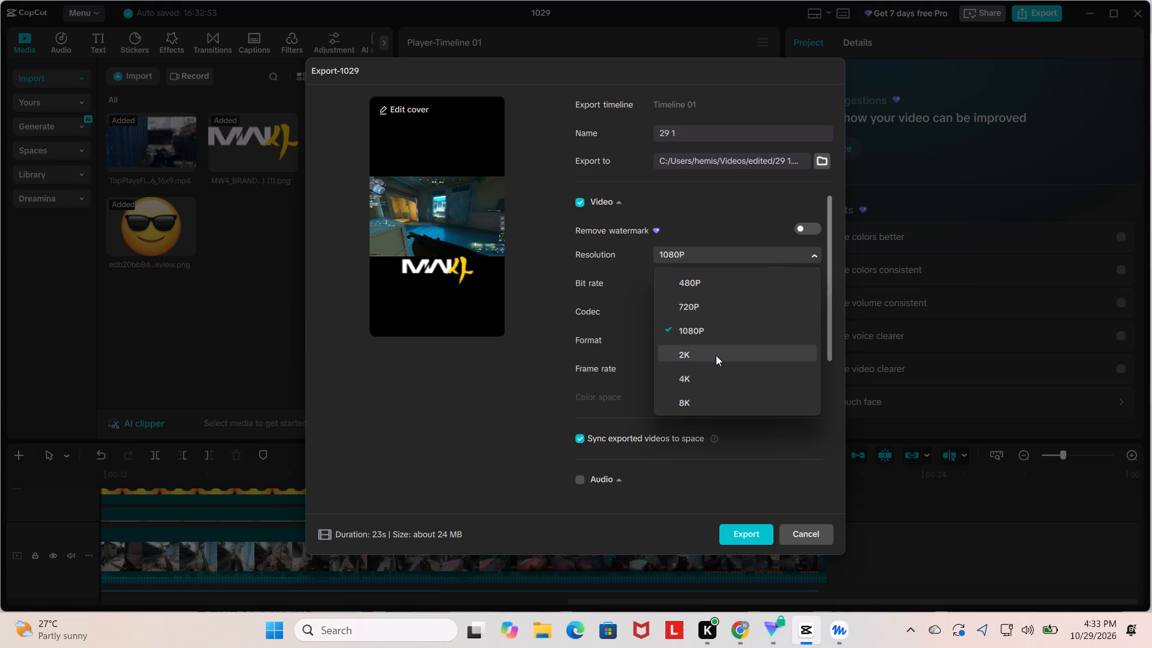
{"action": "left_click", "coordinate": [716, 355]}
{"action": "scroll", "coordinate": [692, 410], "scroll_direction": "down", "scroll_amount": 3}
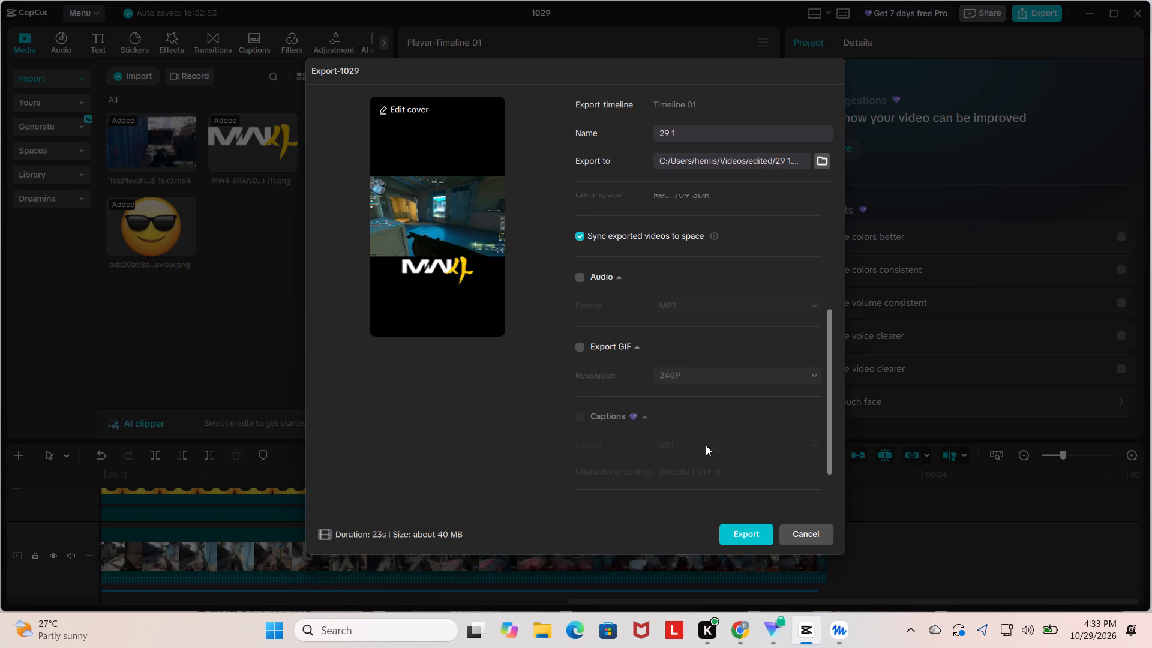
{"action": "left_click", "coordinate": [748, 532]}
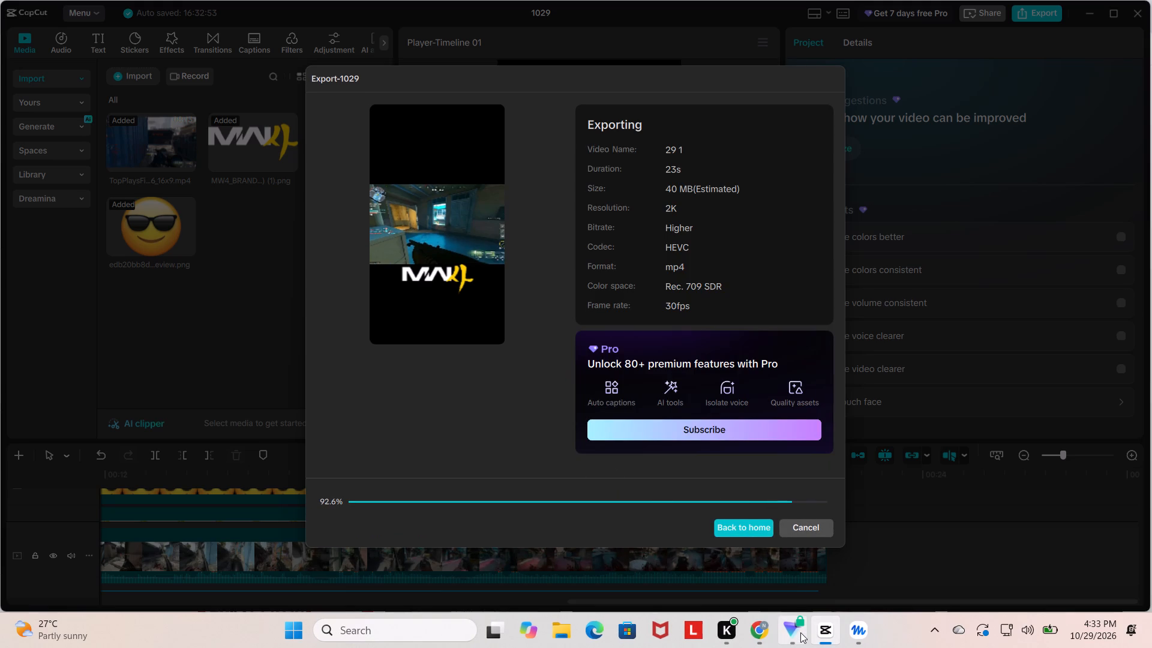
Switch to Proton VPN, change to another free server, and minimize its window.
{"action": "left_click", "coordinate": [800, 632]}
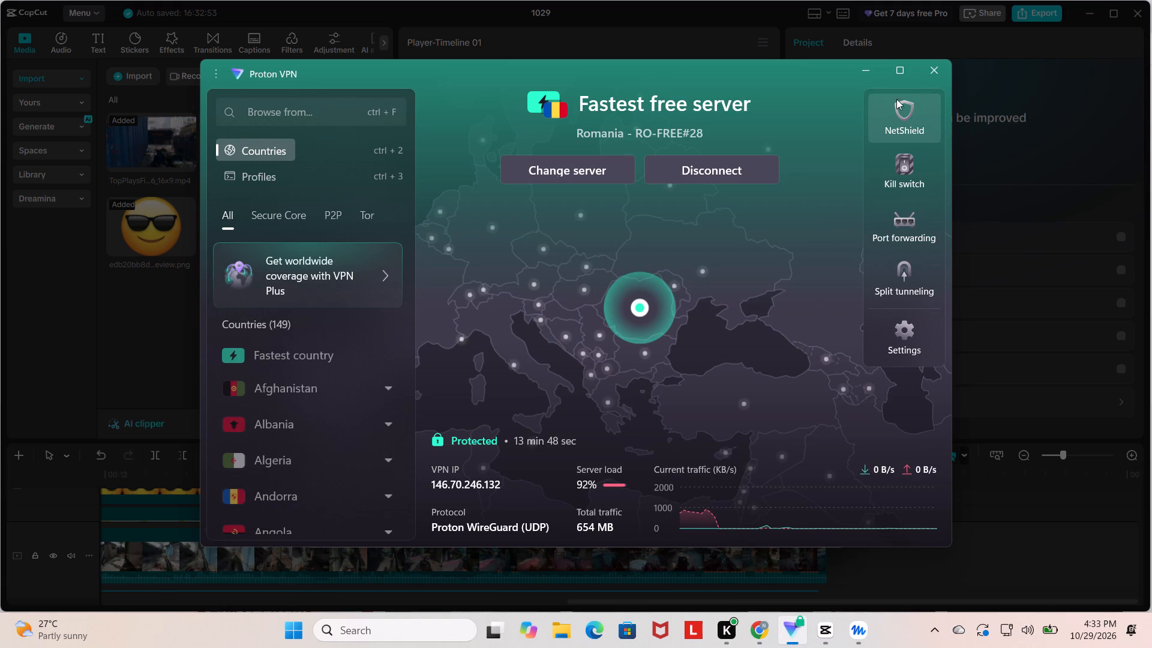
{"action": "left_click", "coordinate": [581, 178]}
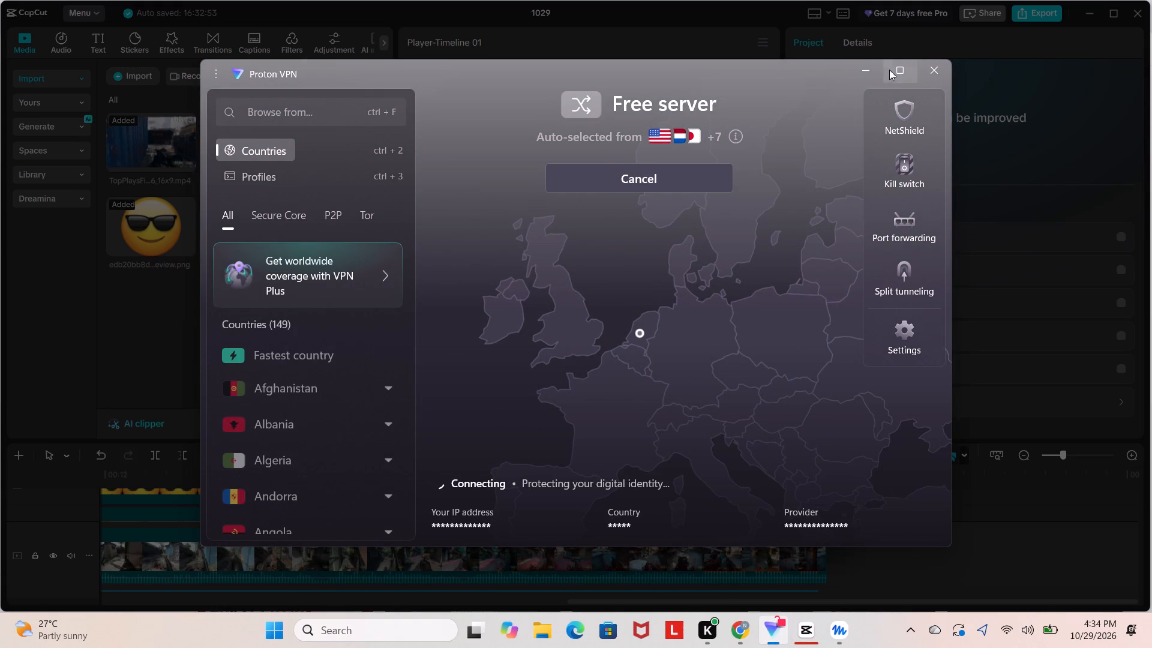
{"action": "left_click", "coordinate": [860, 67]}
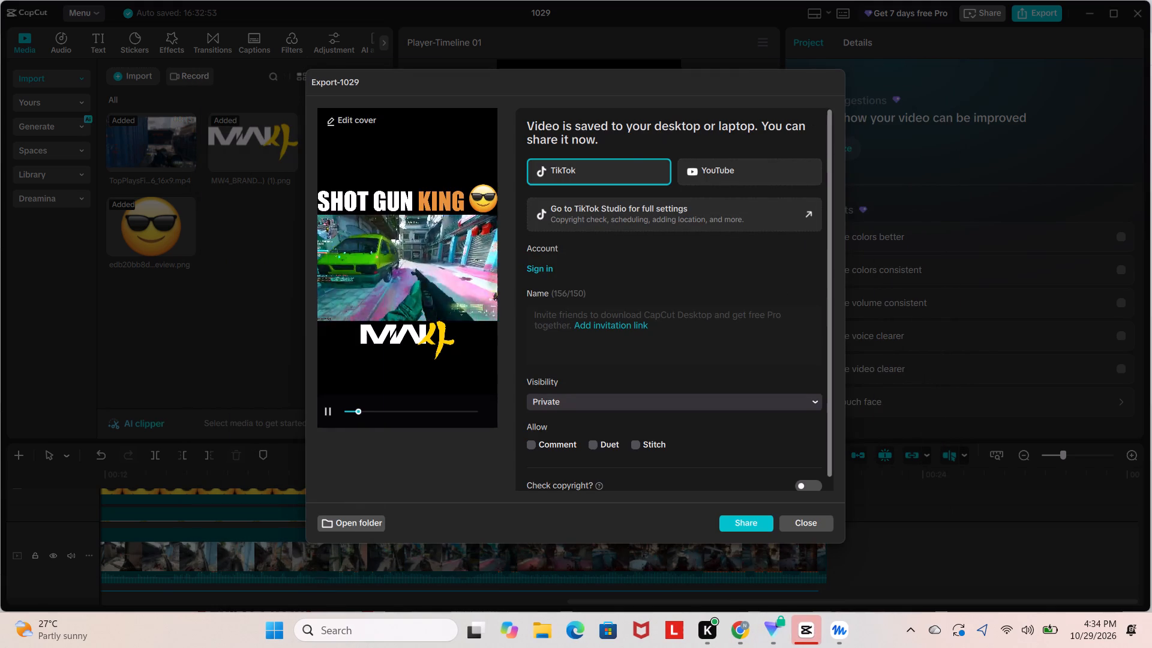
Close the finished export's sharing dialog.
{"action": "left_click", "coordinate": [799, 523]}
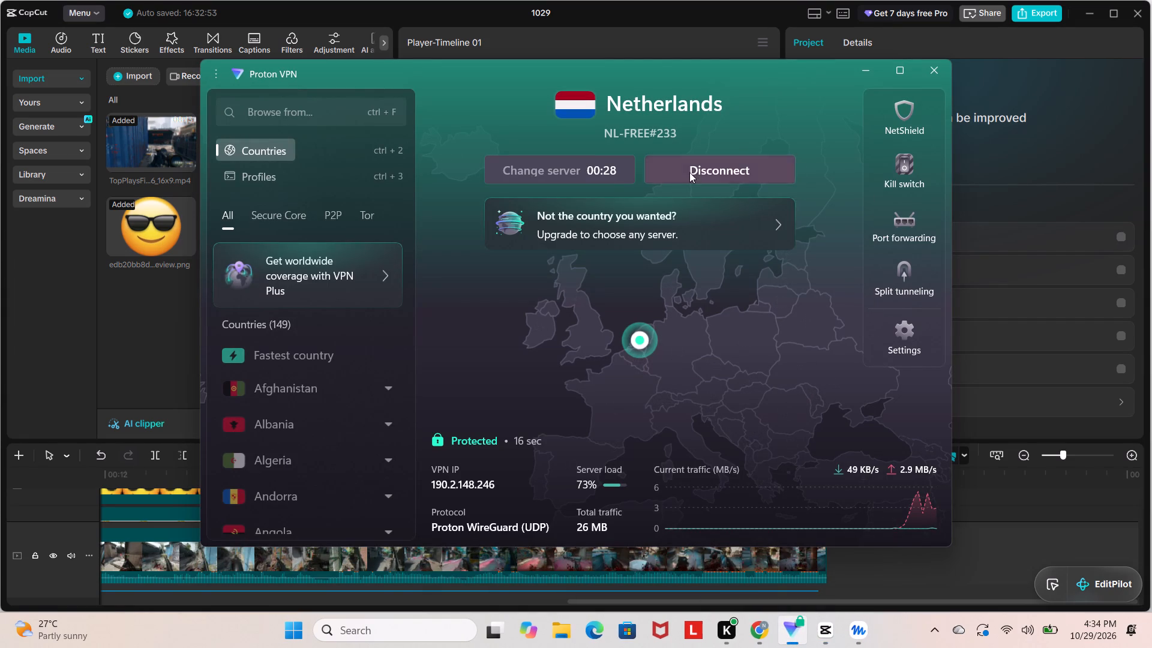
{"action": "left_click", "coordinate": [872, 73]}
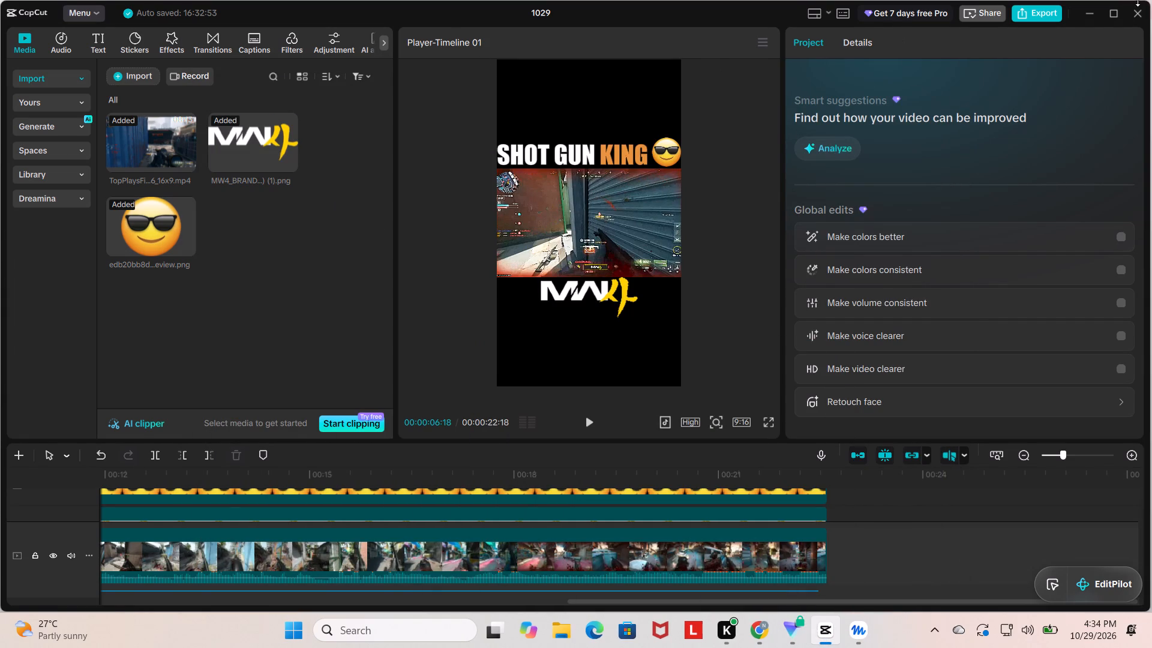
Close project 1029 and create a new empty project.
{"action": "left_click", "coordinate": [1138, 19]}
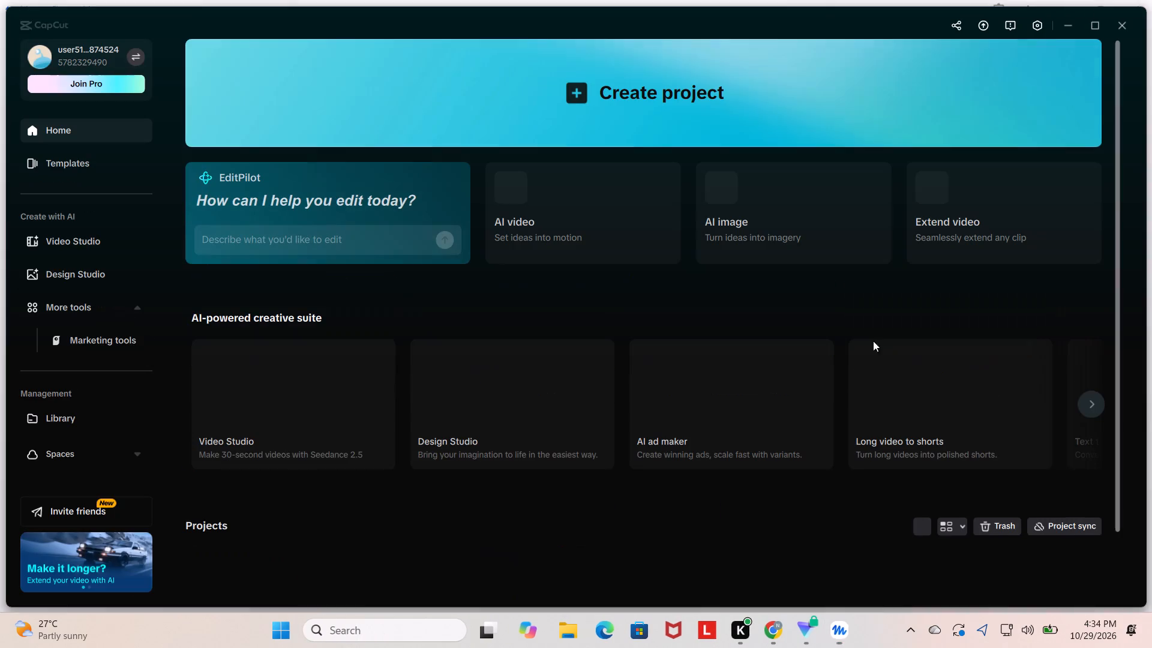
{"action": "left_click", "coordinate": [526, 124]}
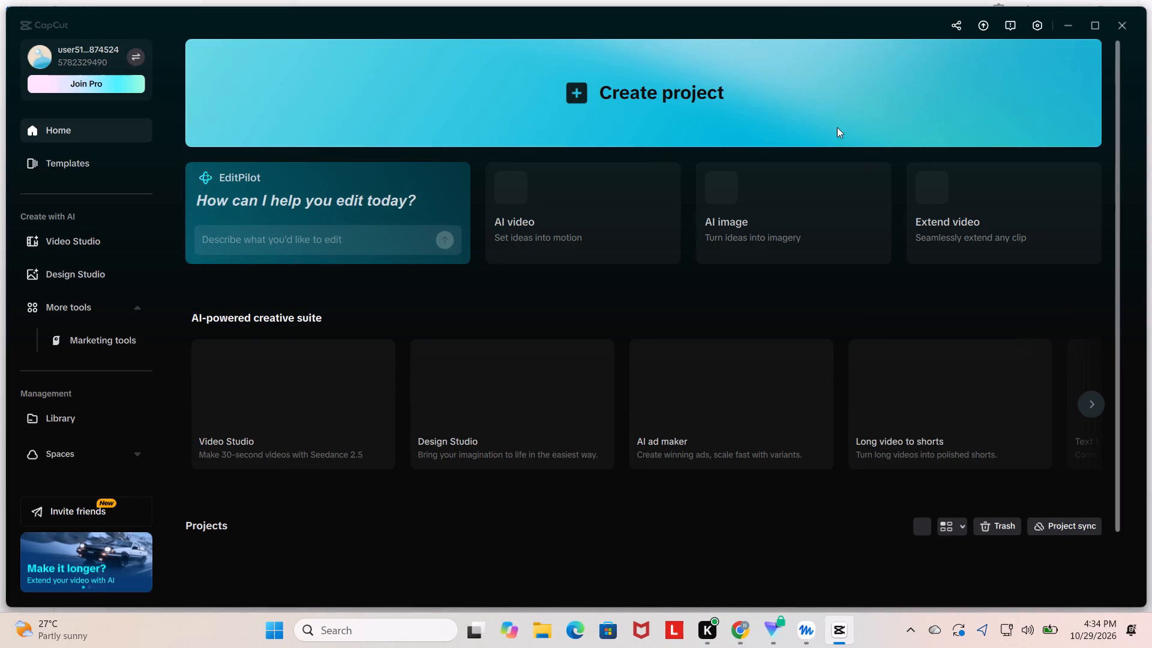
{"action": "left_click", "coordinate": [636, 71]}
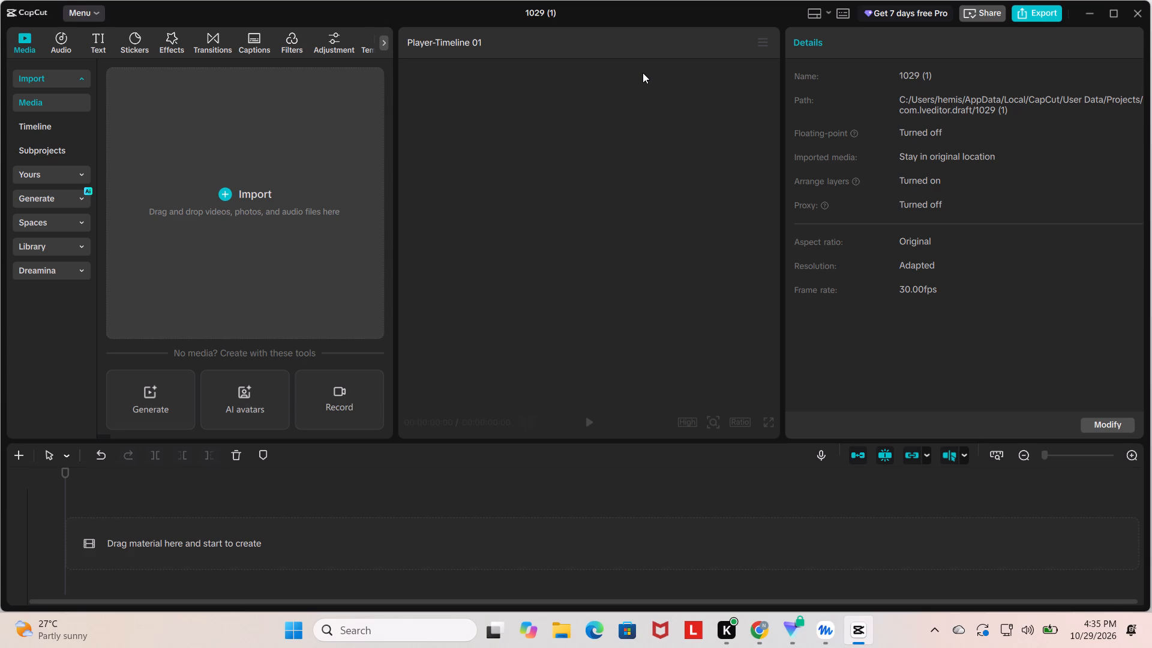
Start a media import and browse to the "mw 4 capm" folder inside Videos > MW4 for campaign clips.
{"action": "left_click", "coordinate": [322, 138]}
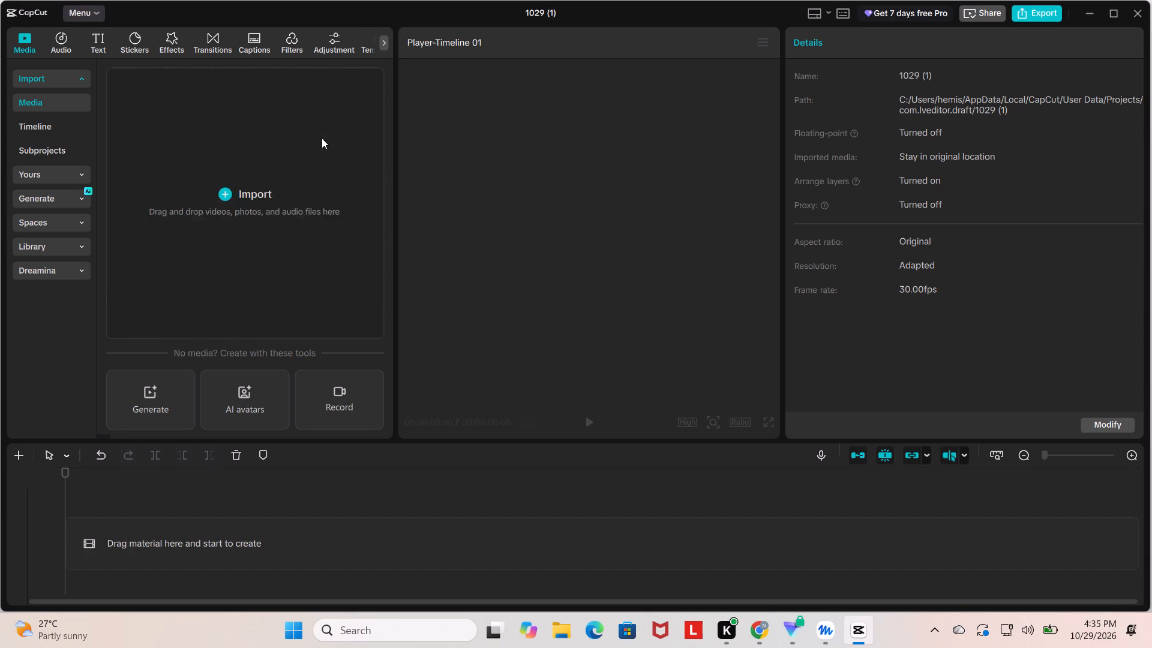
{"action": "left_click", "coordinate": [266, 230]}
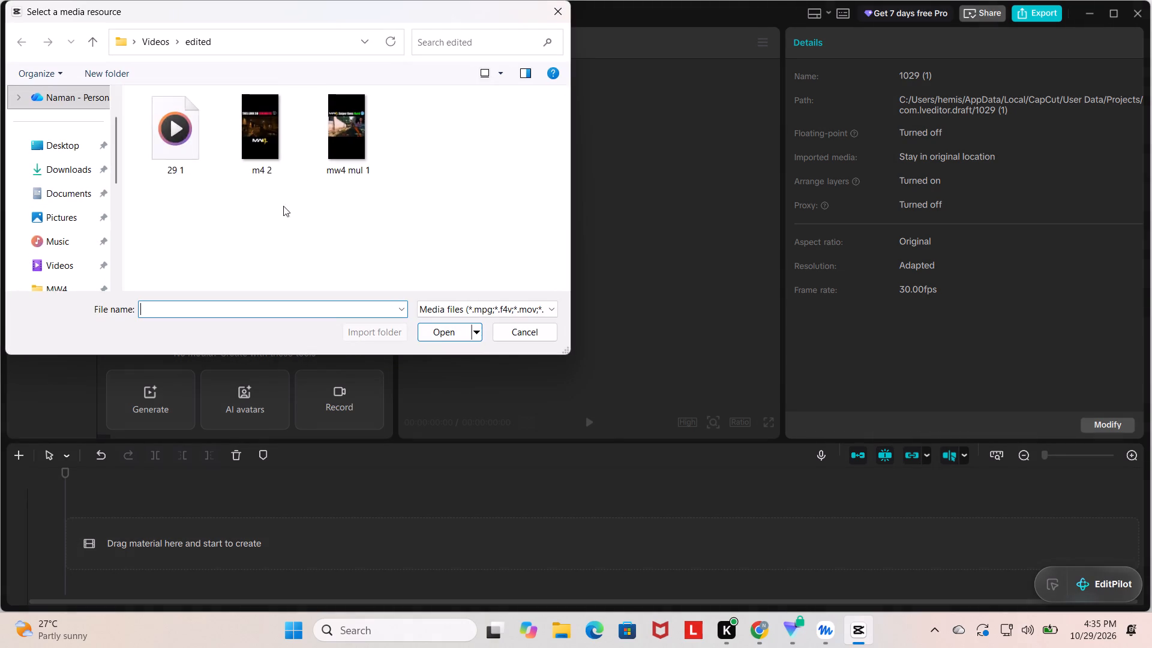
{"action": "left_click", "coordinate": [65, 163]}
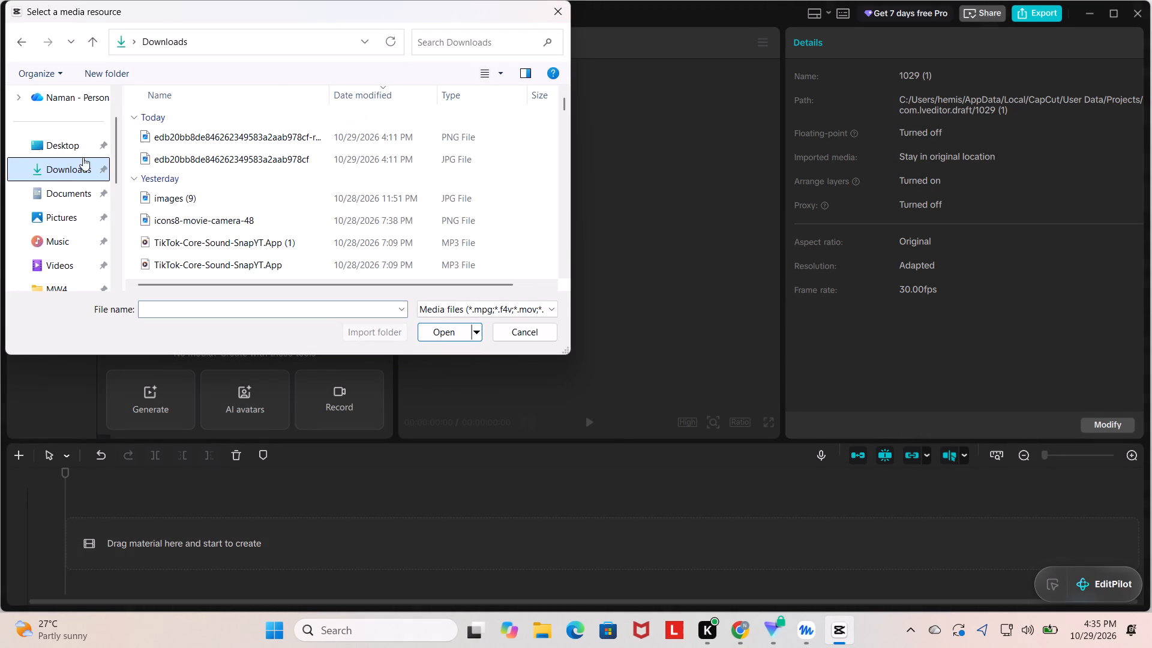
{"action": "scroll", "coordinate": [221, 188], "scroll_direction": "down", "scroll_amount": 1}
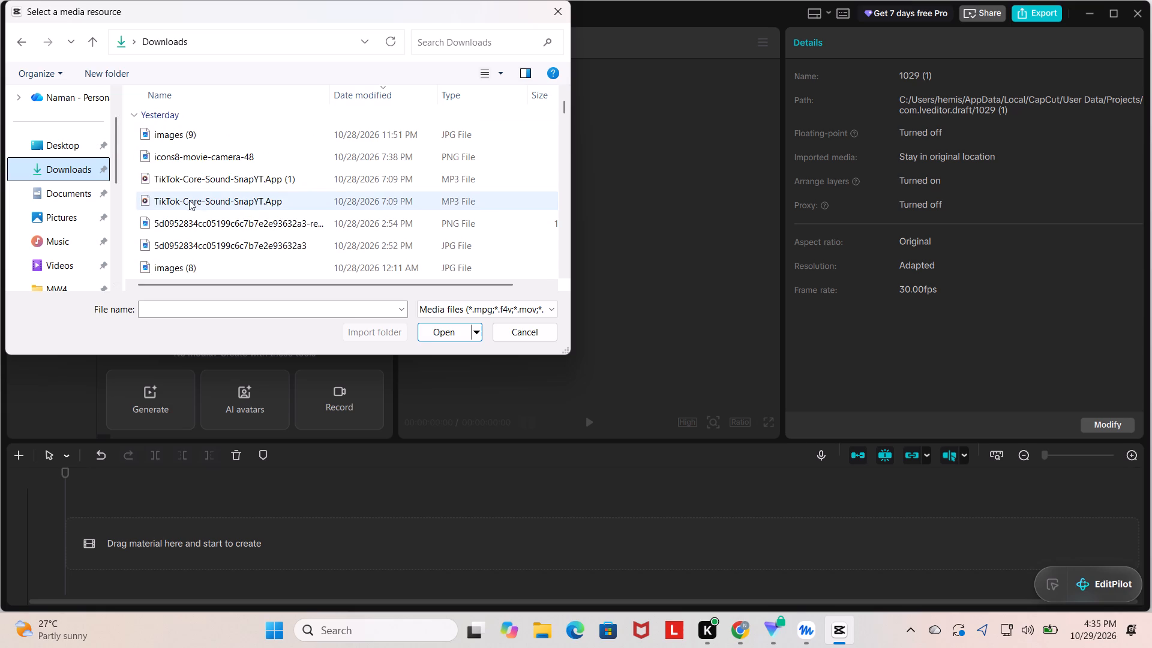
{"action": "left_click", "coordinate": [66, 140]}
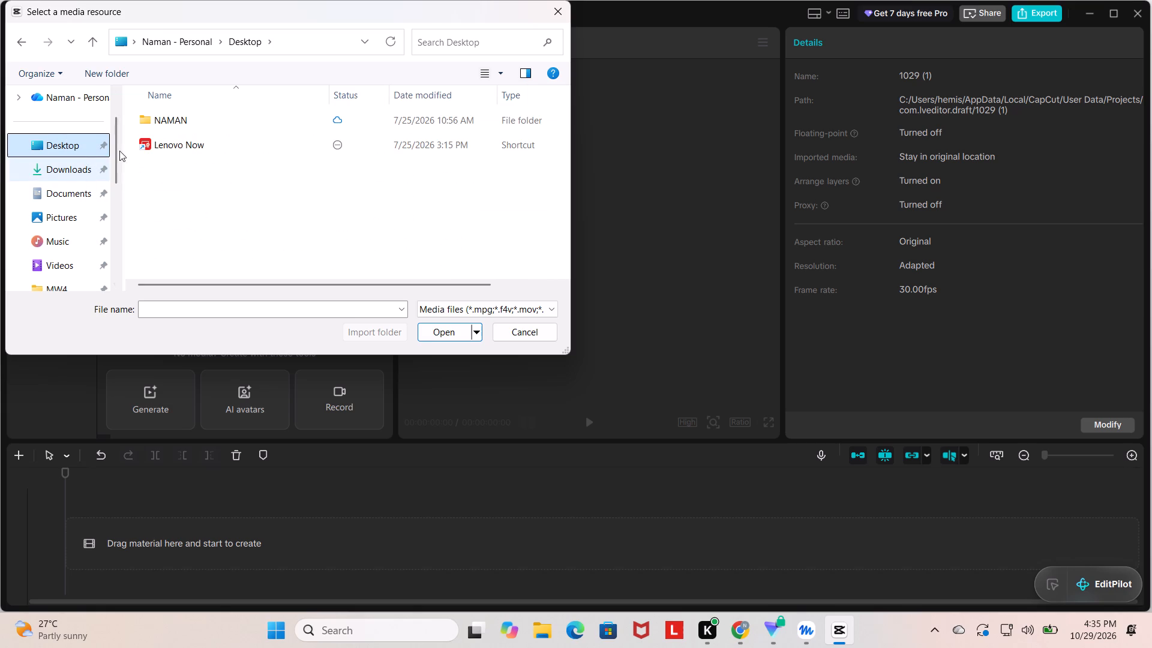
{"action": "left_click", "coordinate": [49, 199]}
{"action": "left_click", "coordinate": [74, 168]}
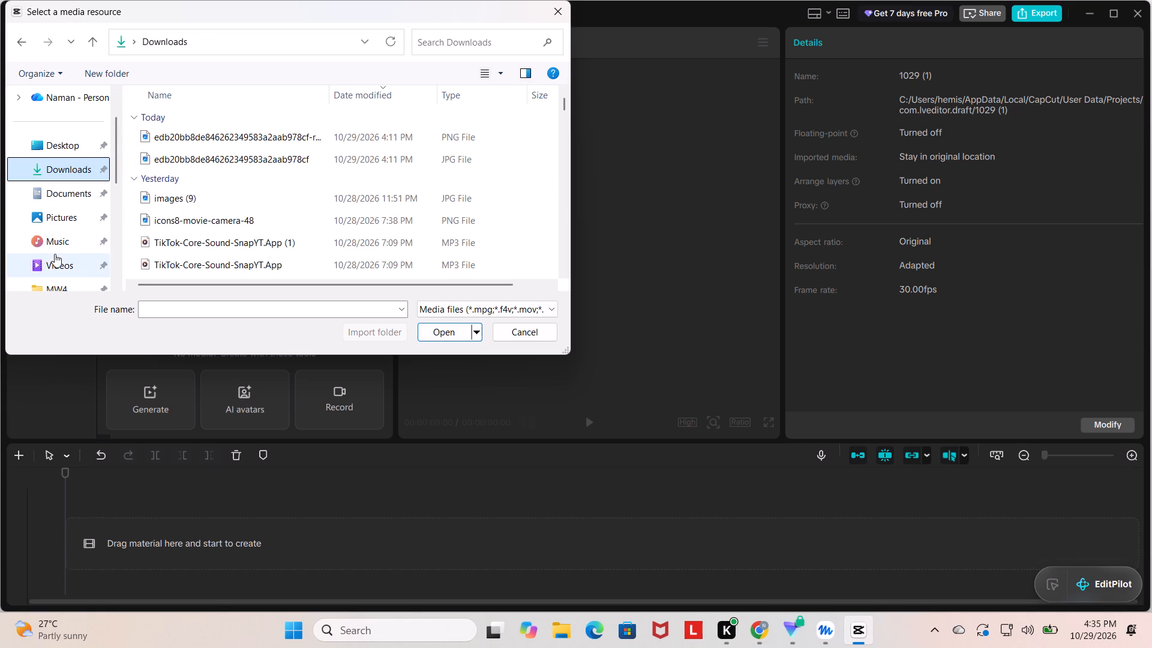
{"action": "scroll", "coordinate": [61, 249], "scroll_direction": "down", "scroll_amount": 1}
{"action": "left_click", "coordinate": [65, 225]}
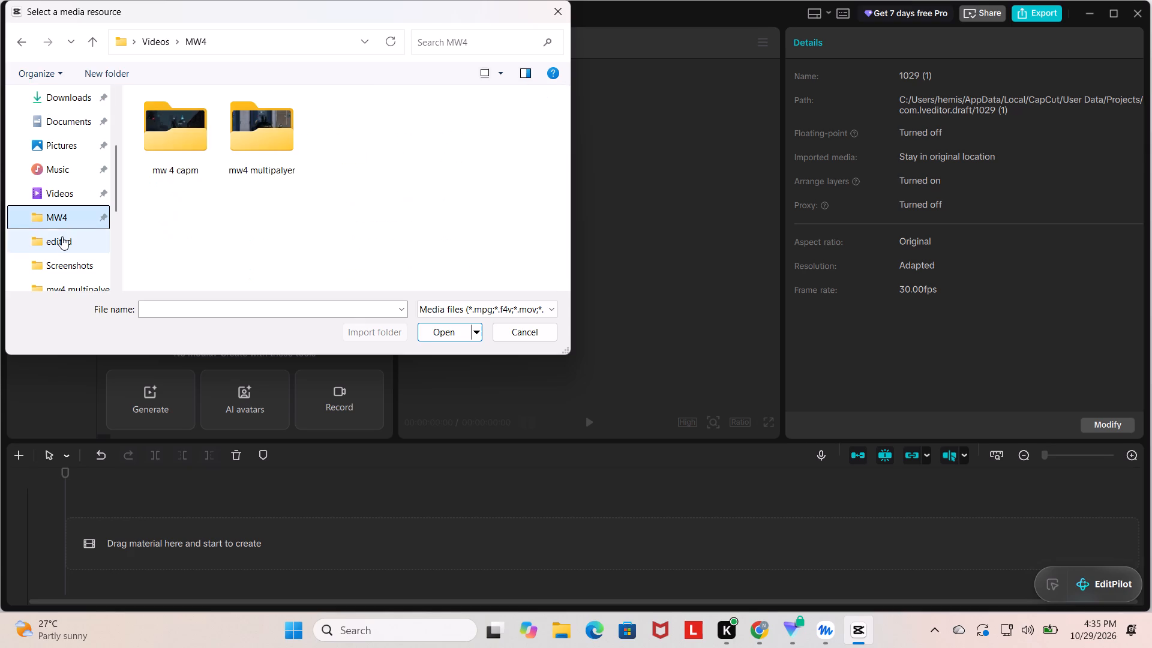
{"action": "double_click", "coordinate": [181, 139]}
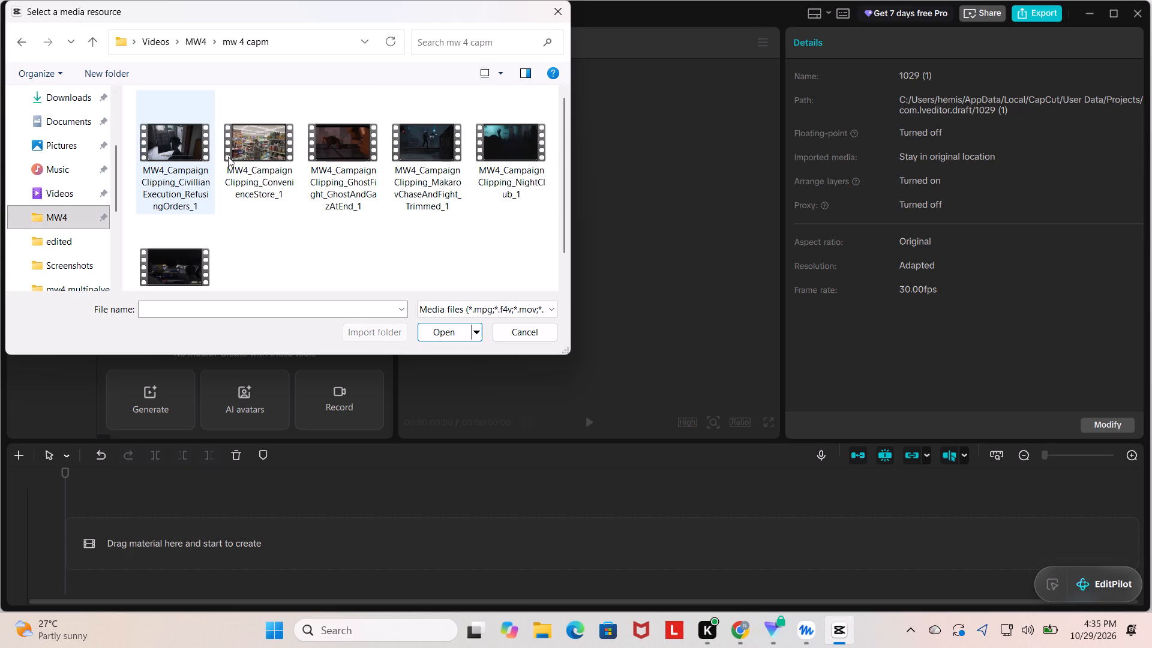